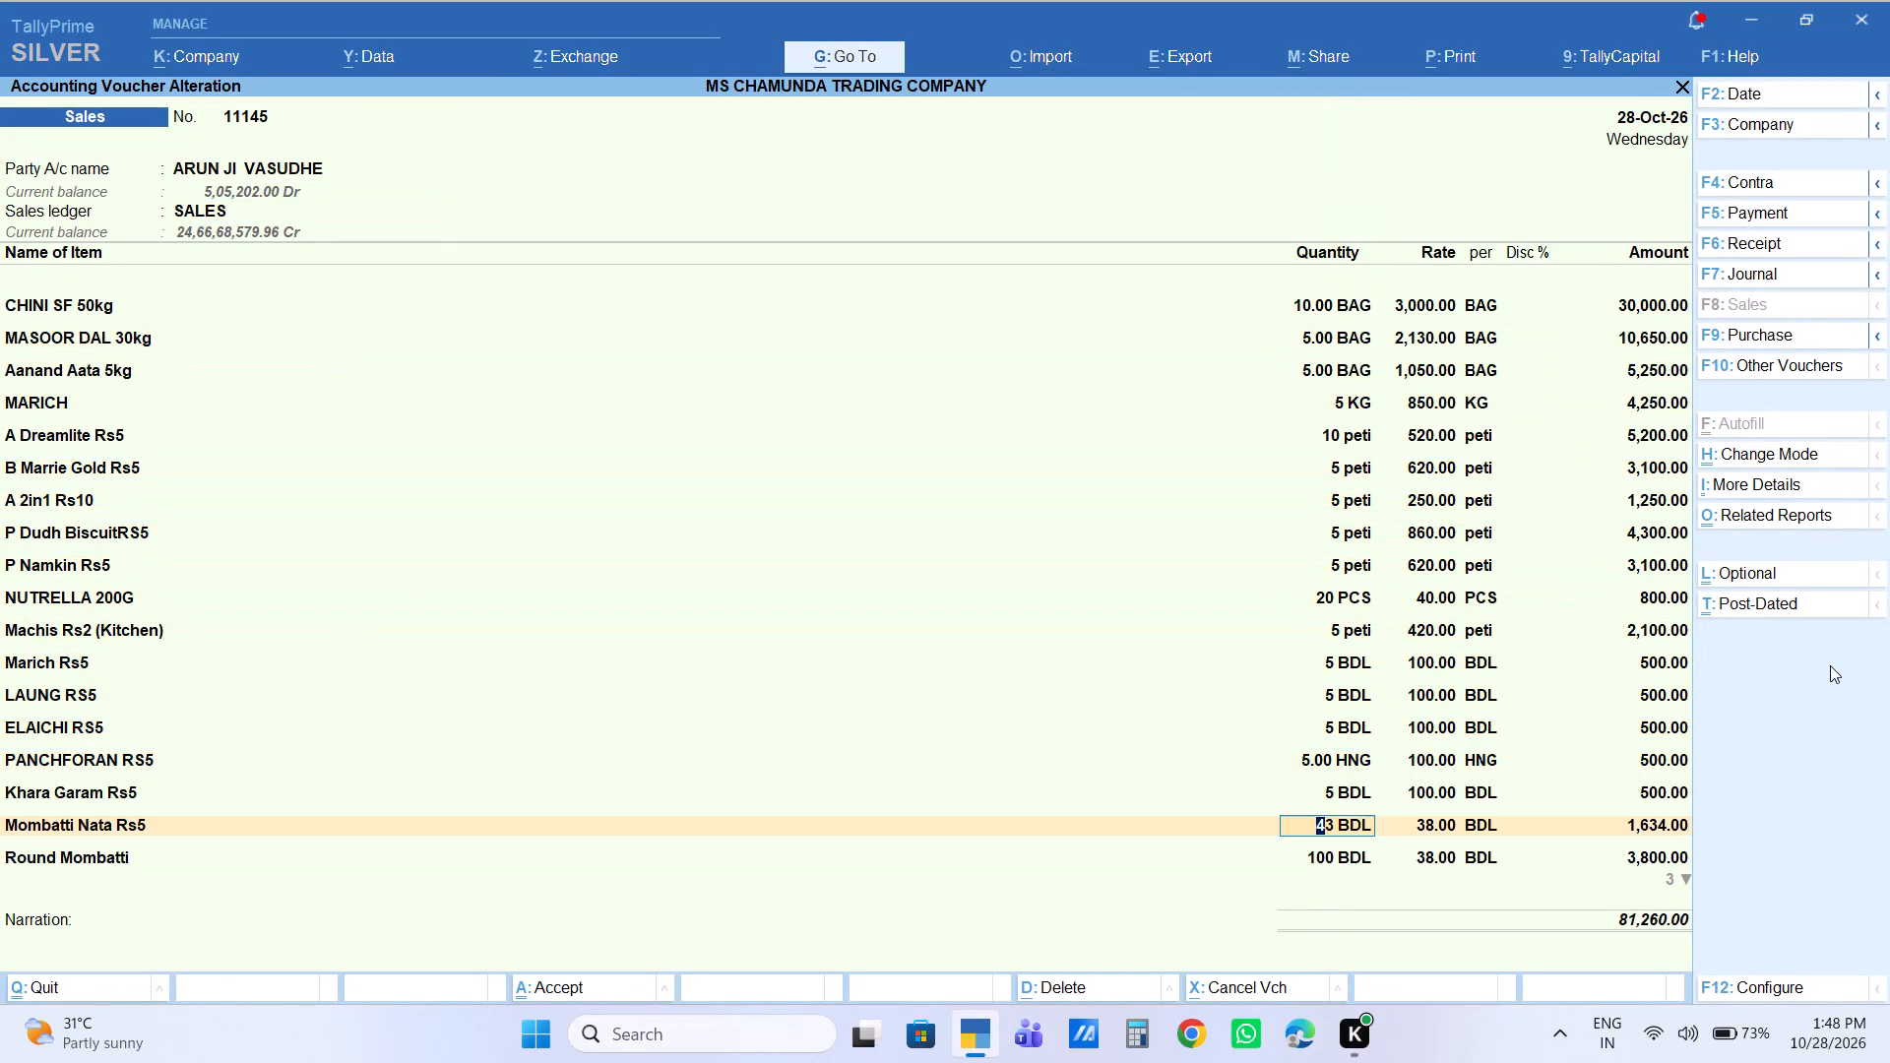
Accept the open sales voucher 11145 and return to the Gateway of Tally.
key(Return)
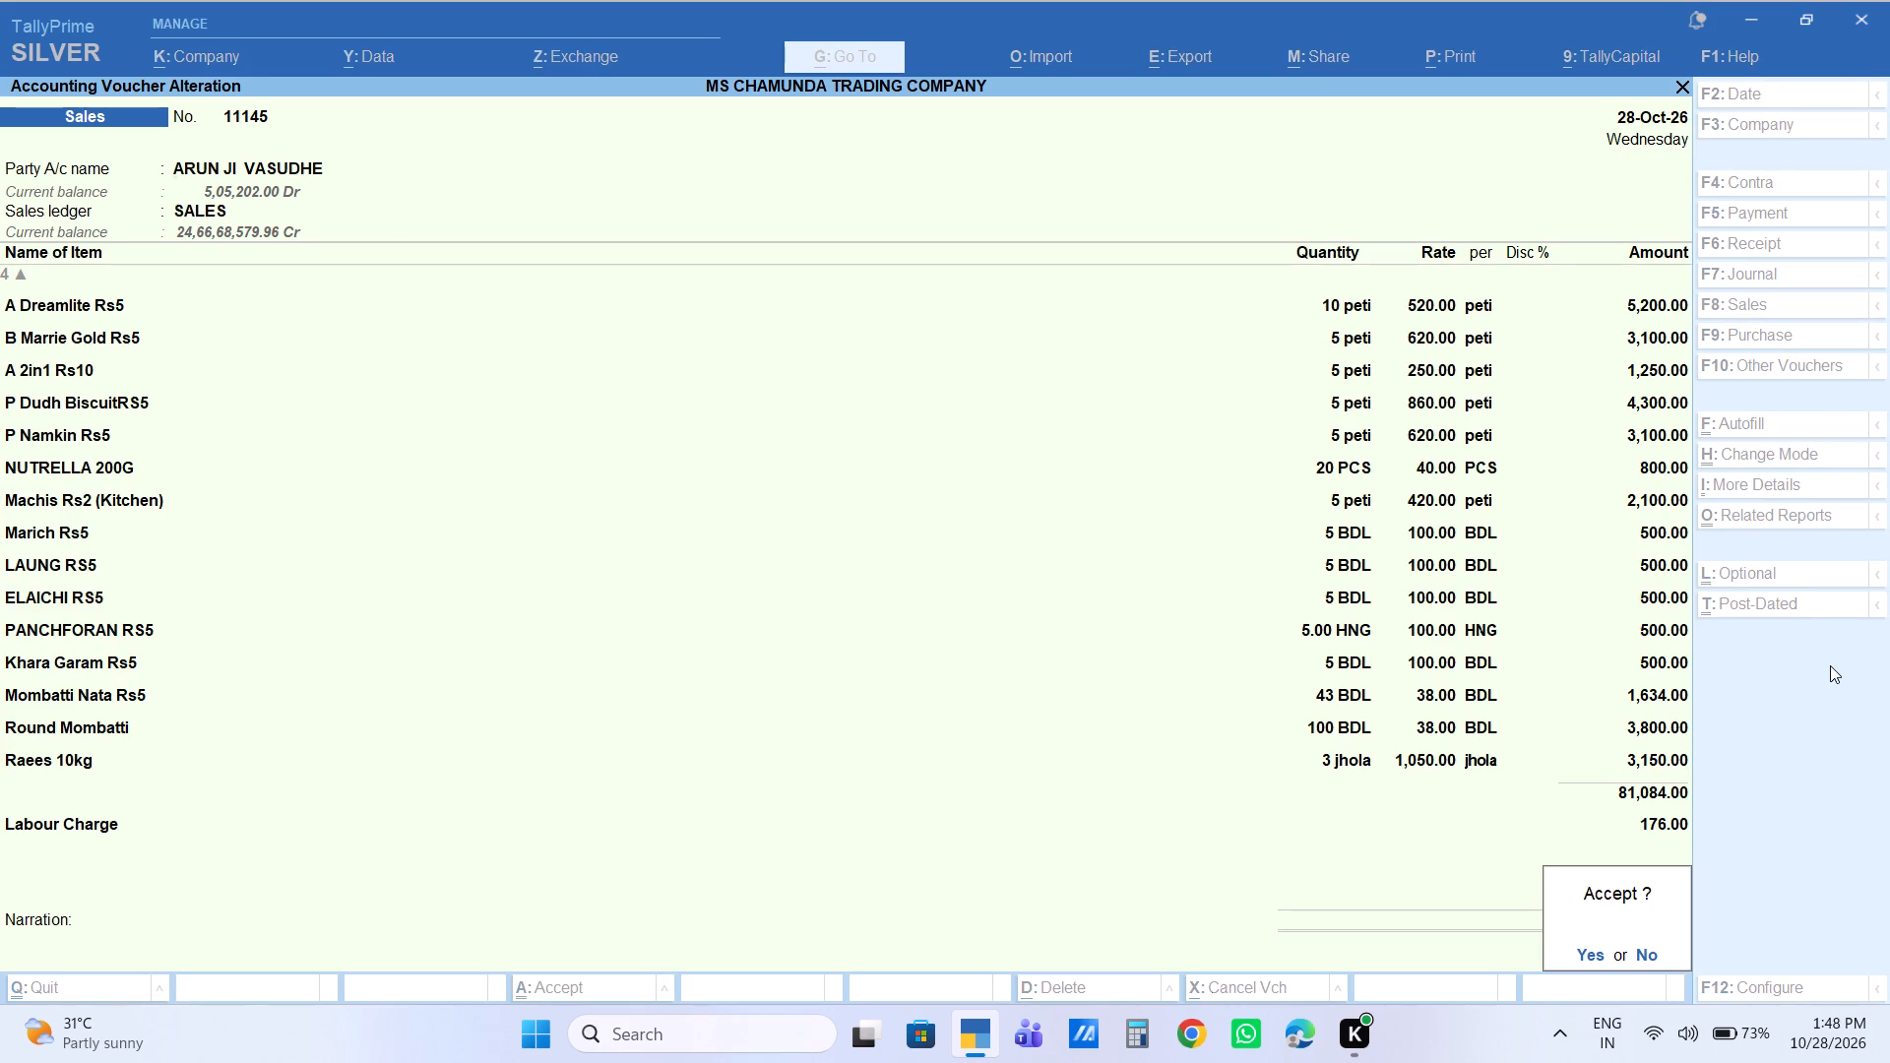
key(Escape)
key(Escape)
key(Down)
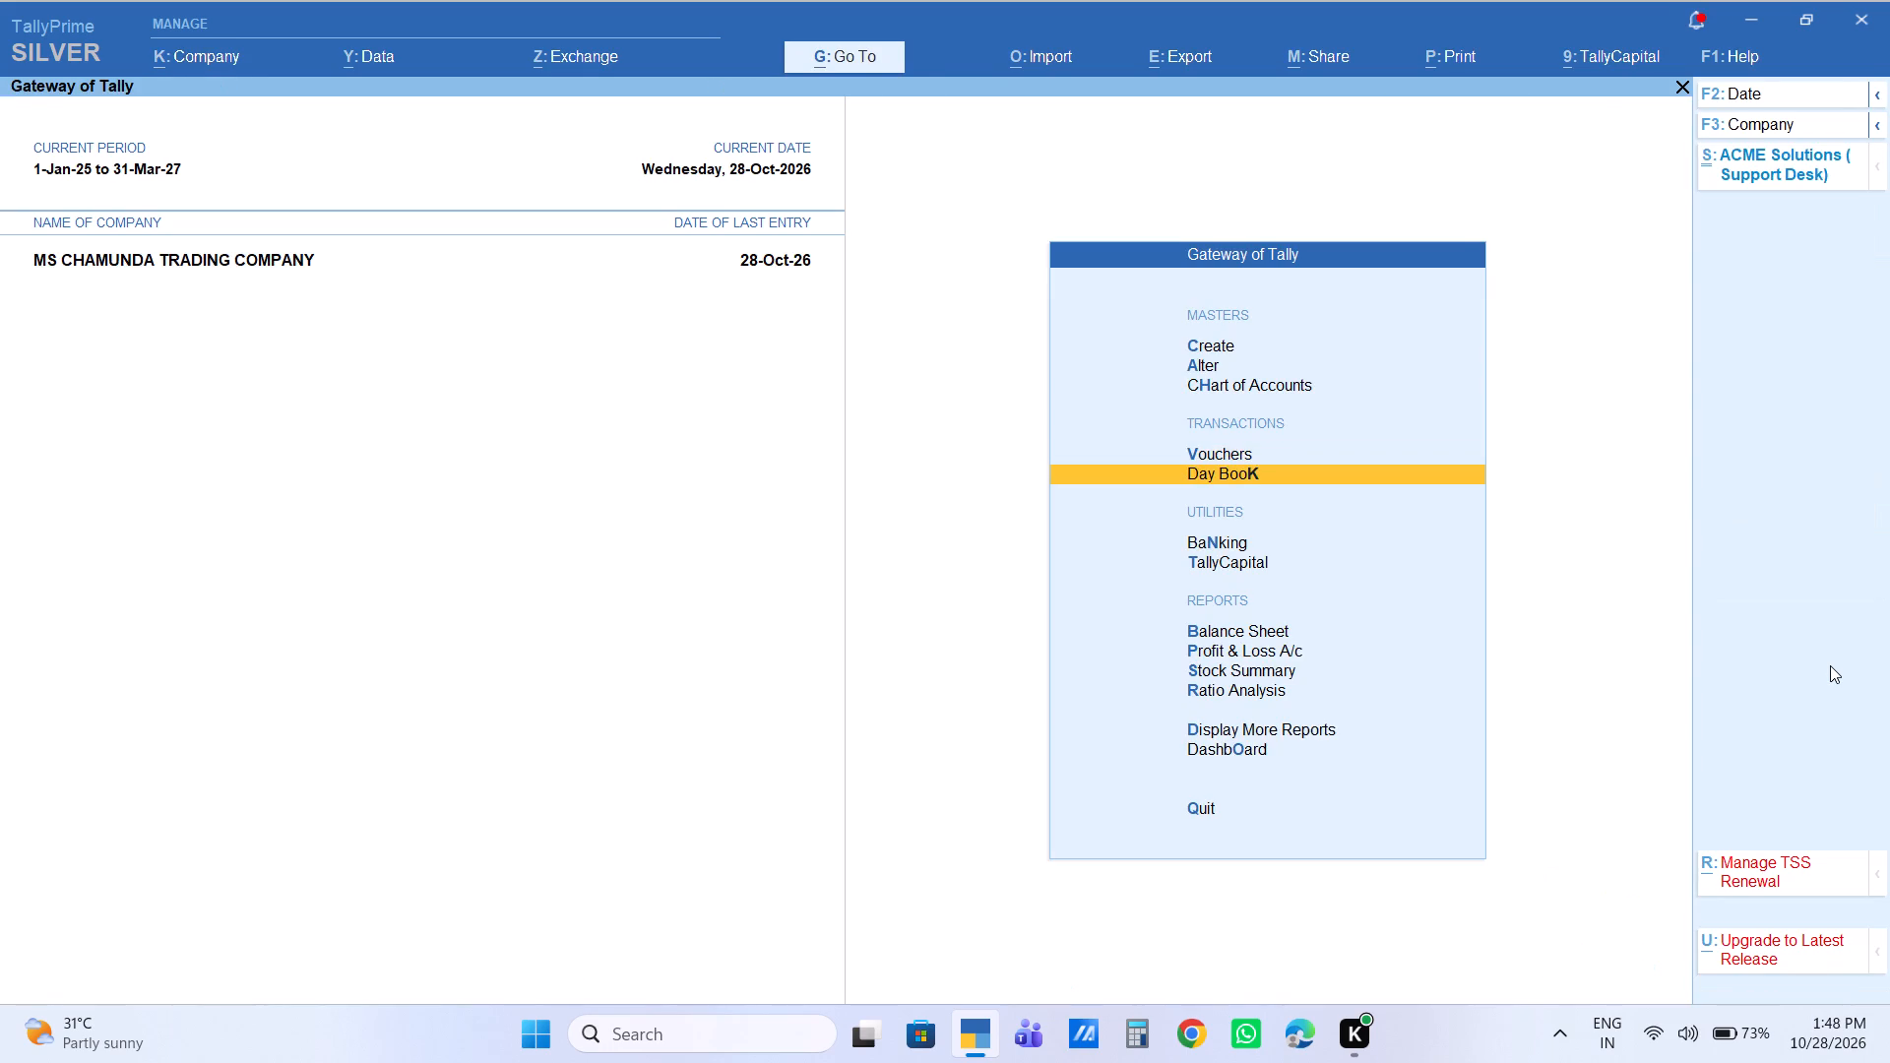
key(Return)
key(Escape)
key(Up)
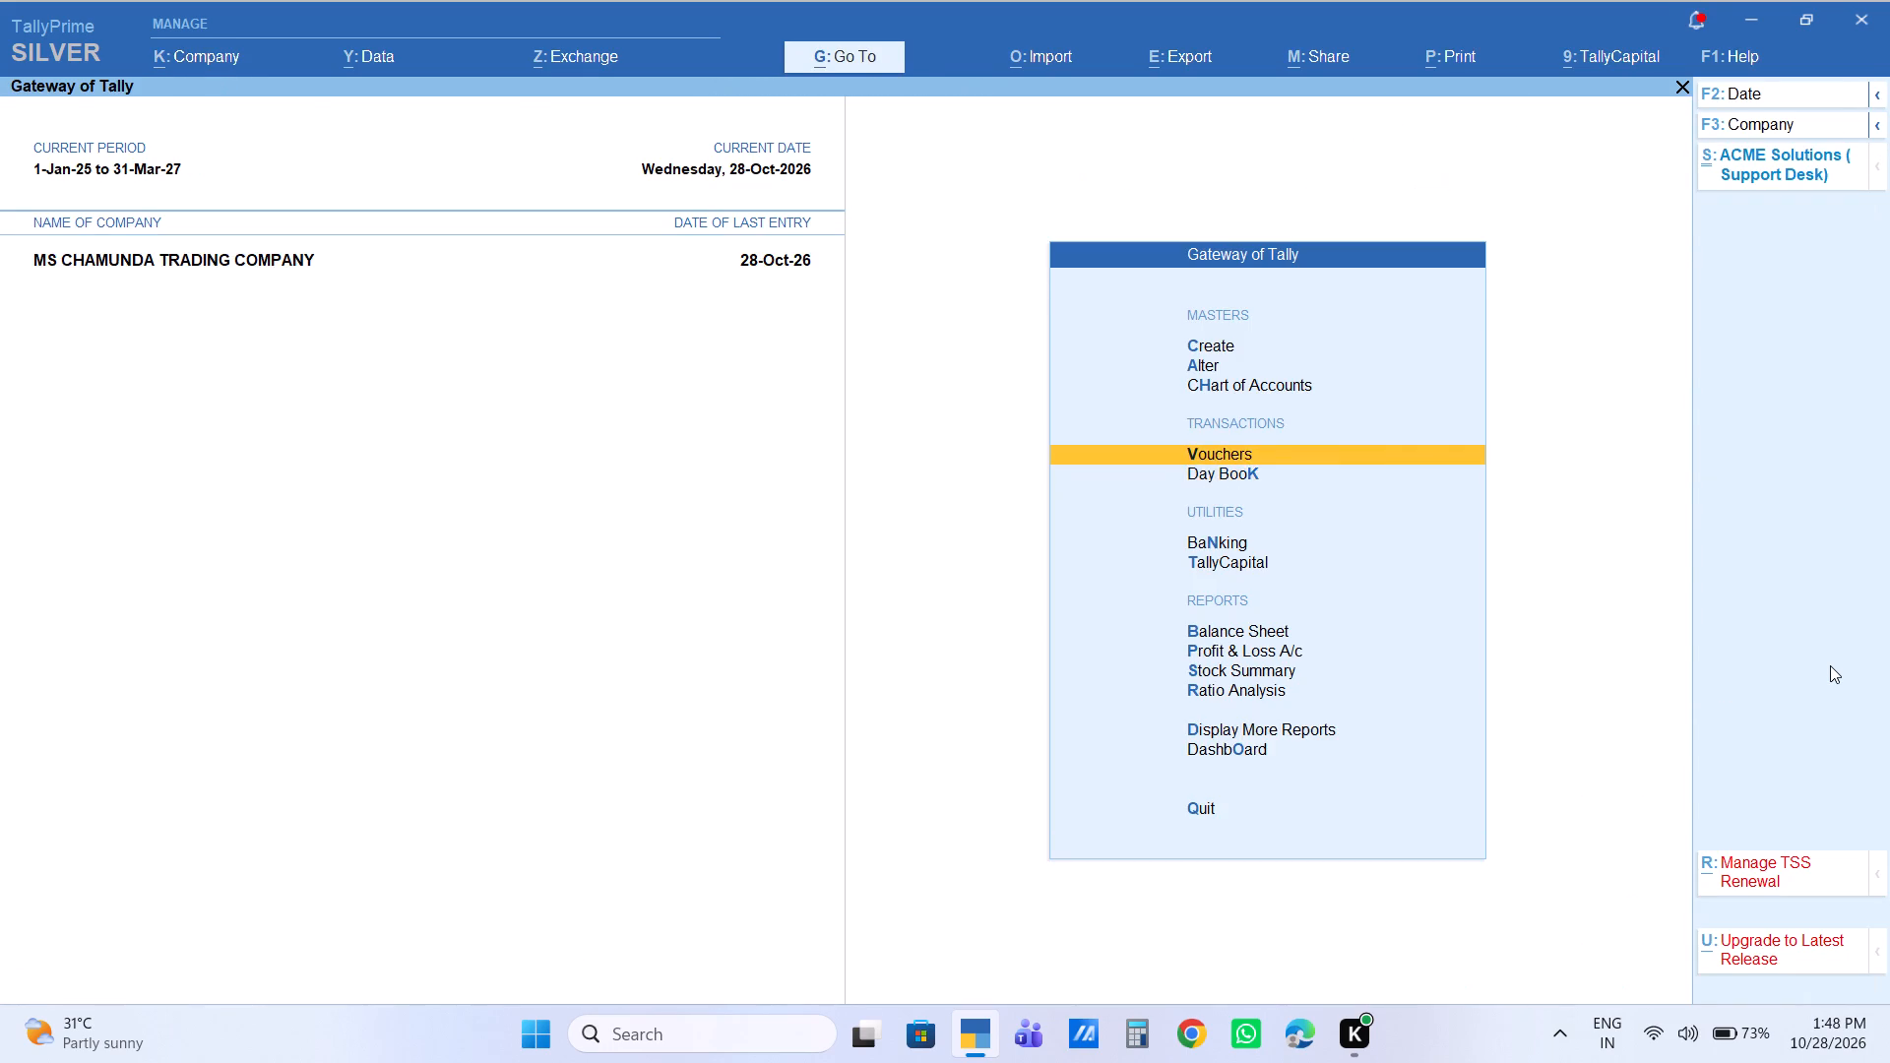
key(Return)
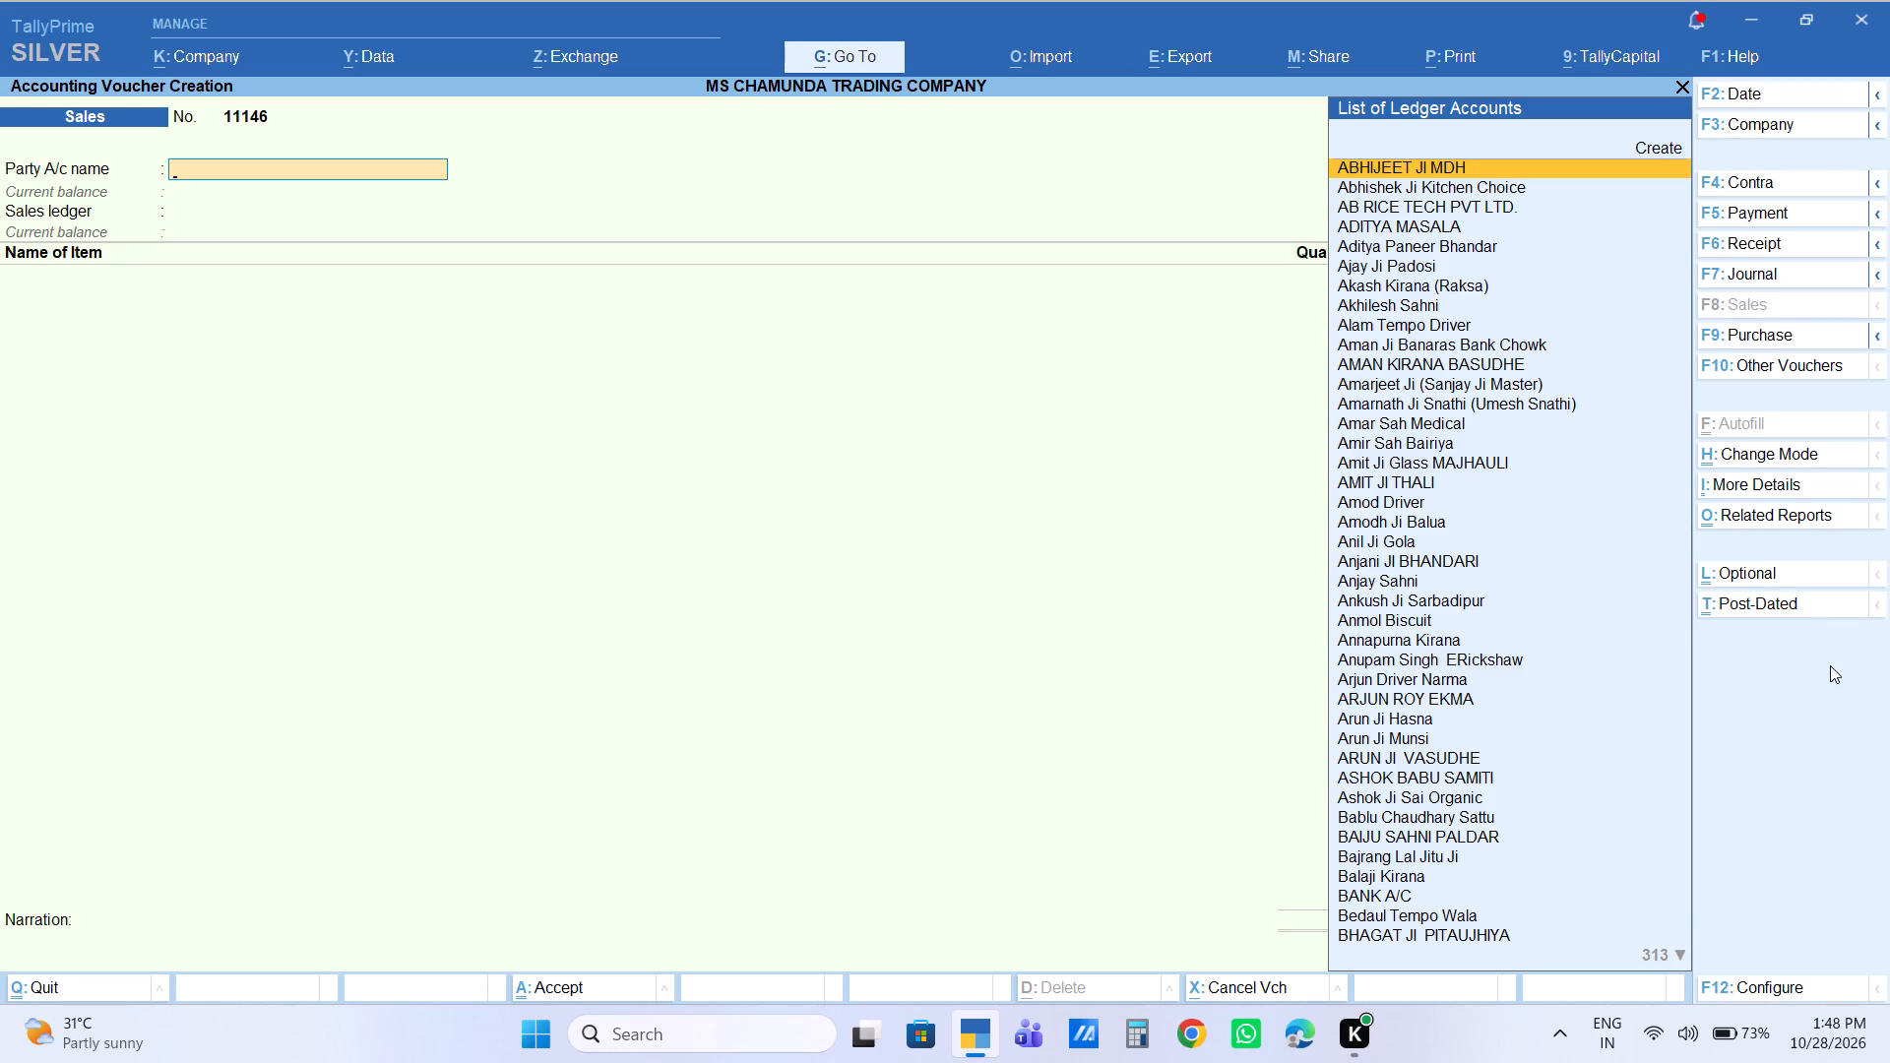
text(vishu)
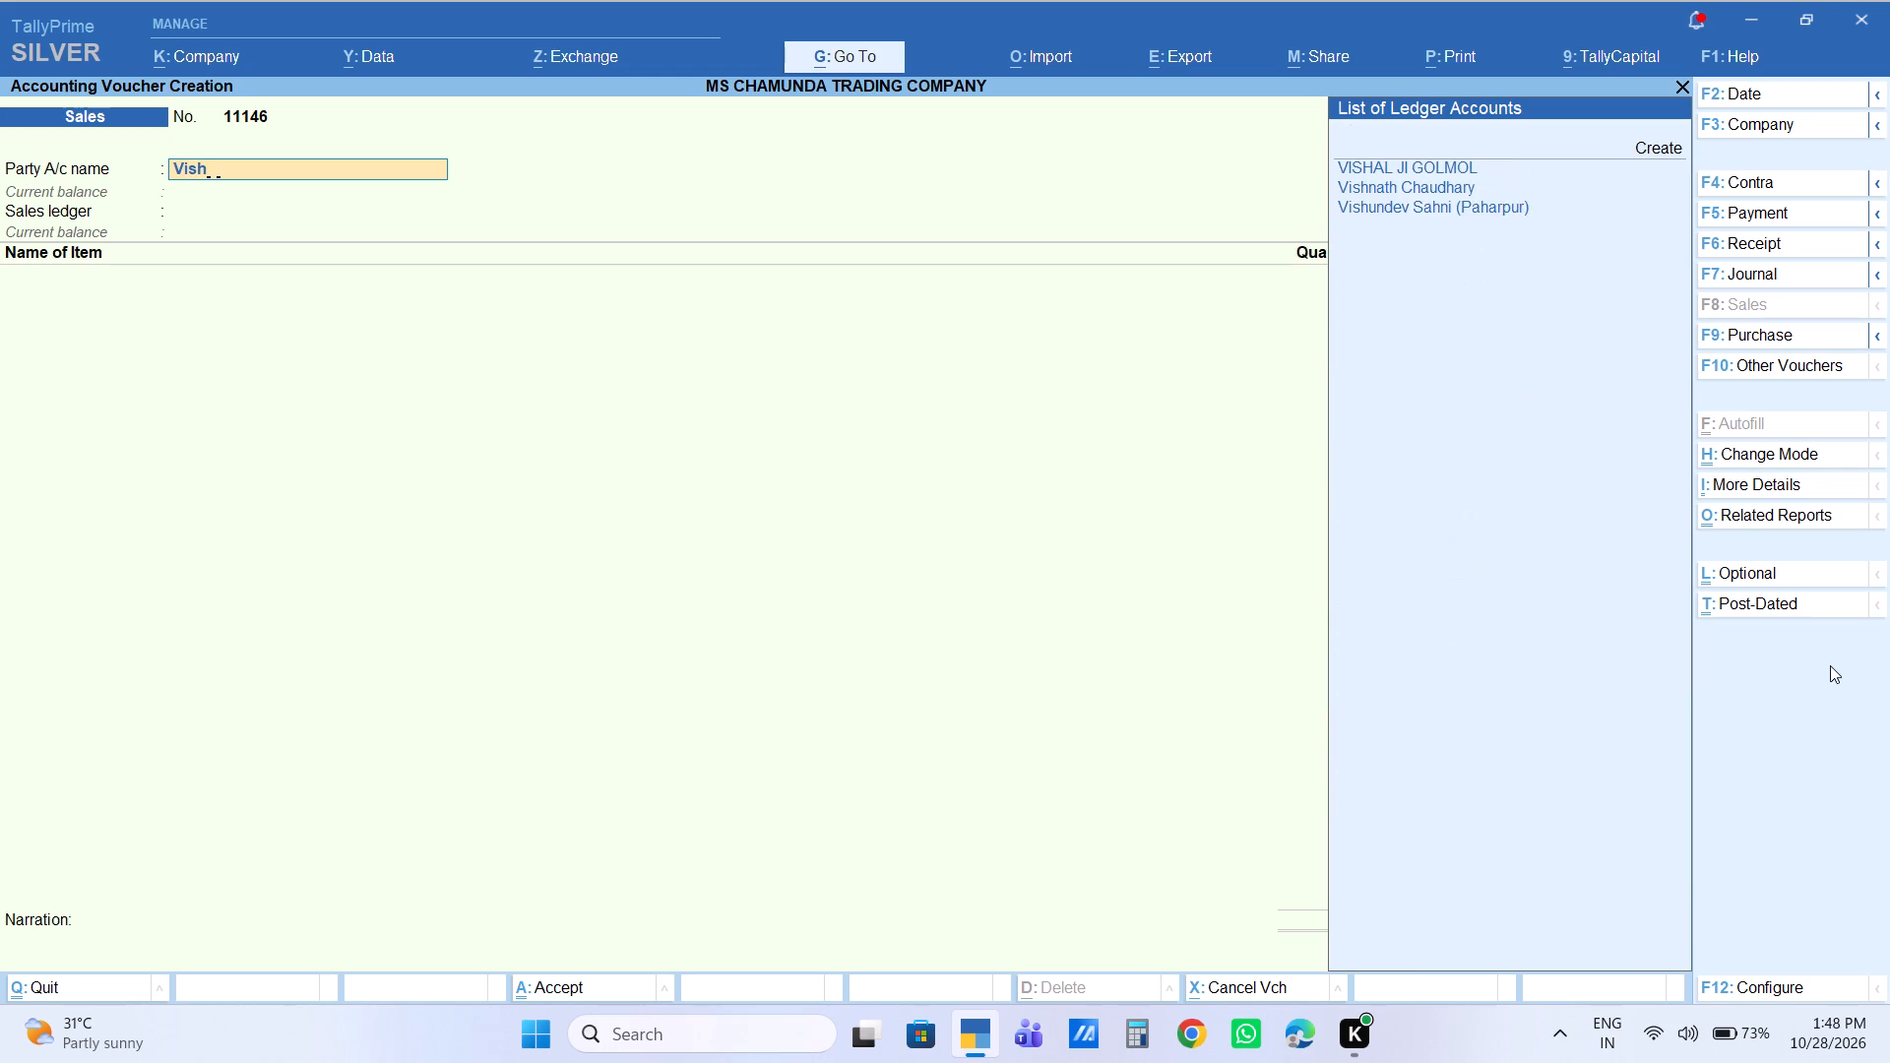
key(Return)
key(Return)
key(Return)
key(Return)
key(Return)
key(Return)
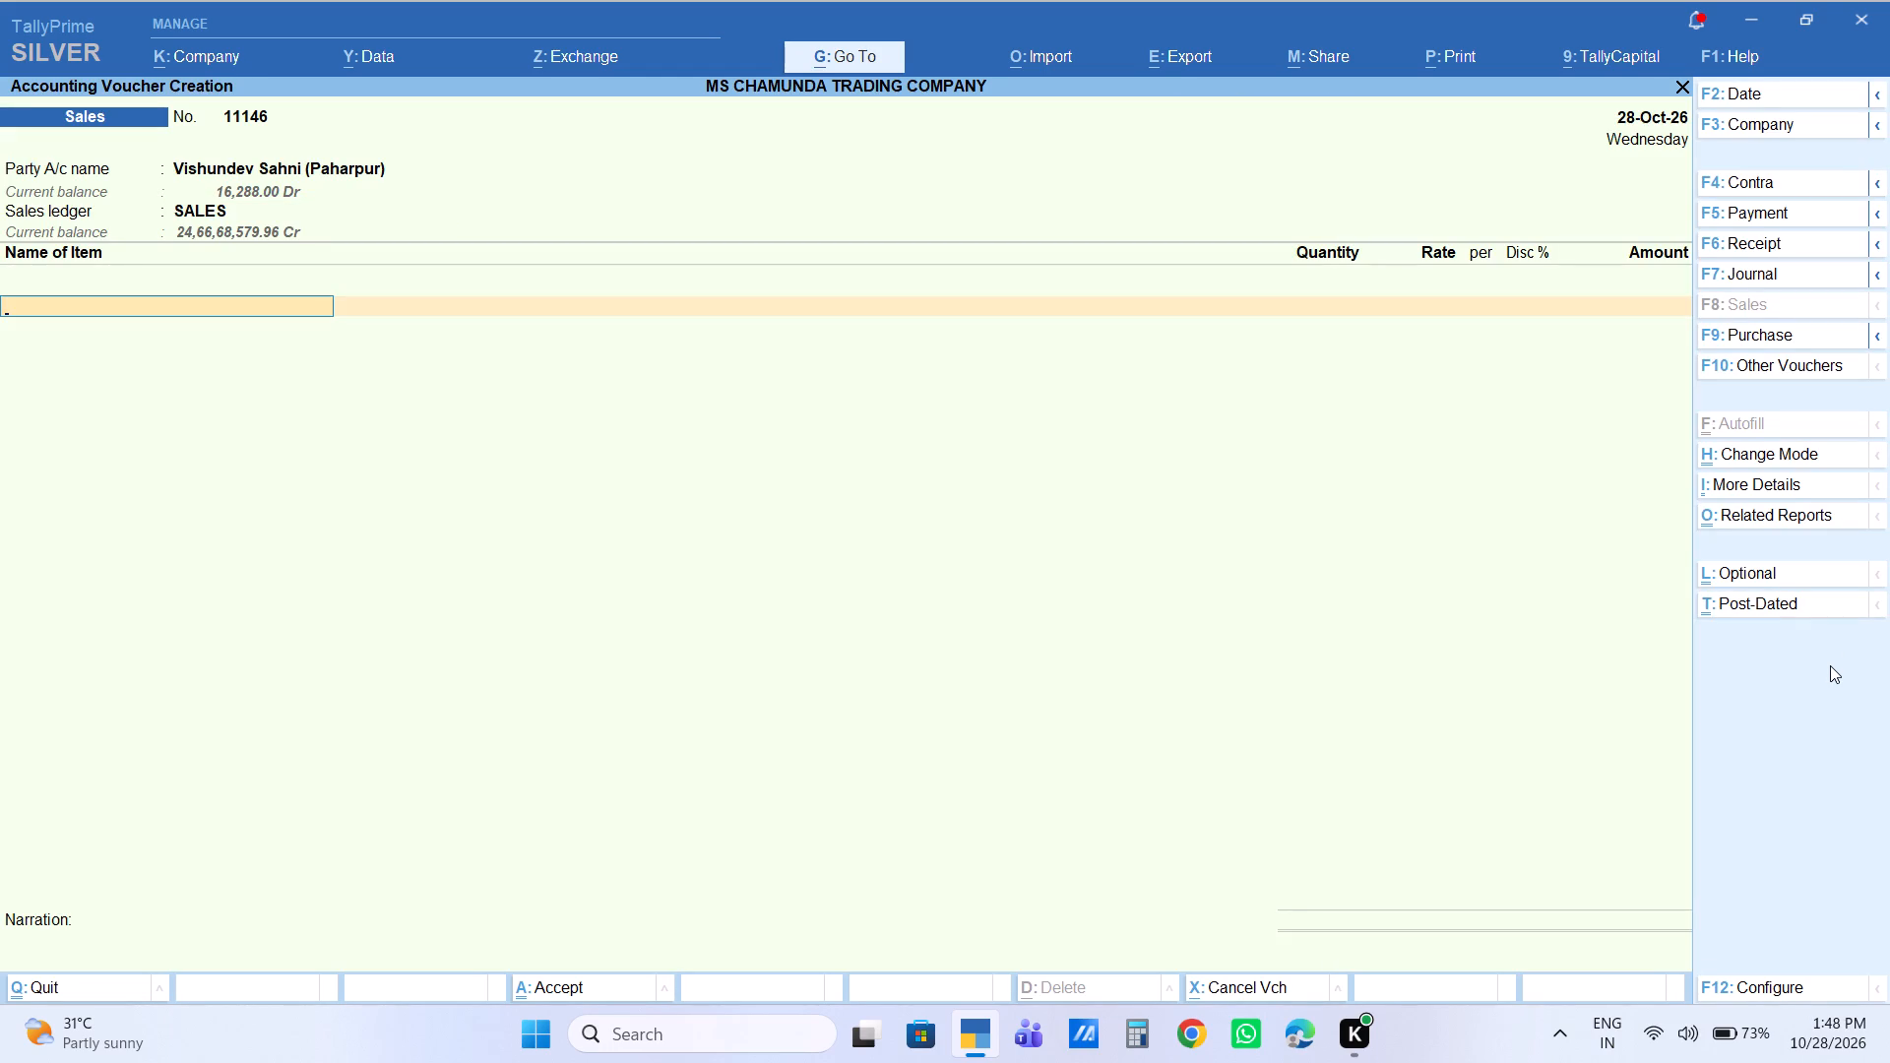
Add 4 bags of CHINI SF 50kg to the voucher at the default rate of 3,000.
text(sf)
key(Return)
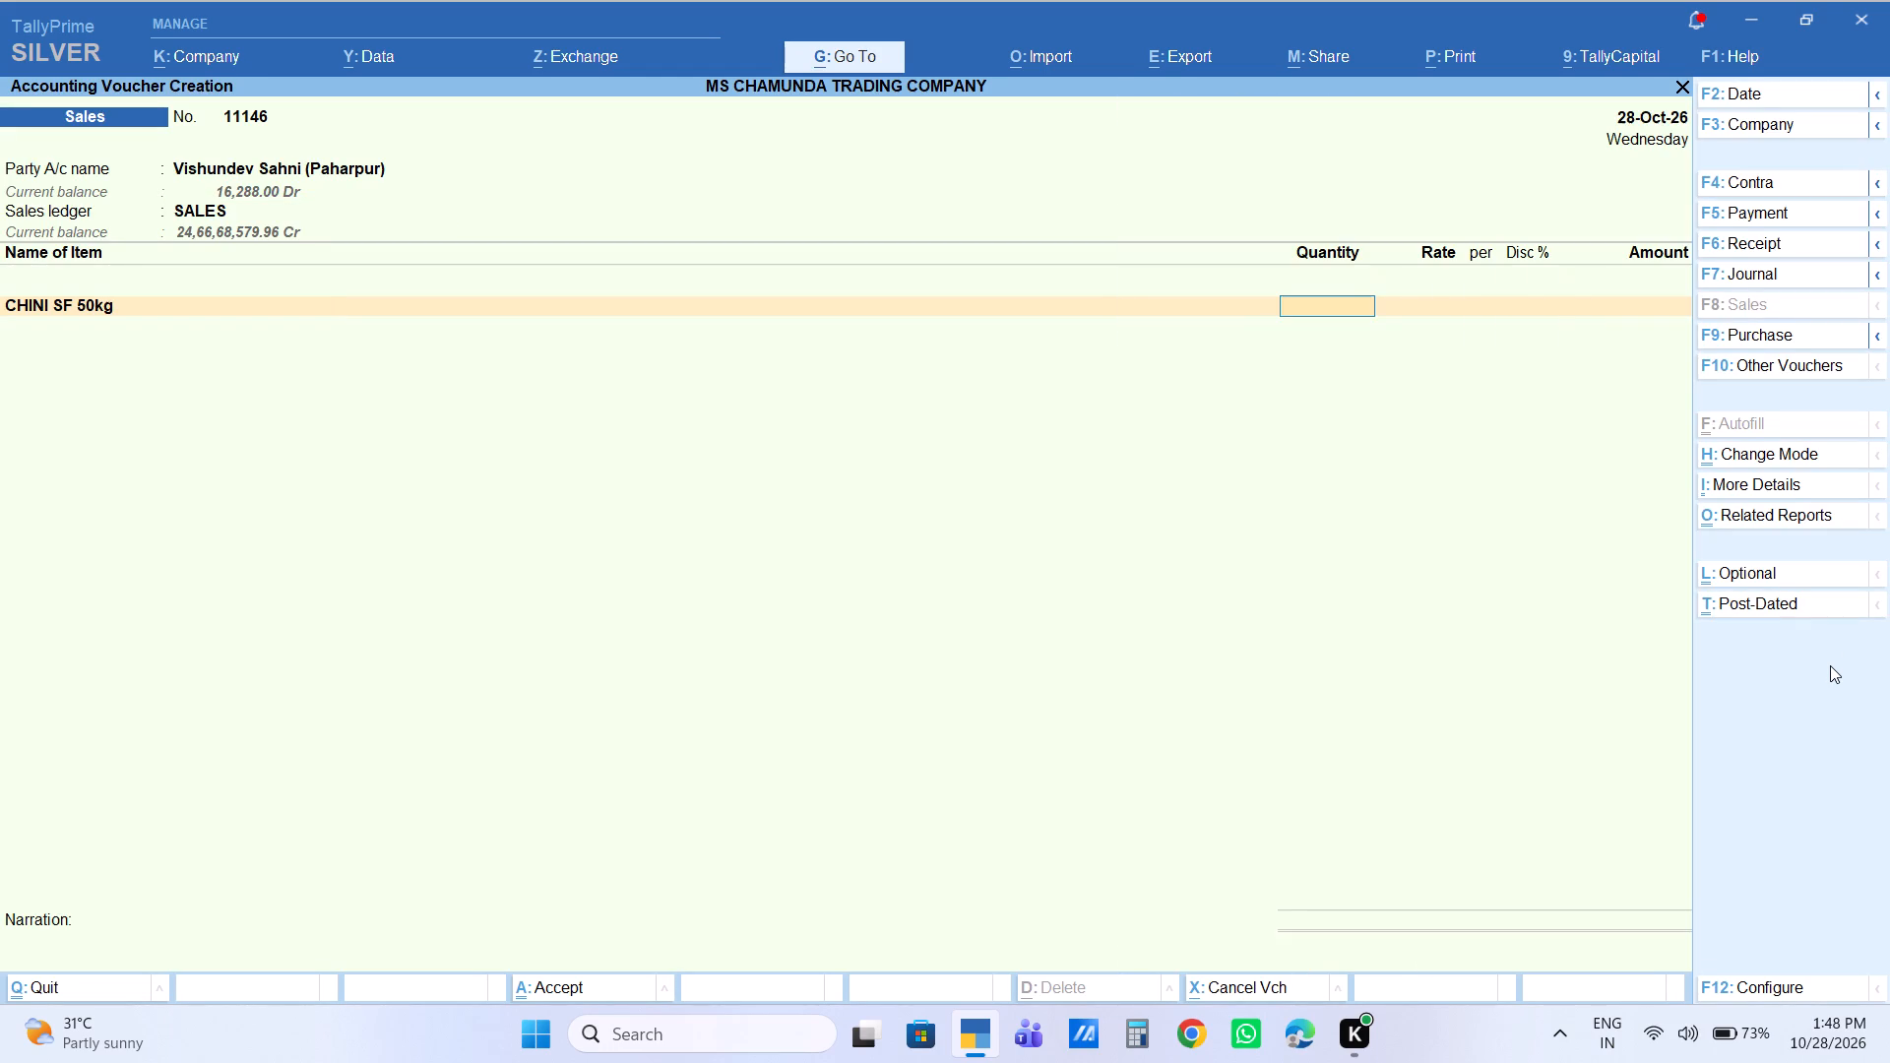
key(4)
key(Return)
key(Return)
key(Return)
key(Return)
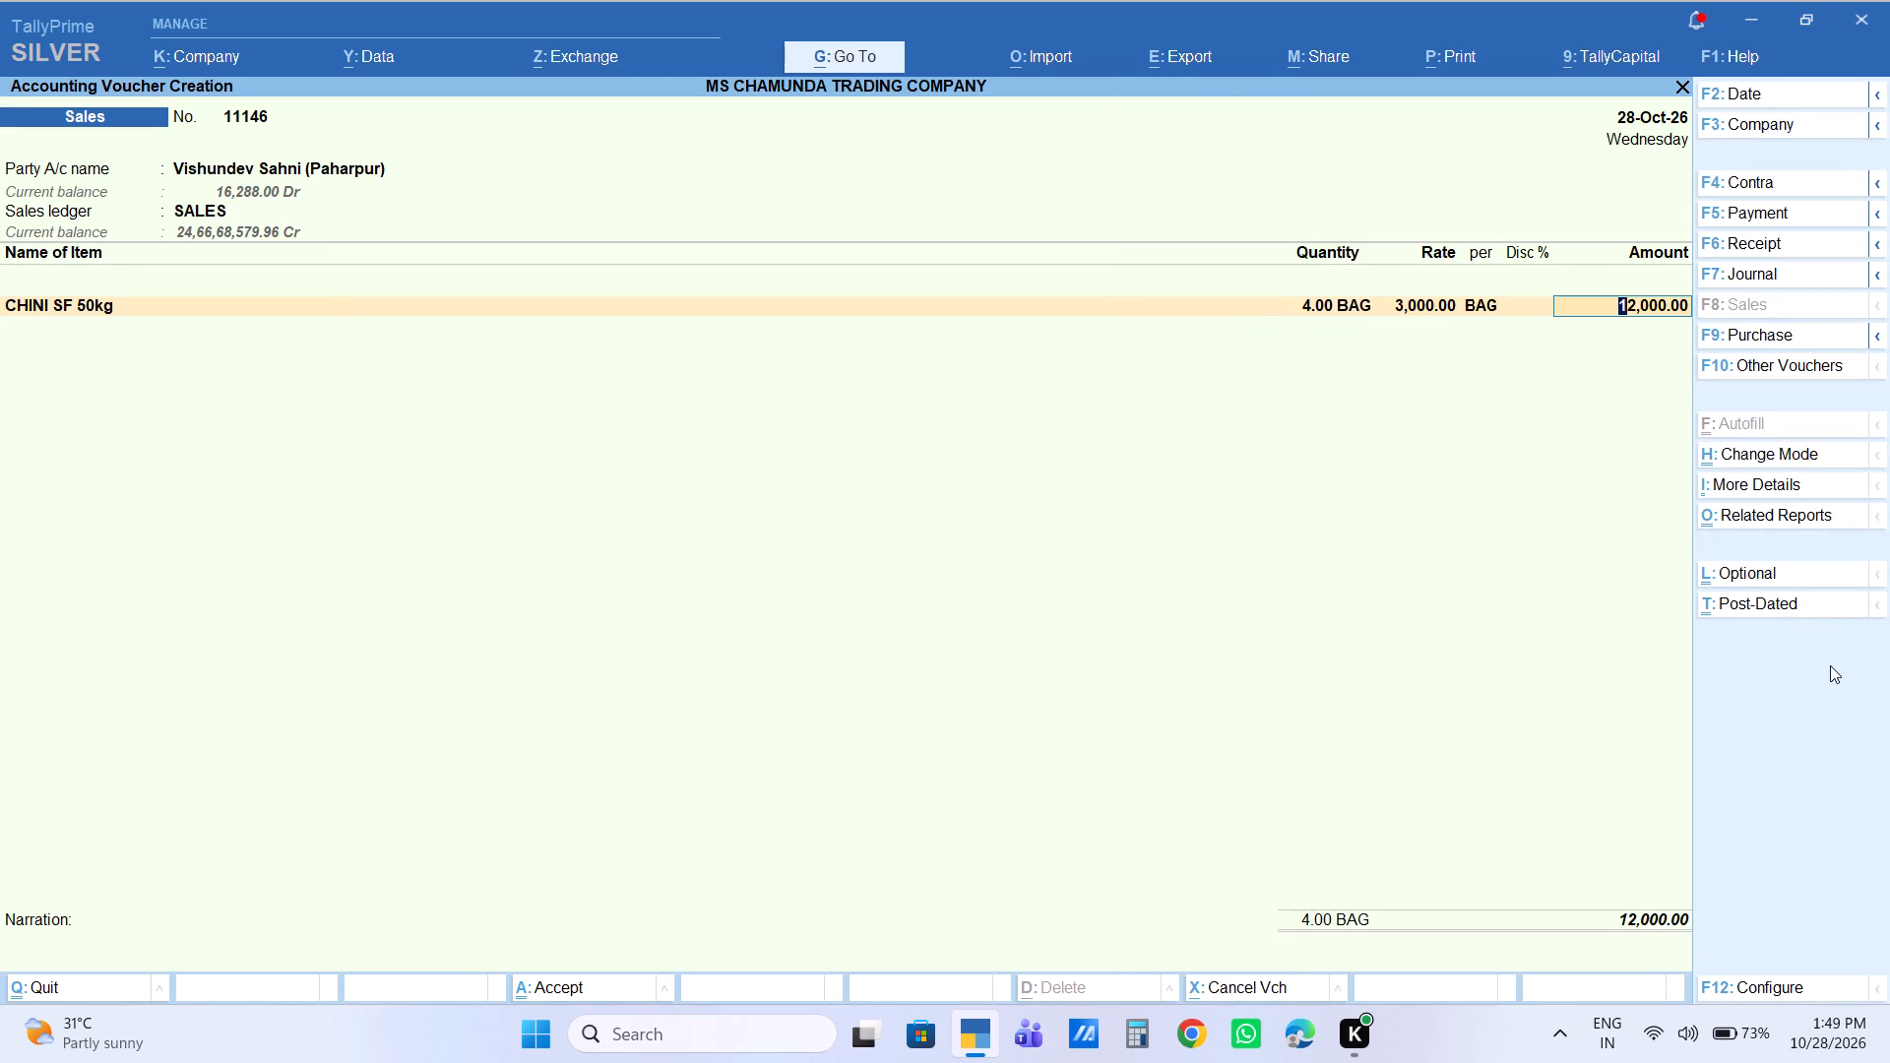
key(Return)
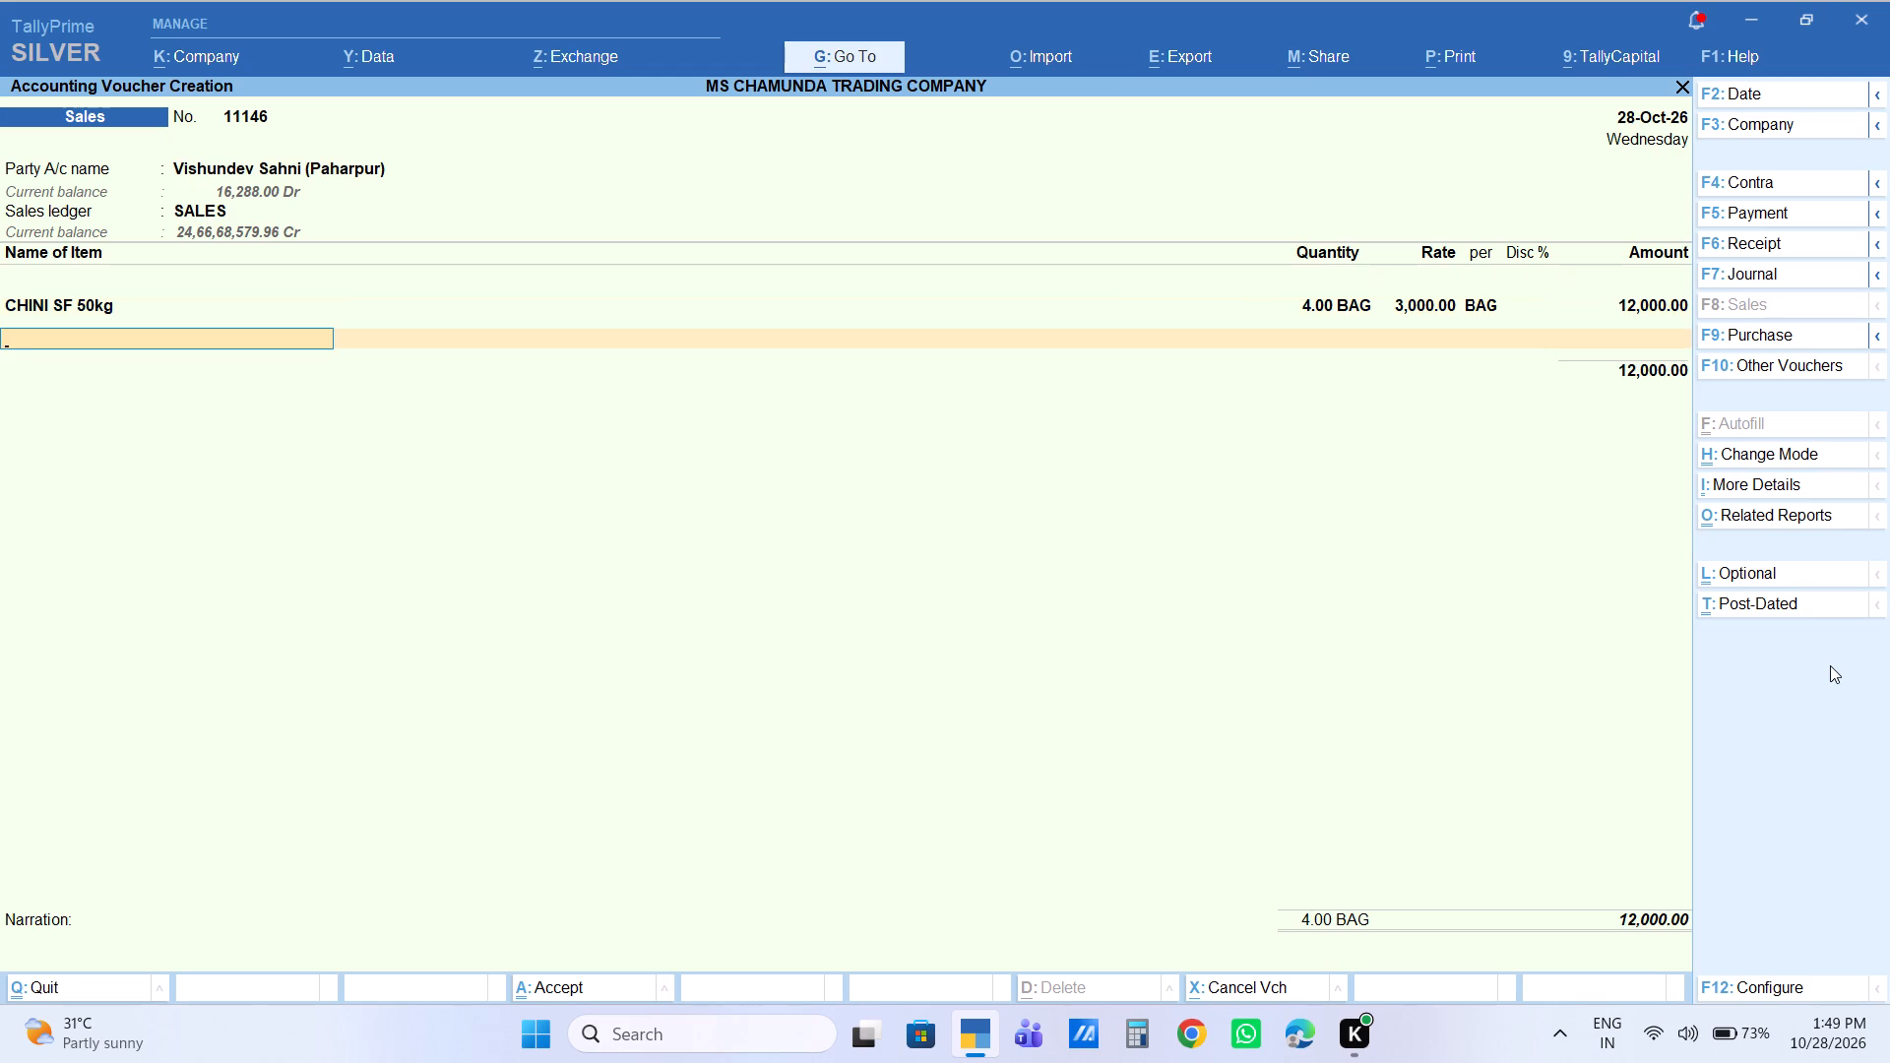
Add 1 peti of SALONI 1L PETI to the voucher at the default rate of 3,050.
text(saloni1)
key(Down)
key(Down)
key(Down)
key(Return)
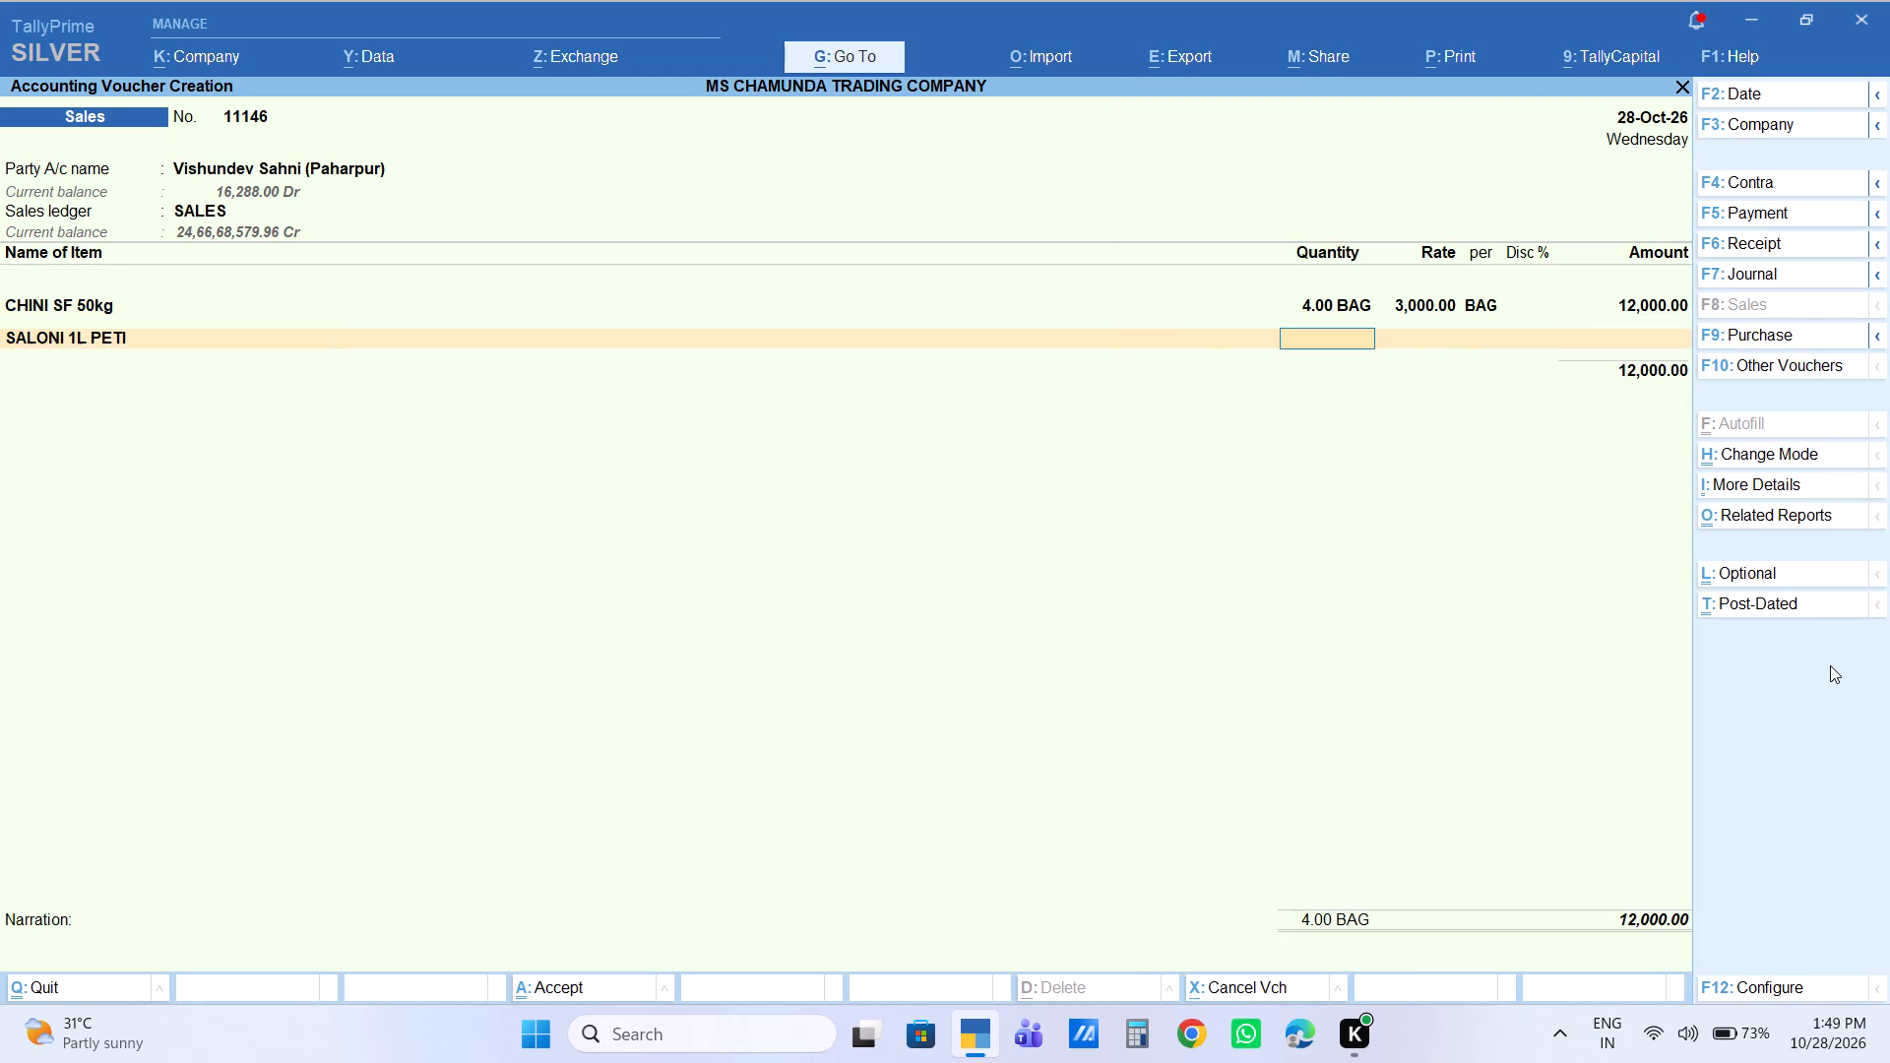
key(1)
key(Return)
key(Return)
key(Return)
key(Return)
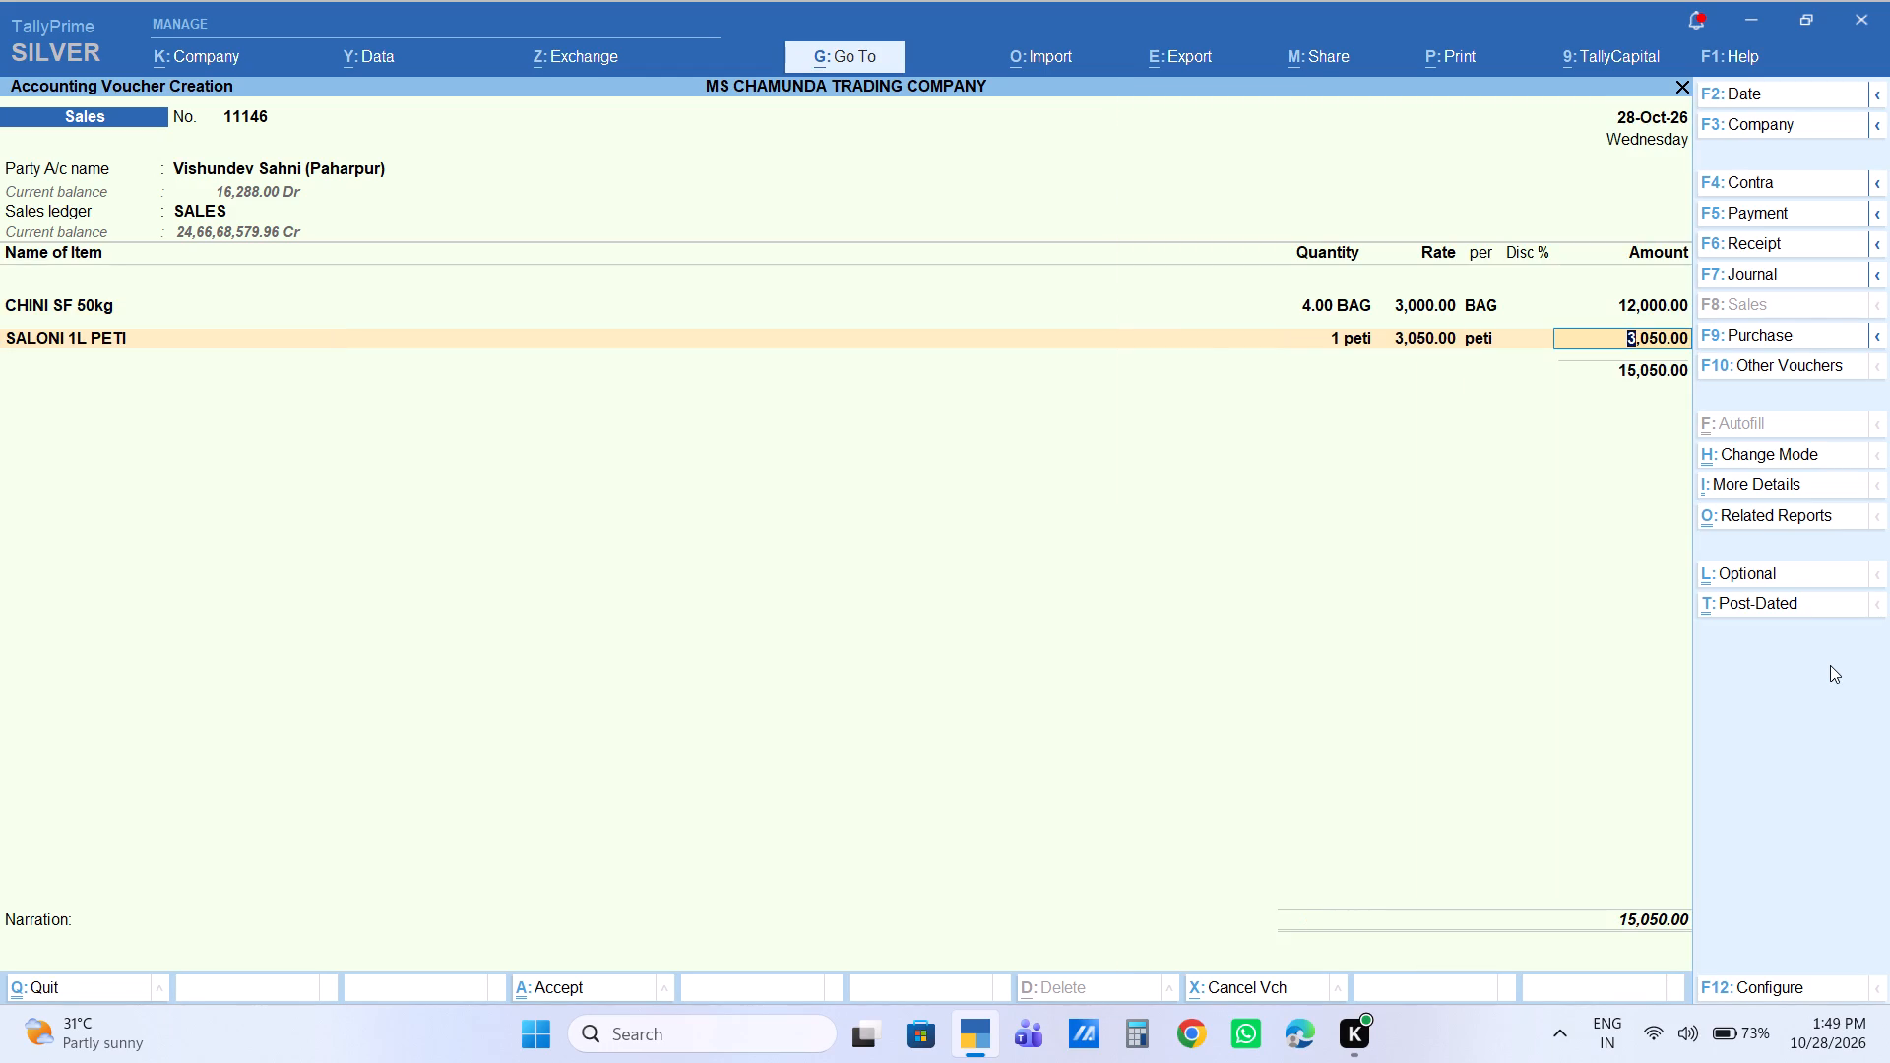
key(Return)
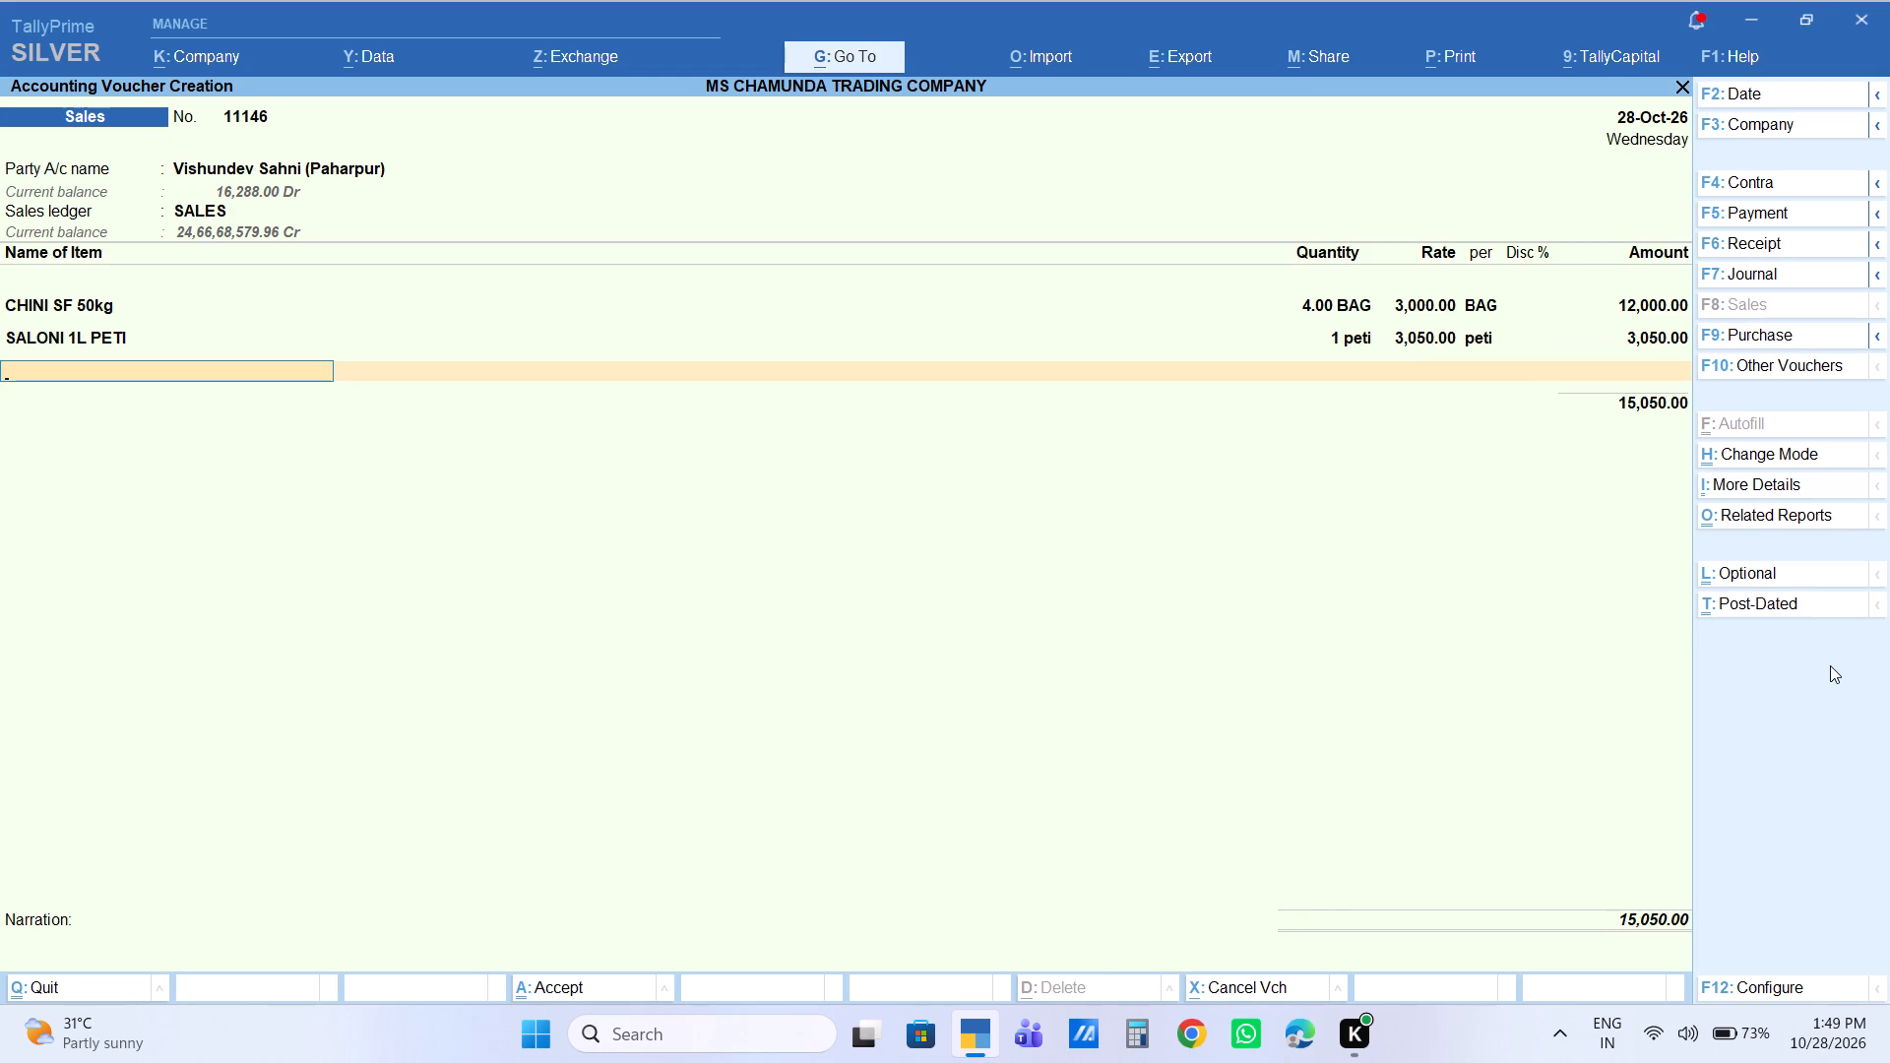
Add 2 peti of SALONI 500ML PETI to the voucher at the default rate of 3,450.
text(saloni500)
key(Down)
key(Down)
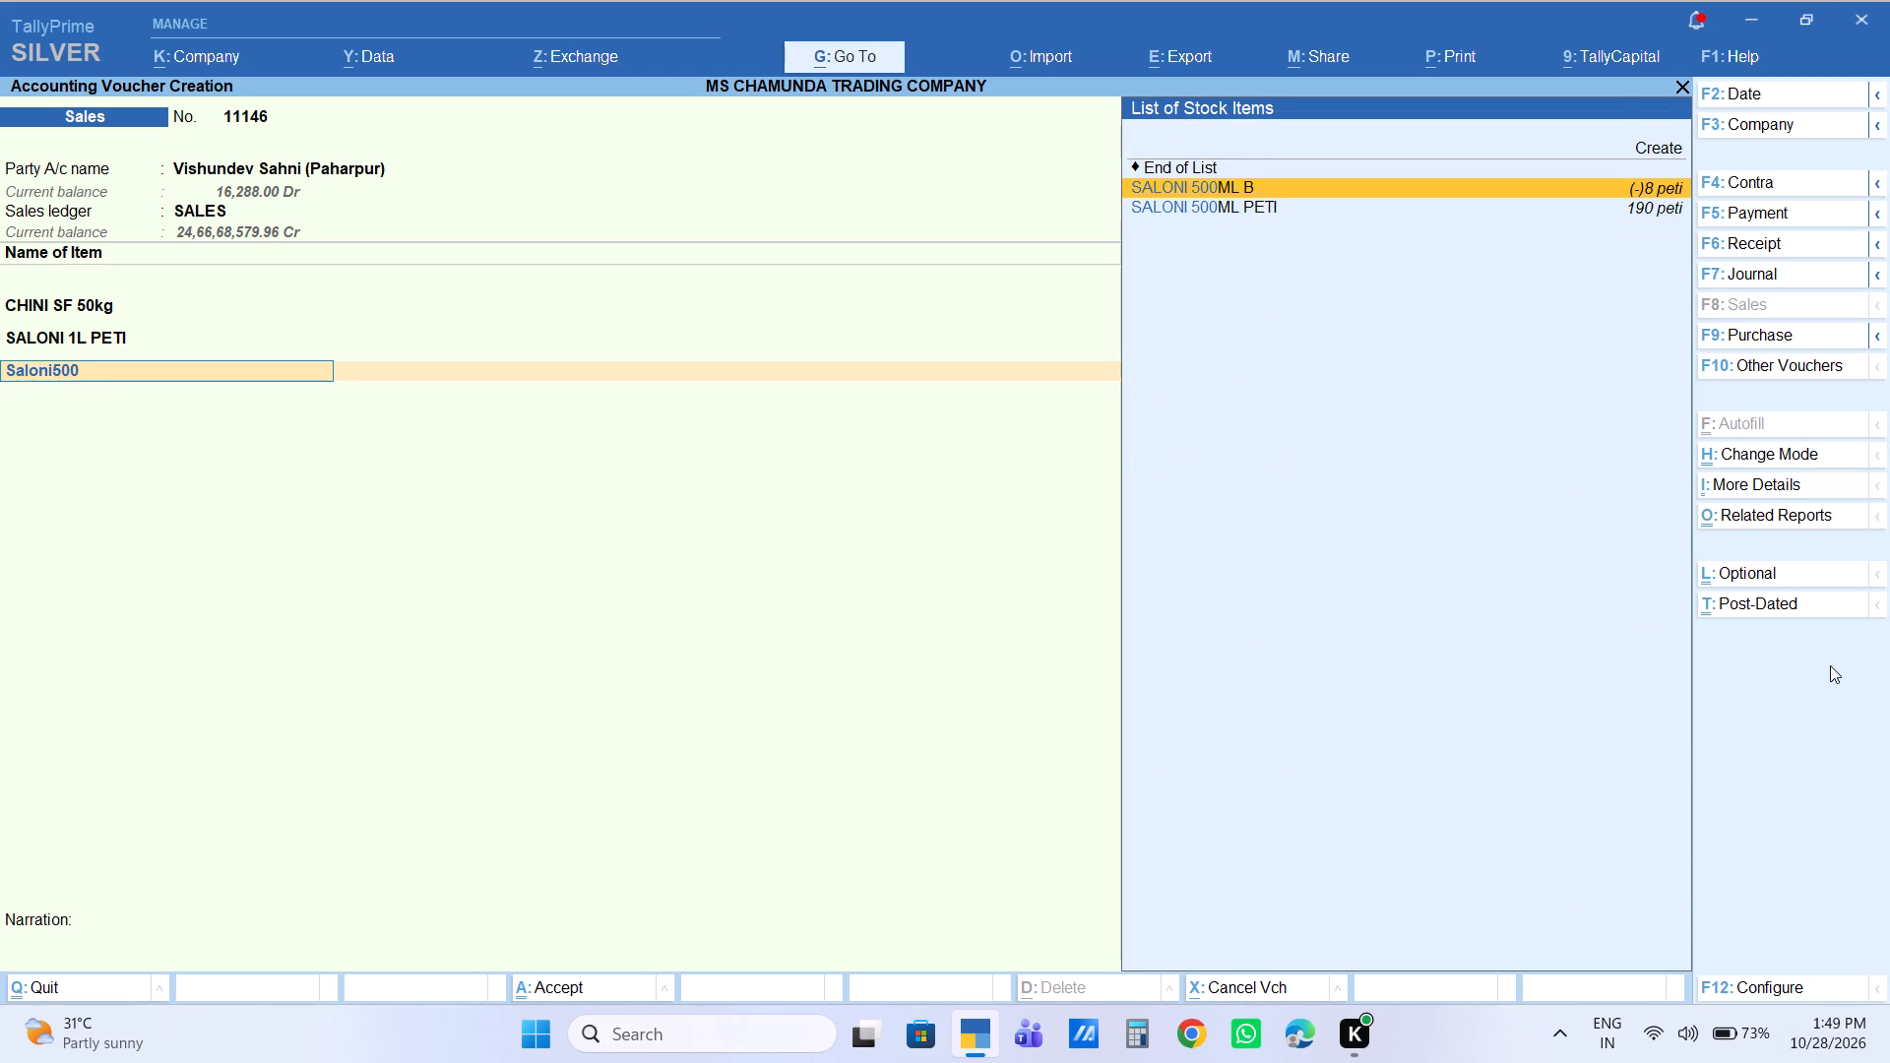
key(Return)
key(2)
key(Return)
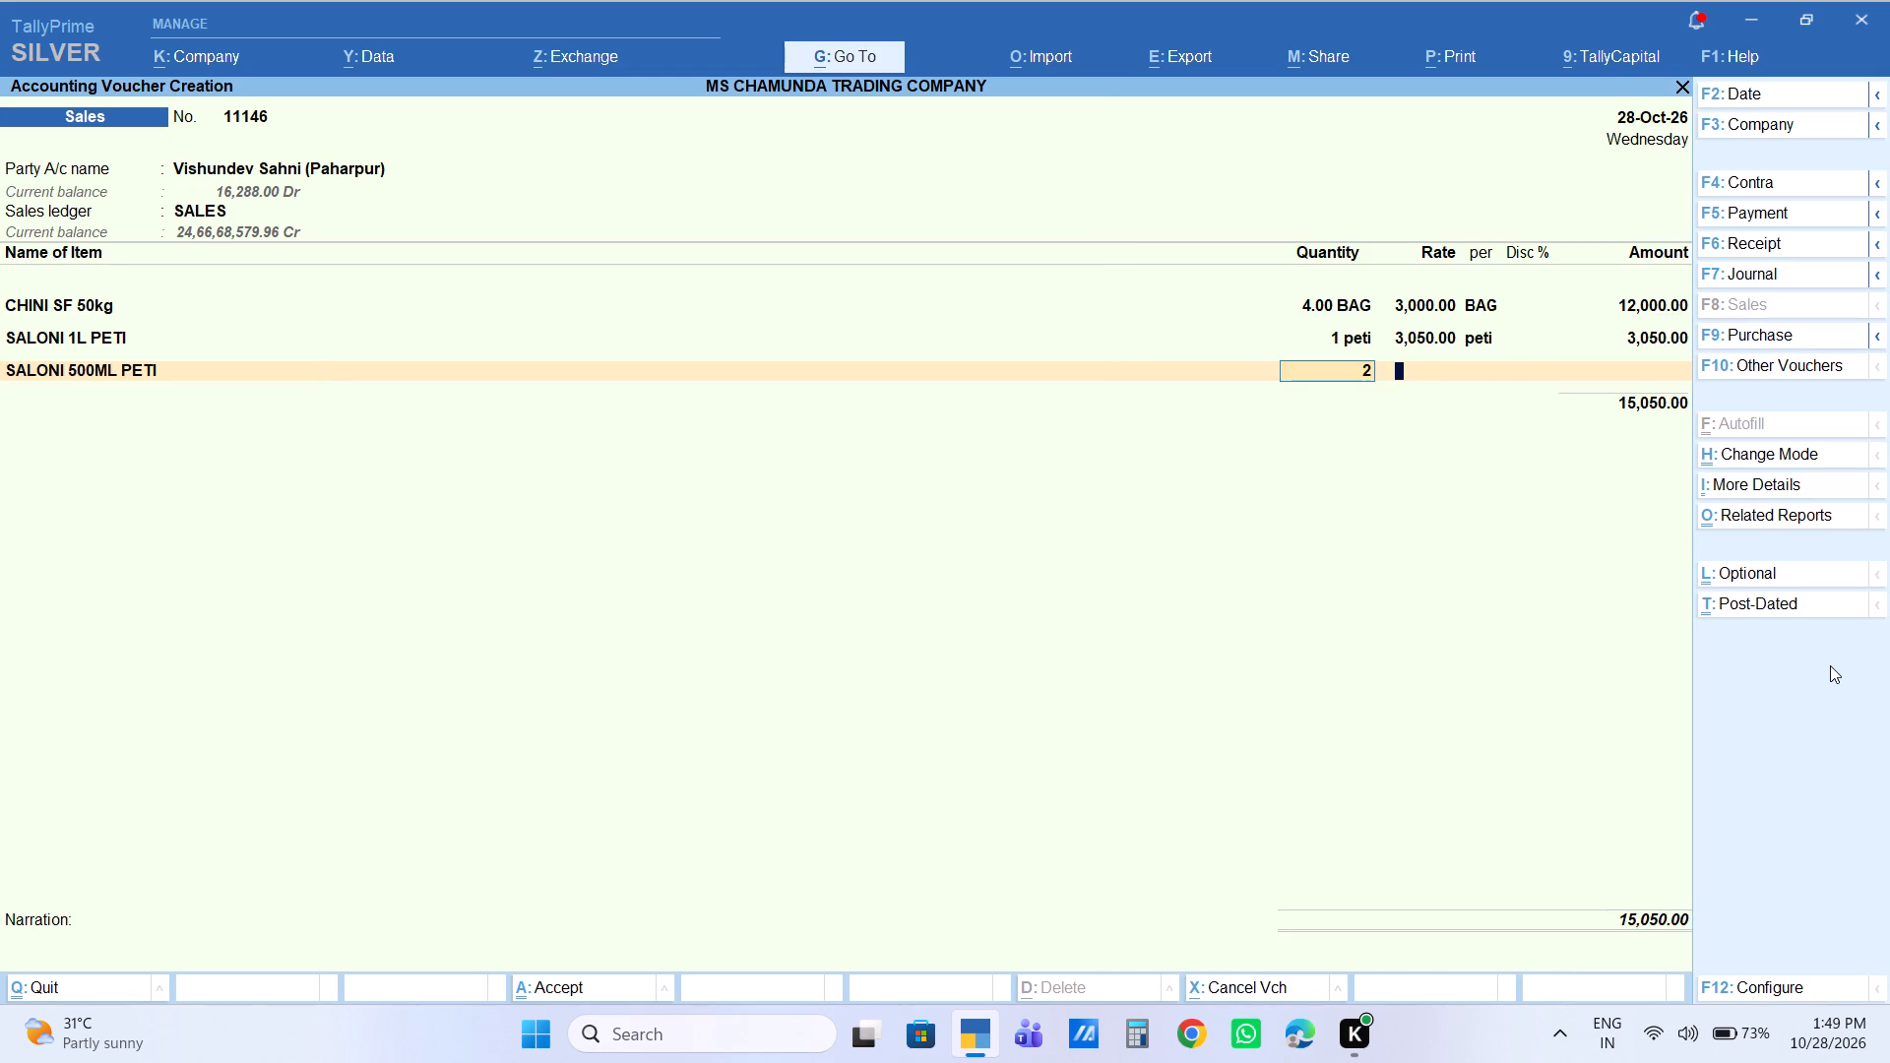
key(Return)
key(Return)
key(Return)
key(Return)
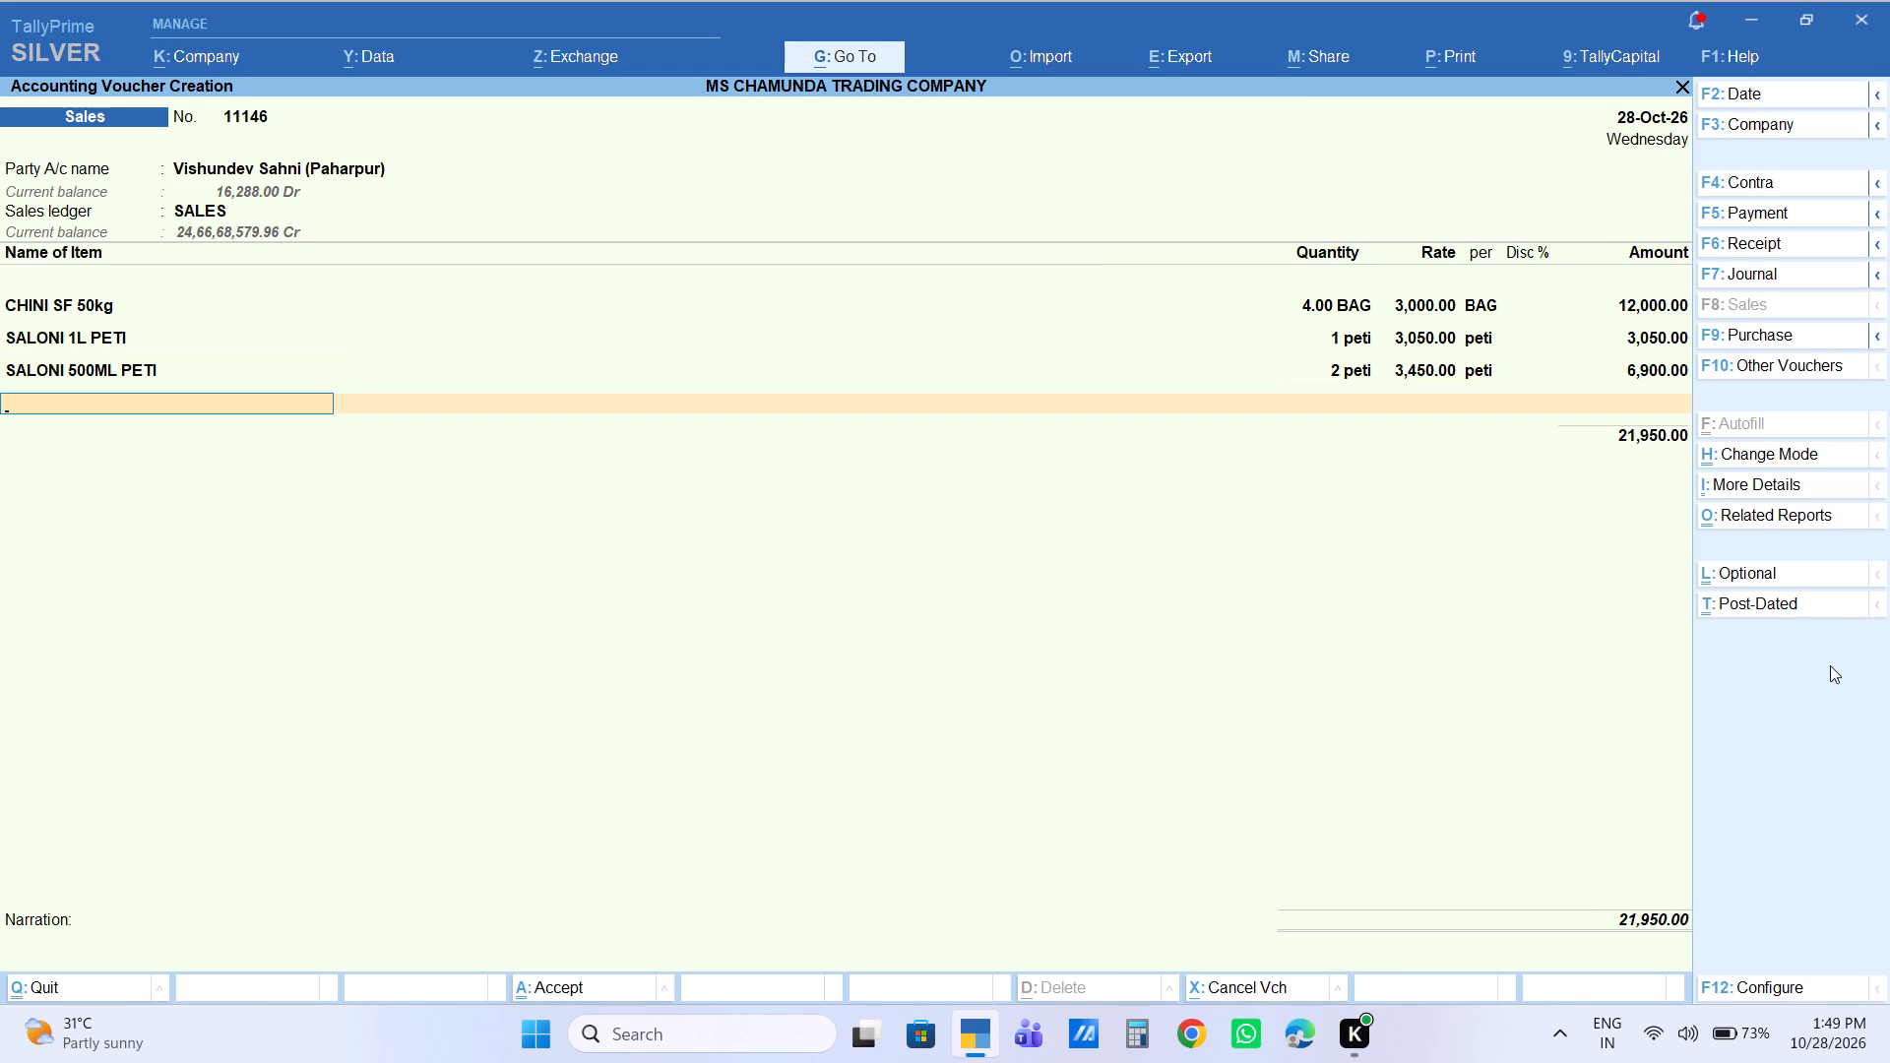
Add 2 tina of Mashal Tel Tina to the voucher with the rate set to 2,180.
text(masha)
key(Return)
key(2)
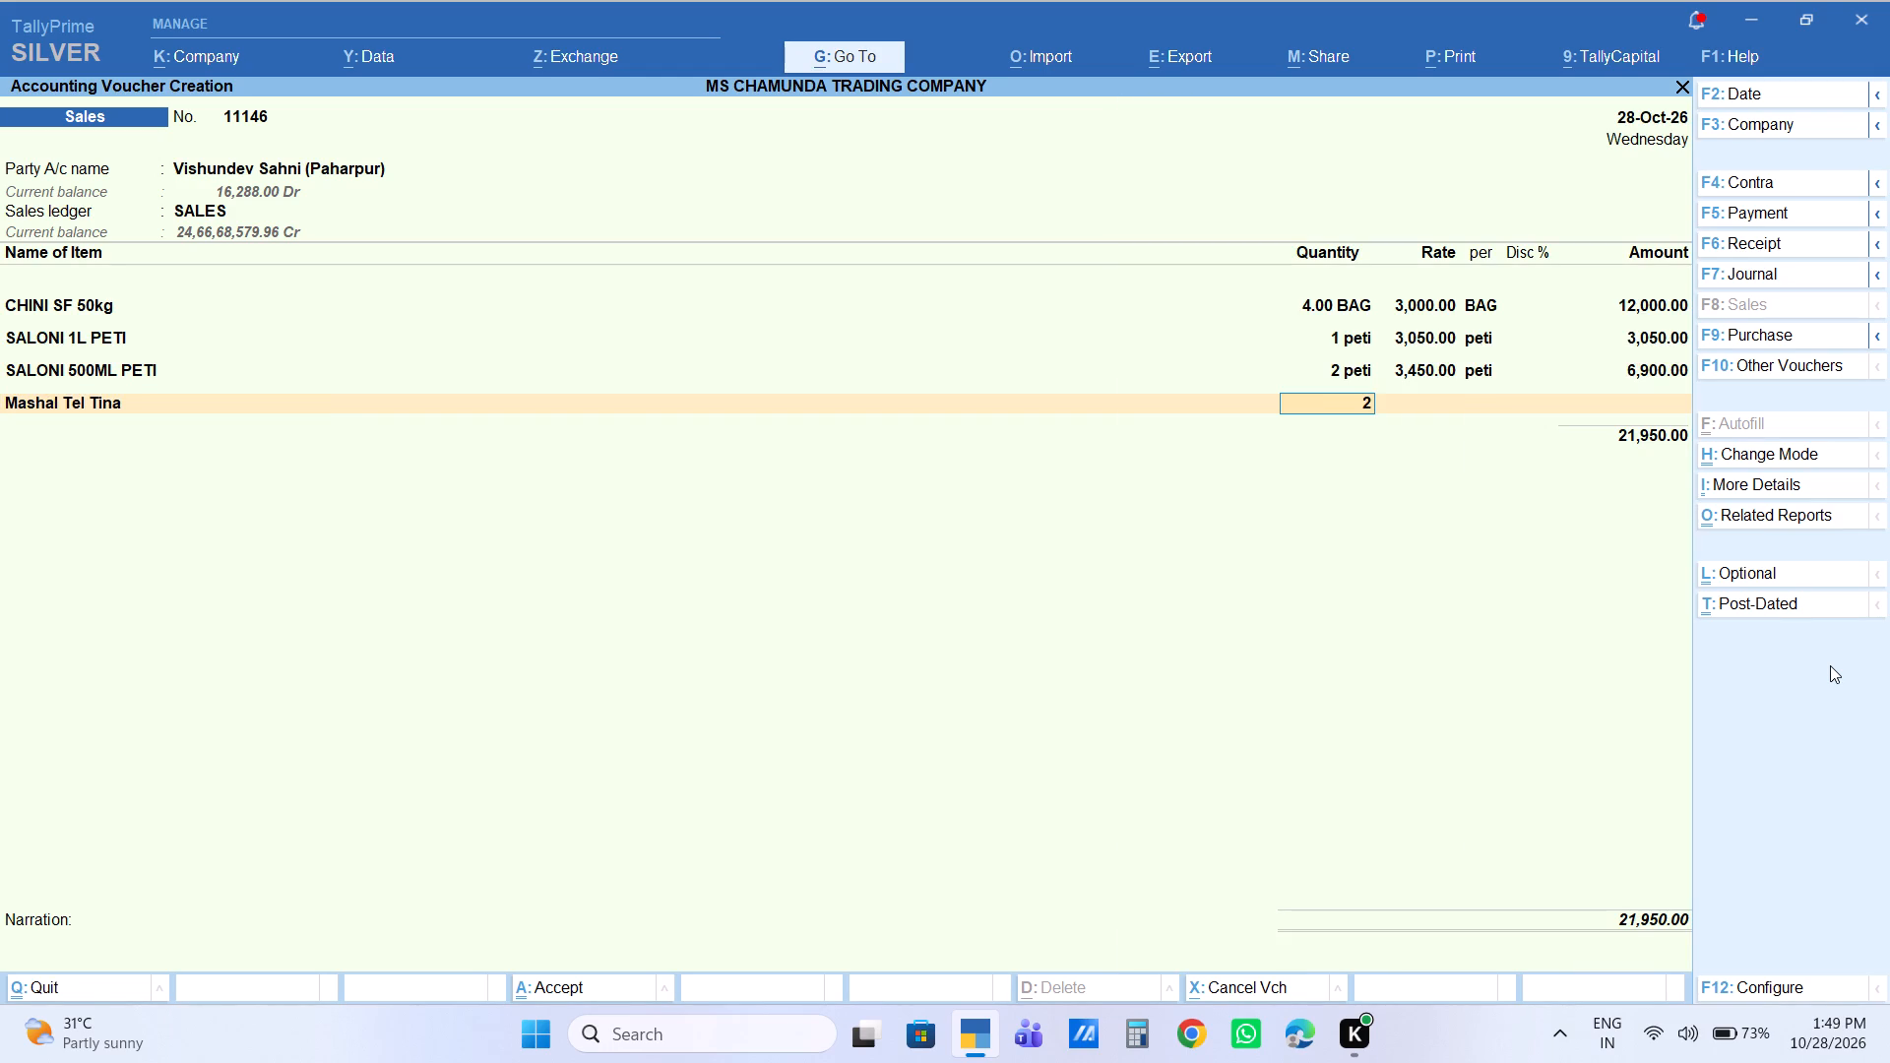
key(Return)
text(2180)
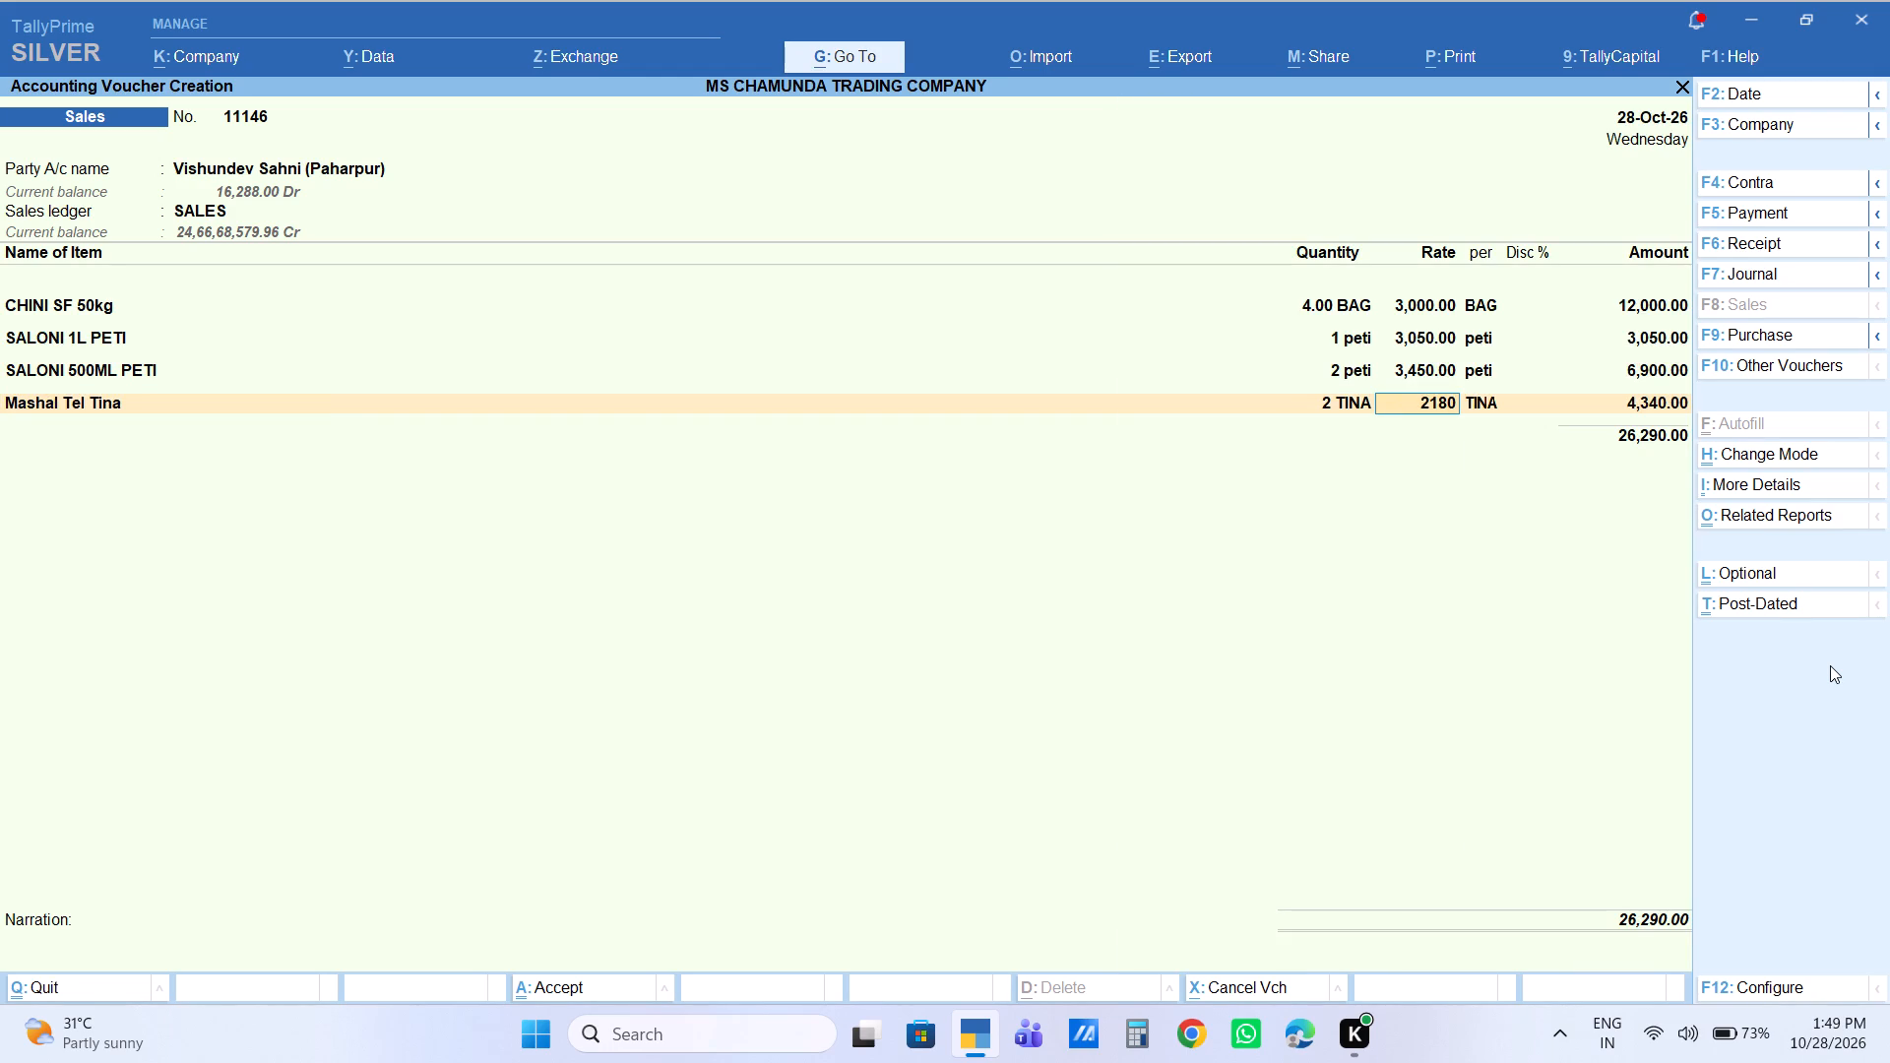
key(Return)
key(Return)
key(Return)
key(Return)
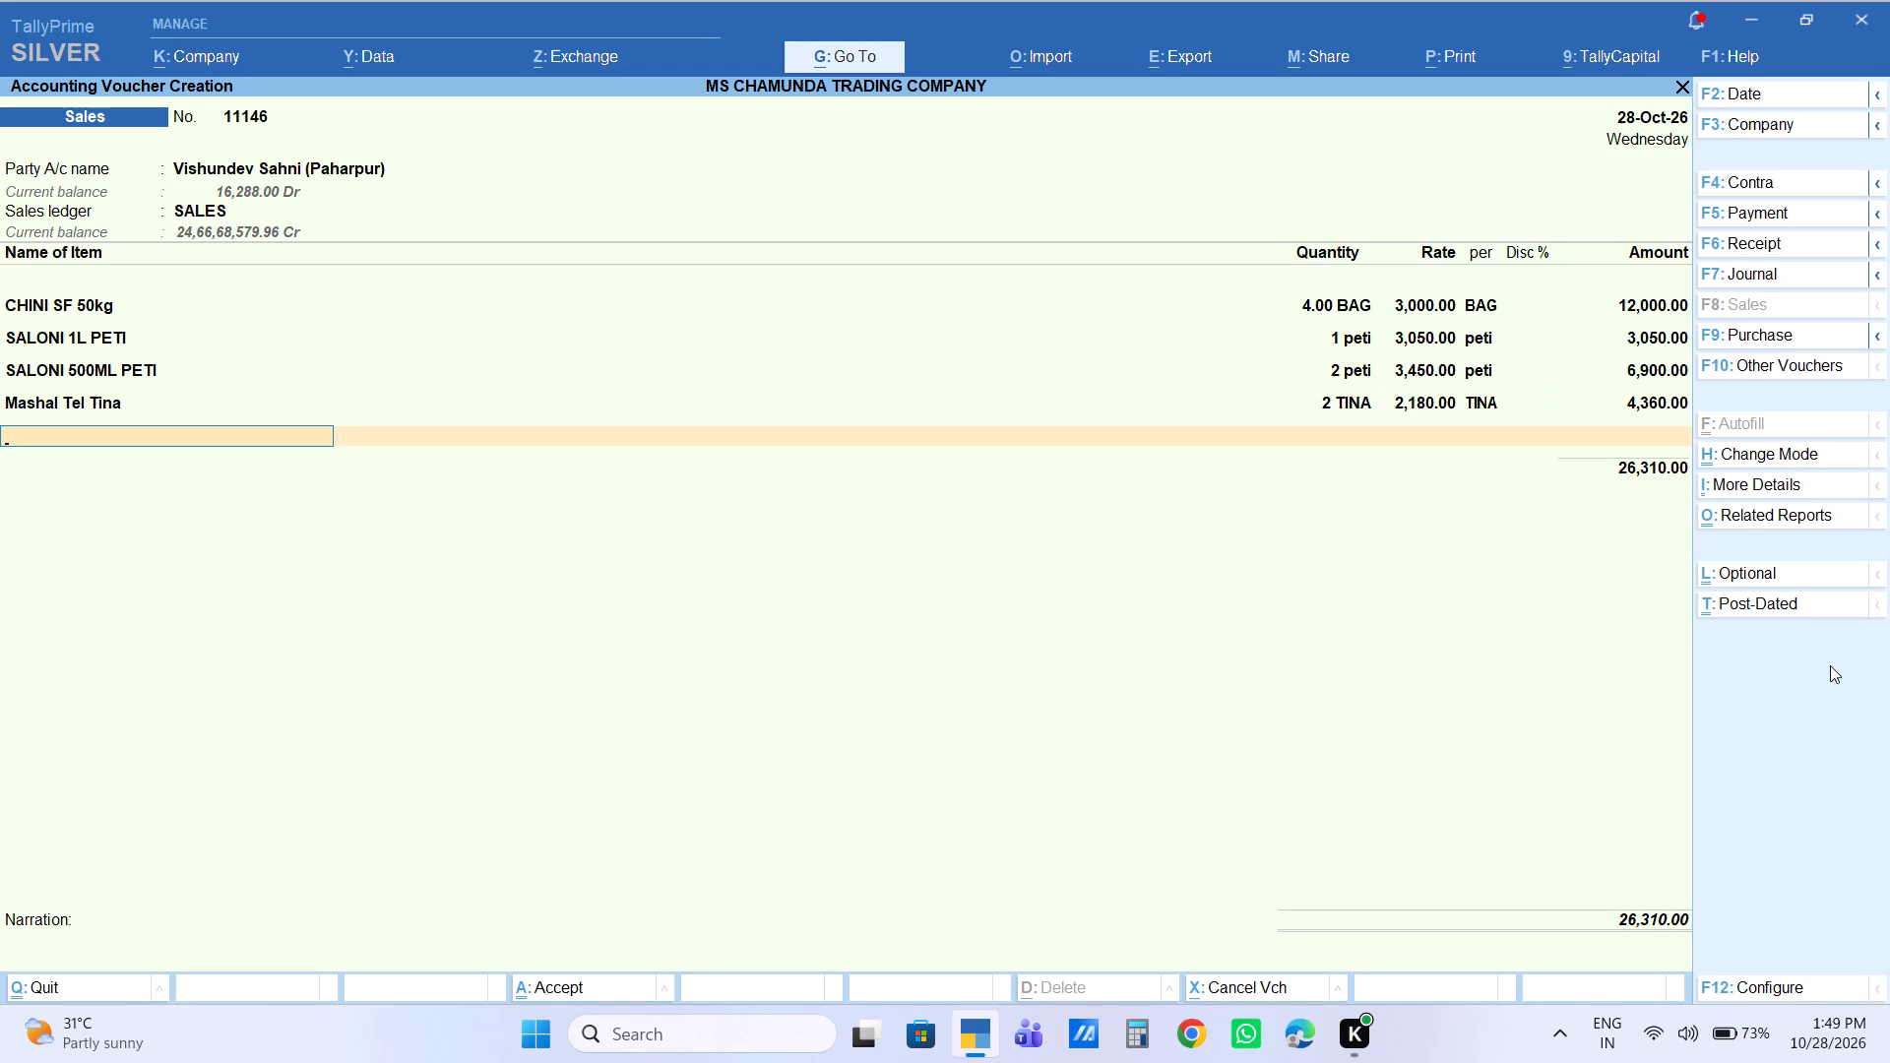
Add 2 peti of Nepali 500ML to the voucher with the rate set to 1,060.
text(nepali)
text(50)
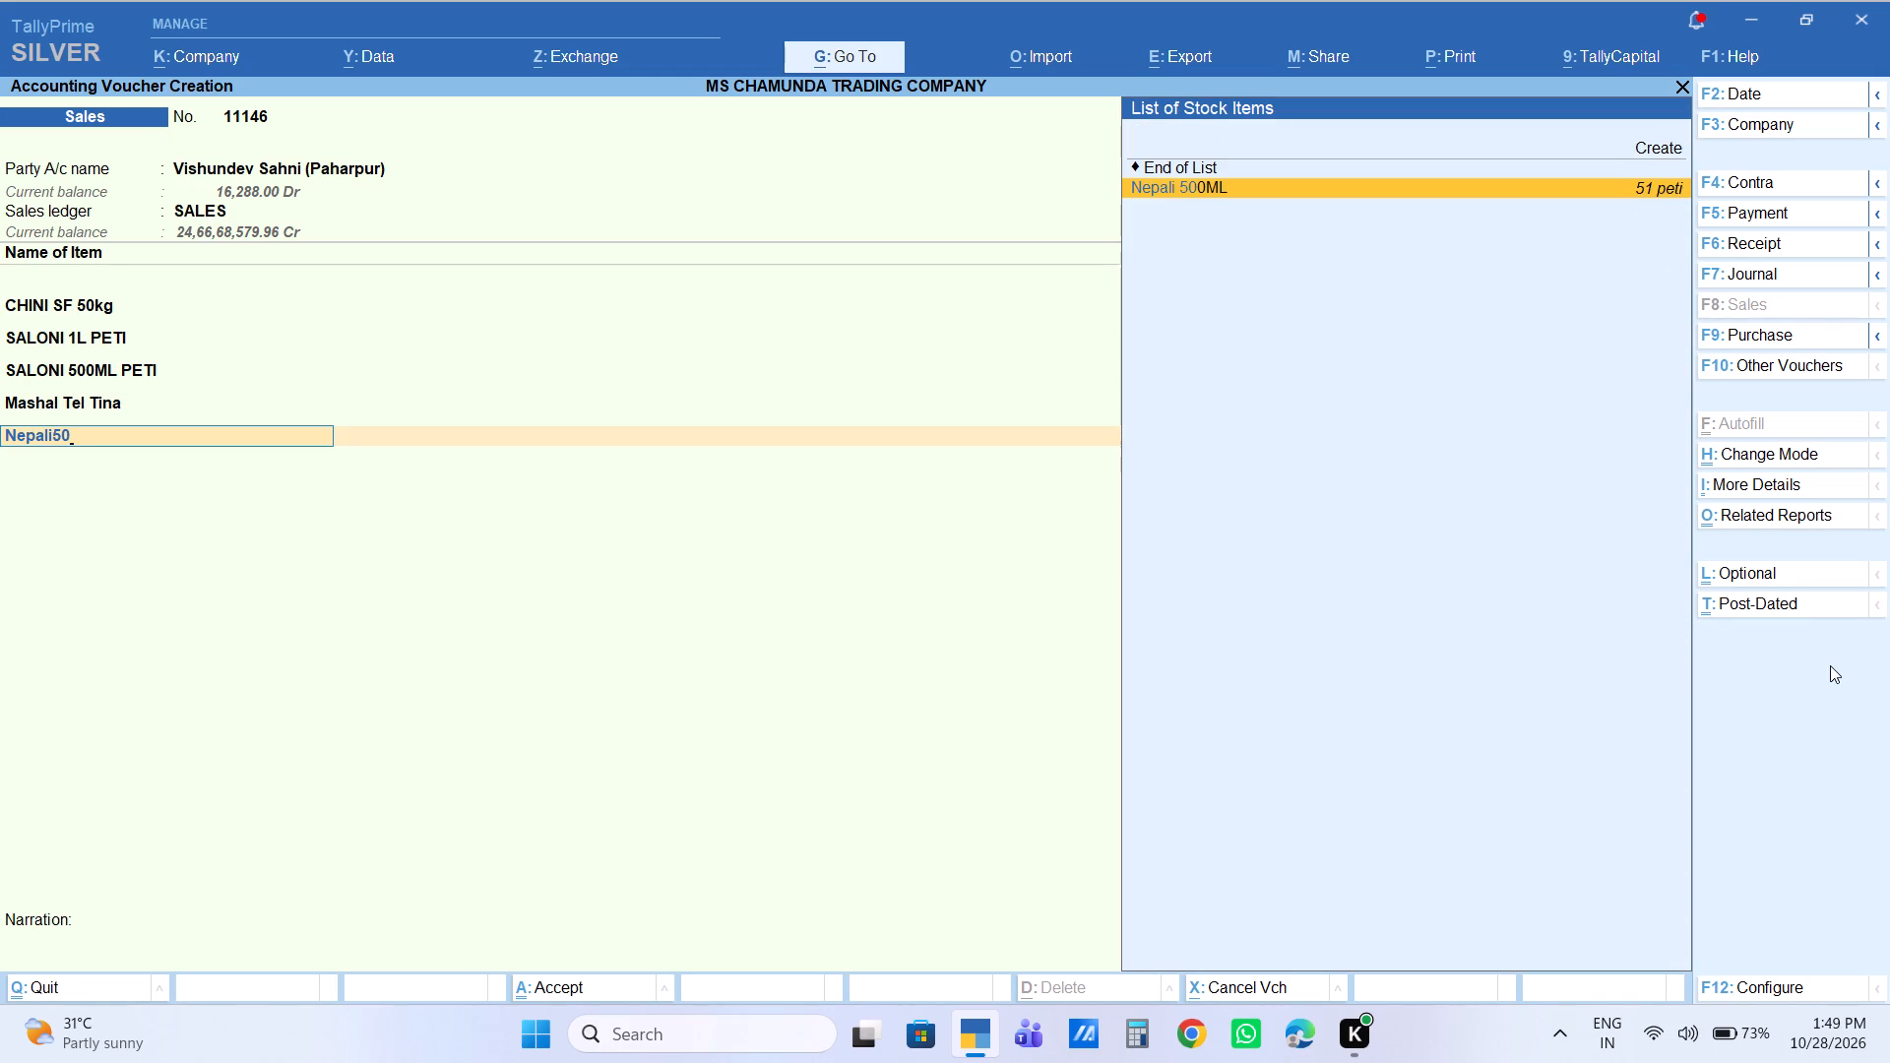
key(Down)
key(Return)
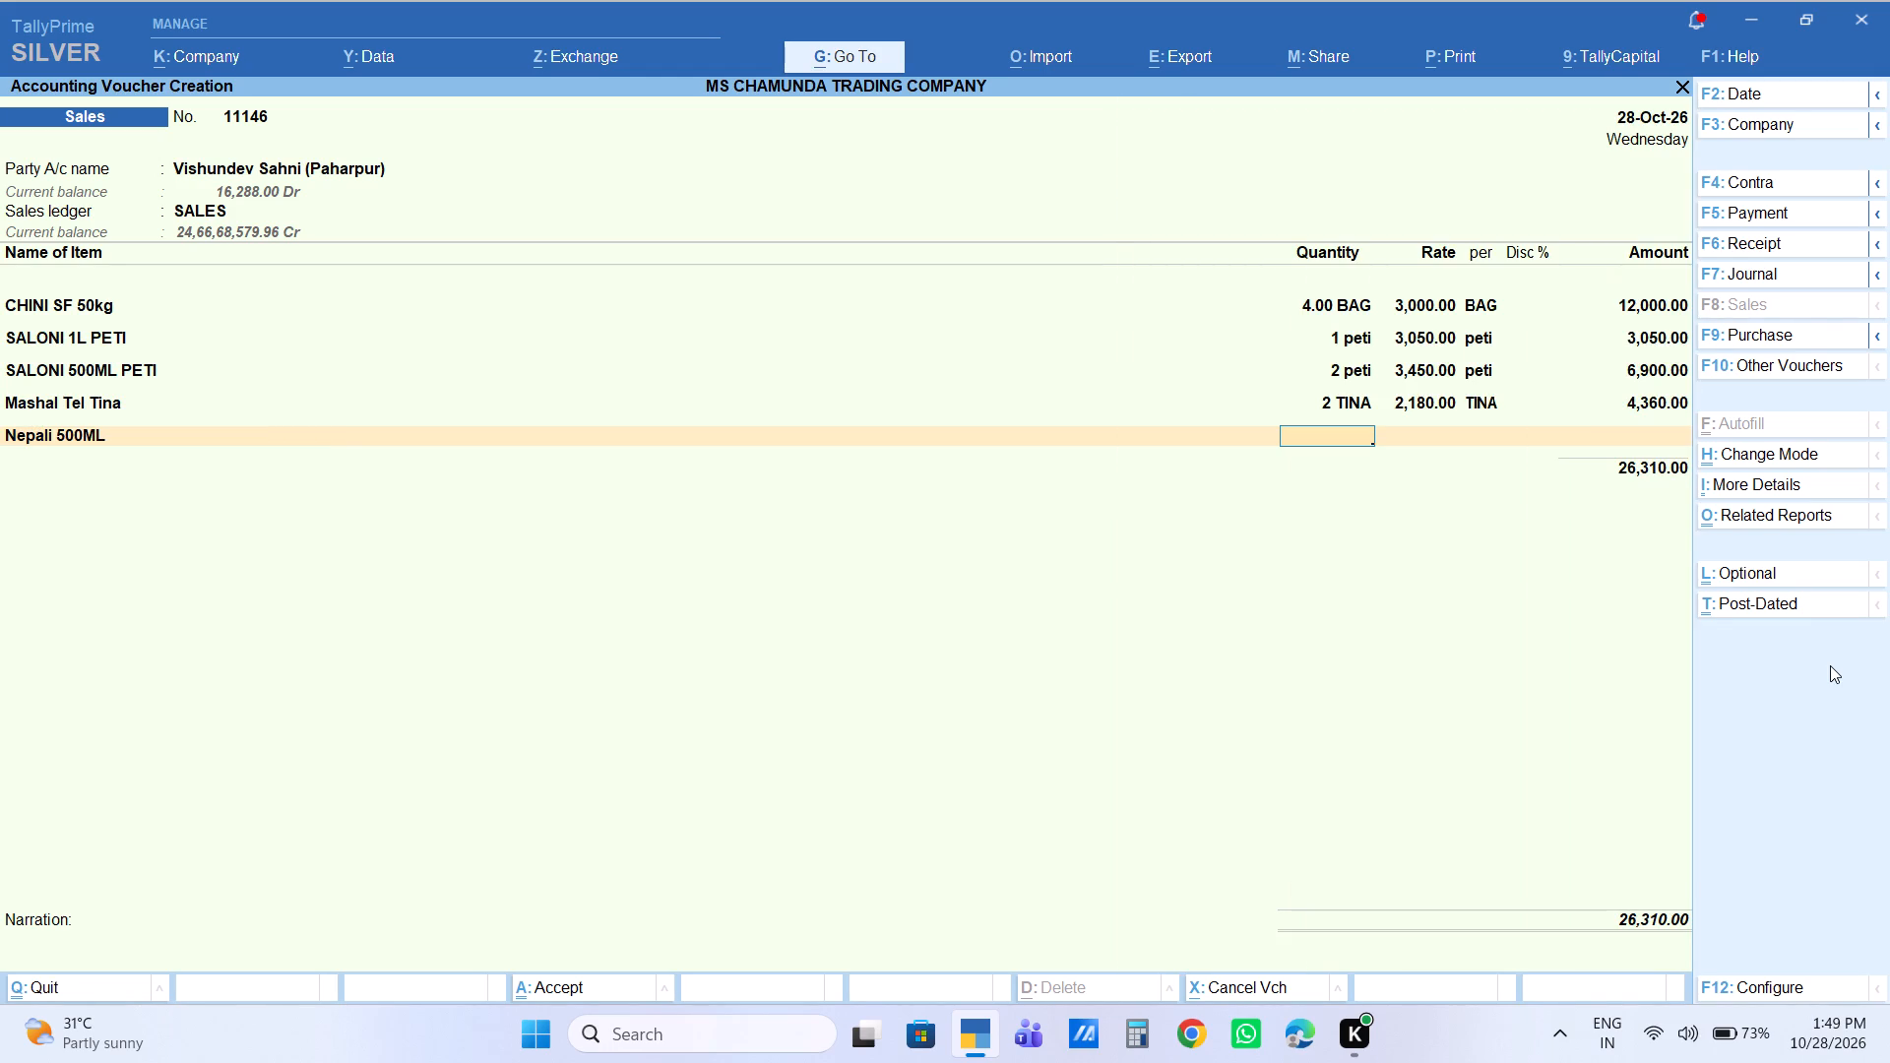
key(2)
key(Return)
key(Return)
key(BackSpace)
text(1060)
key(Return)
key(Return)
key(Return)
key(Return)
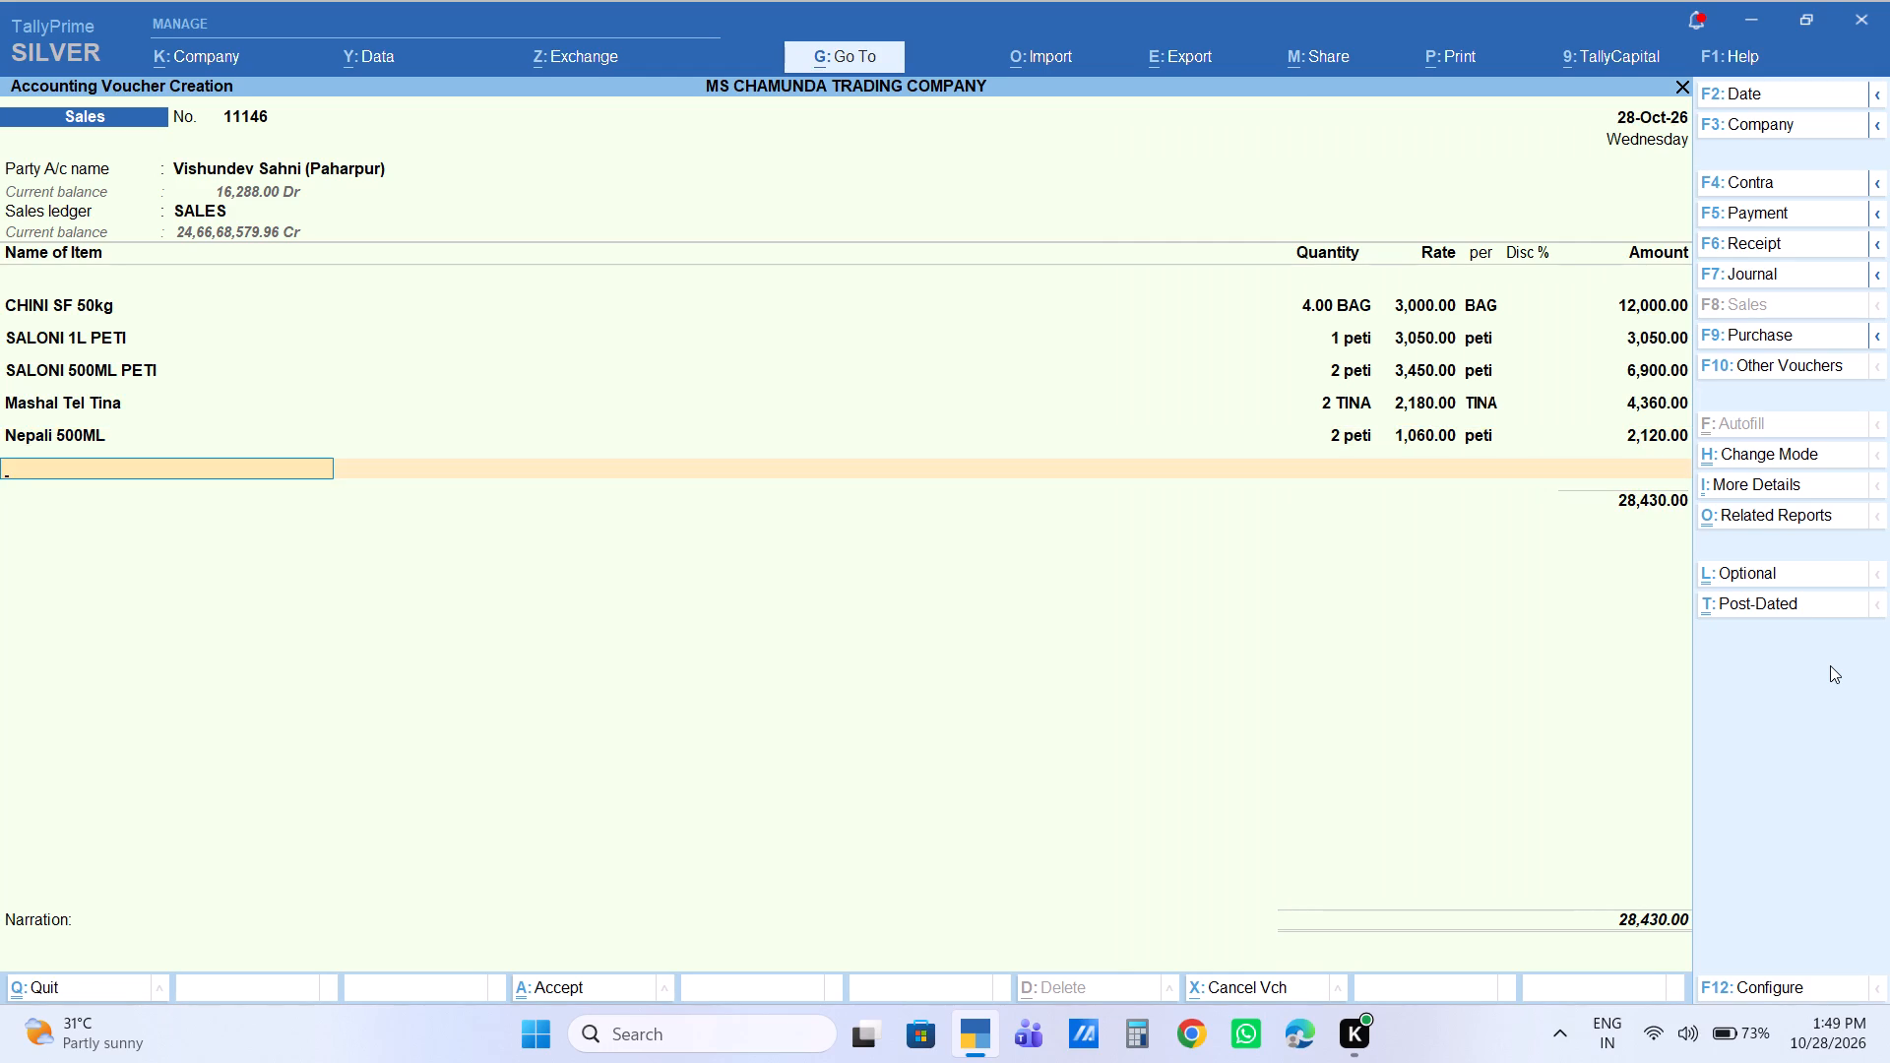
Add 4 bags of Mansa Bhog 25kg to the voucher with the rate set to 1,200.
text(mans)
key(Return)
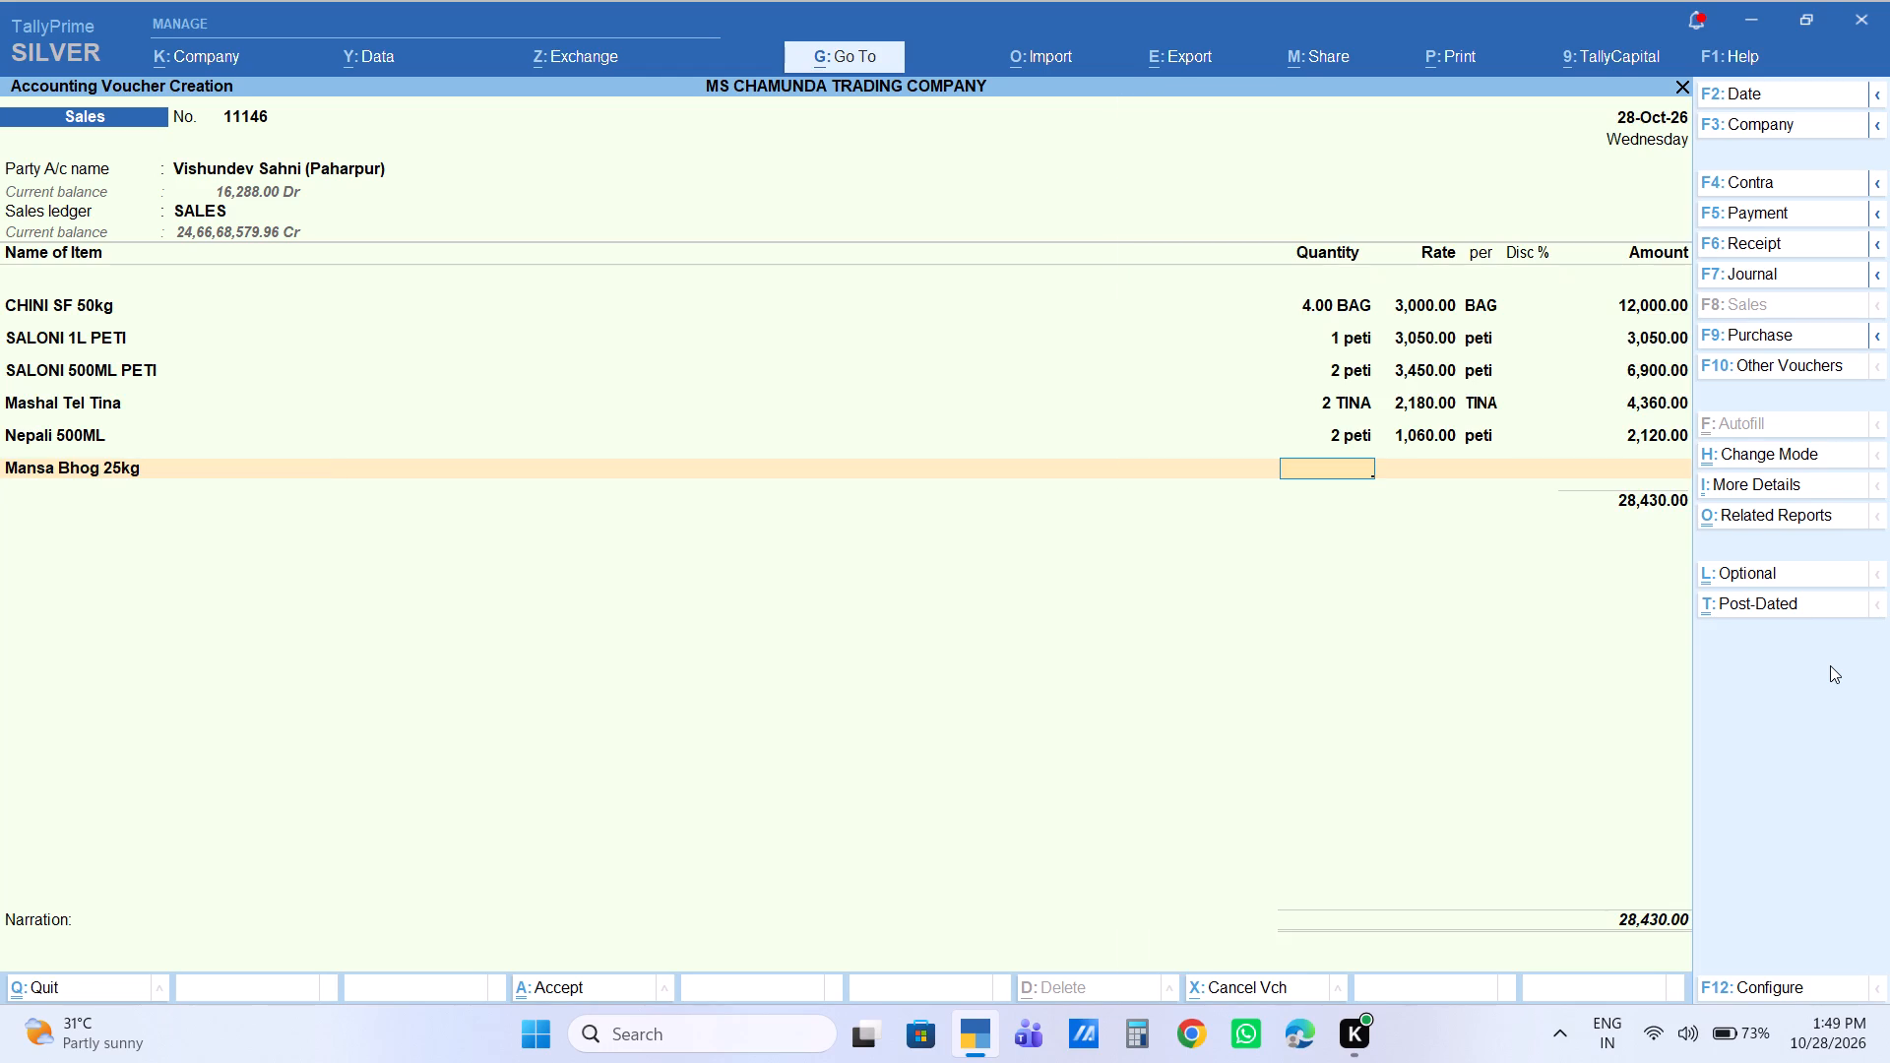
key(4)
key(Return)
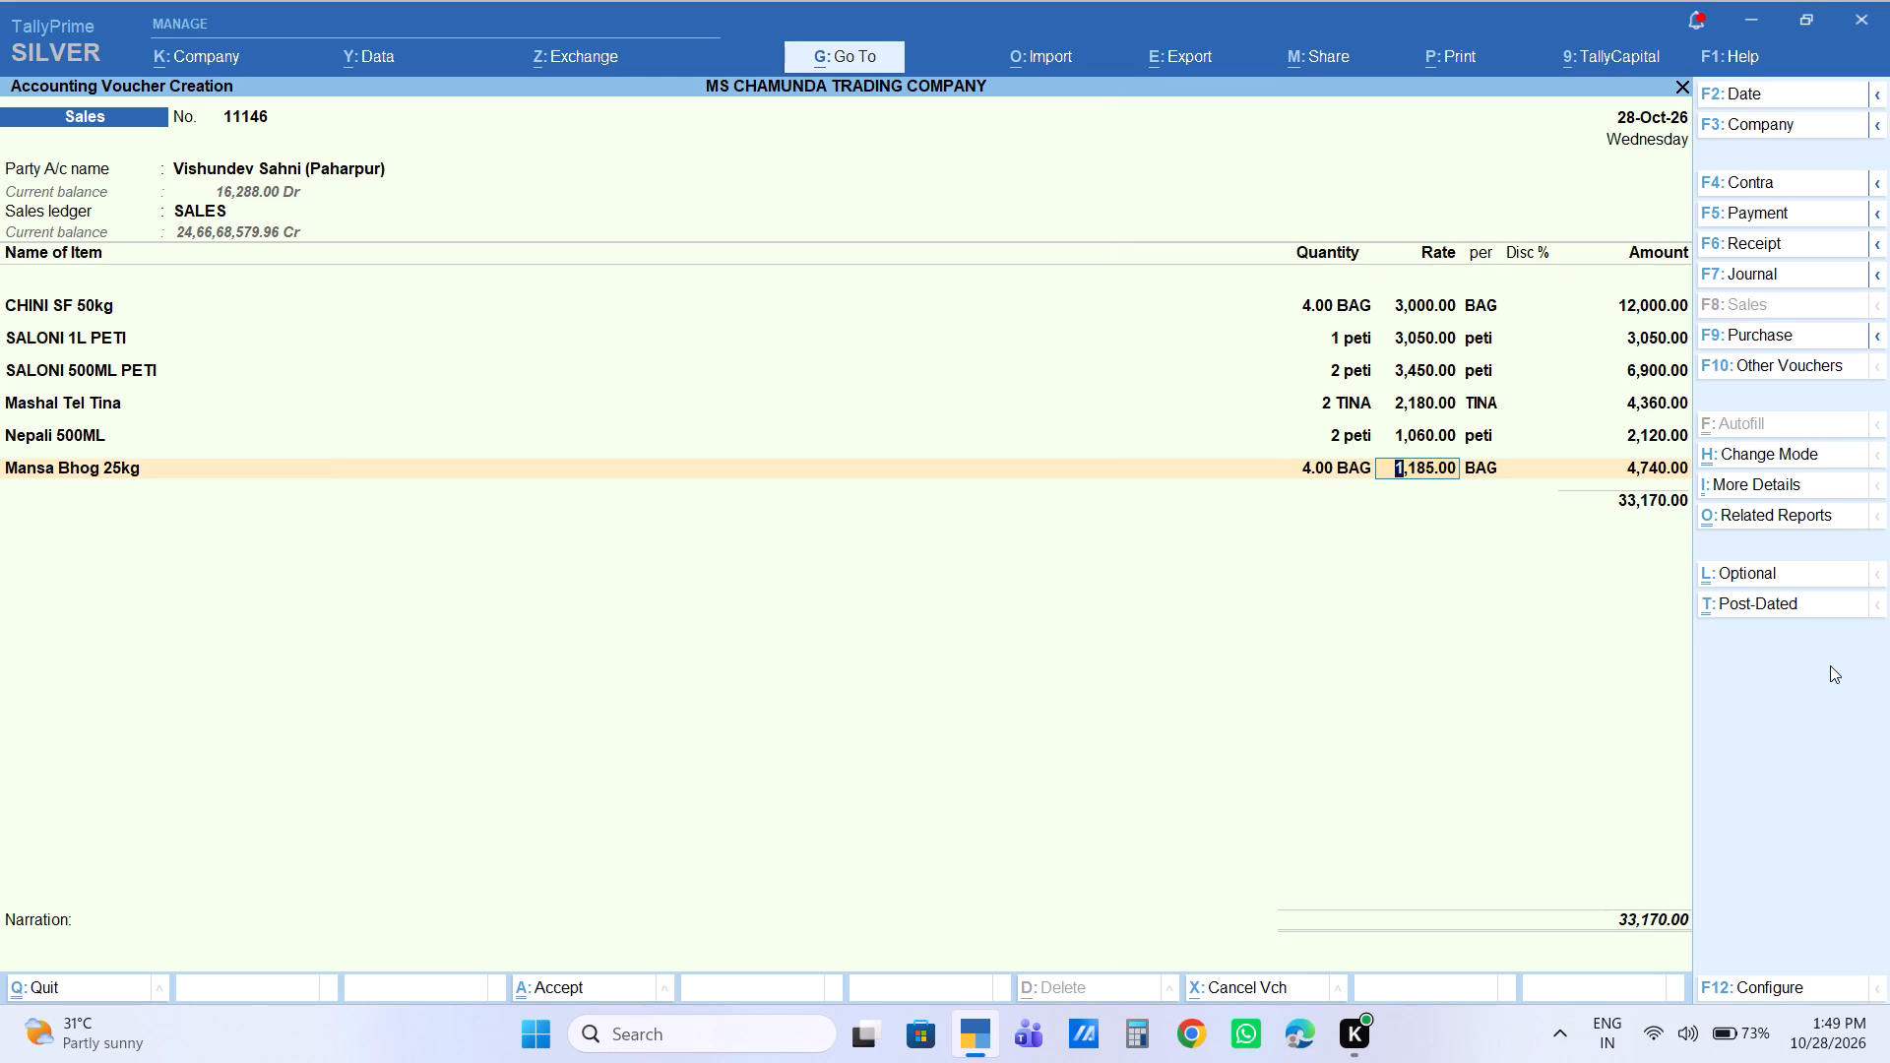
text(1200)
key(Return)
key(Return)
key(Return)
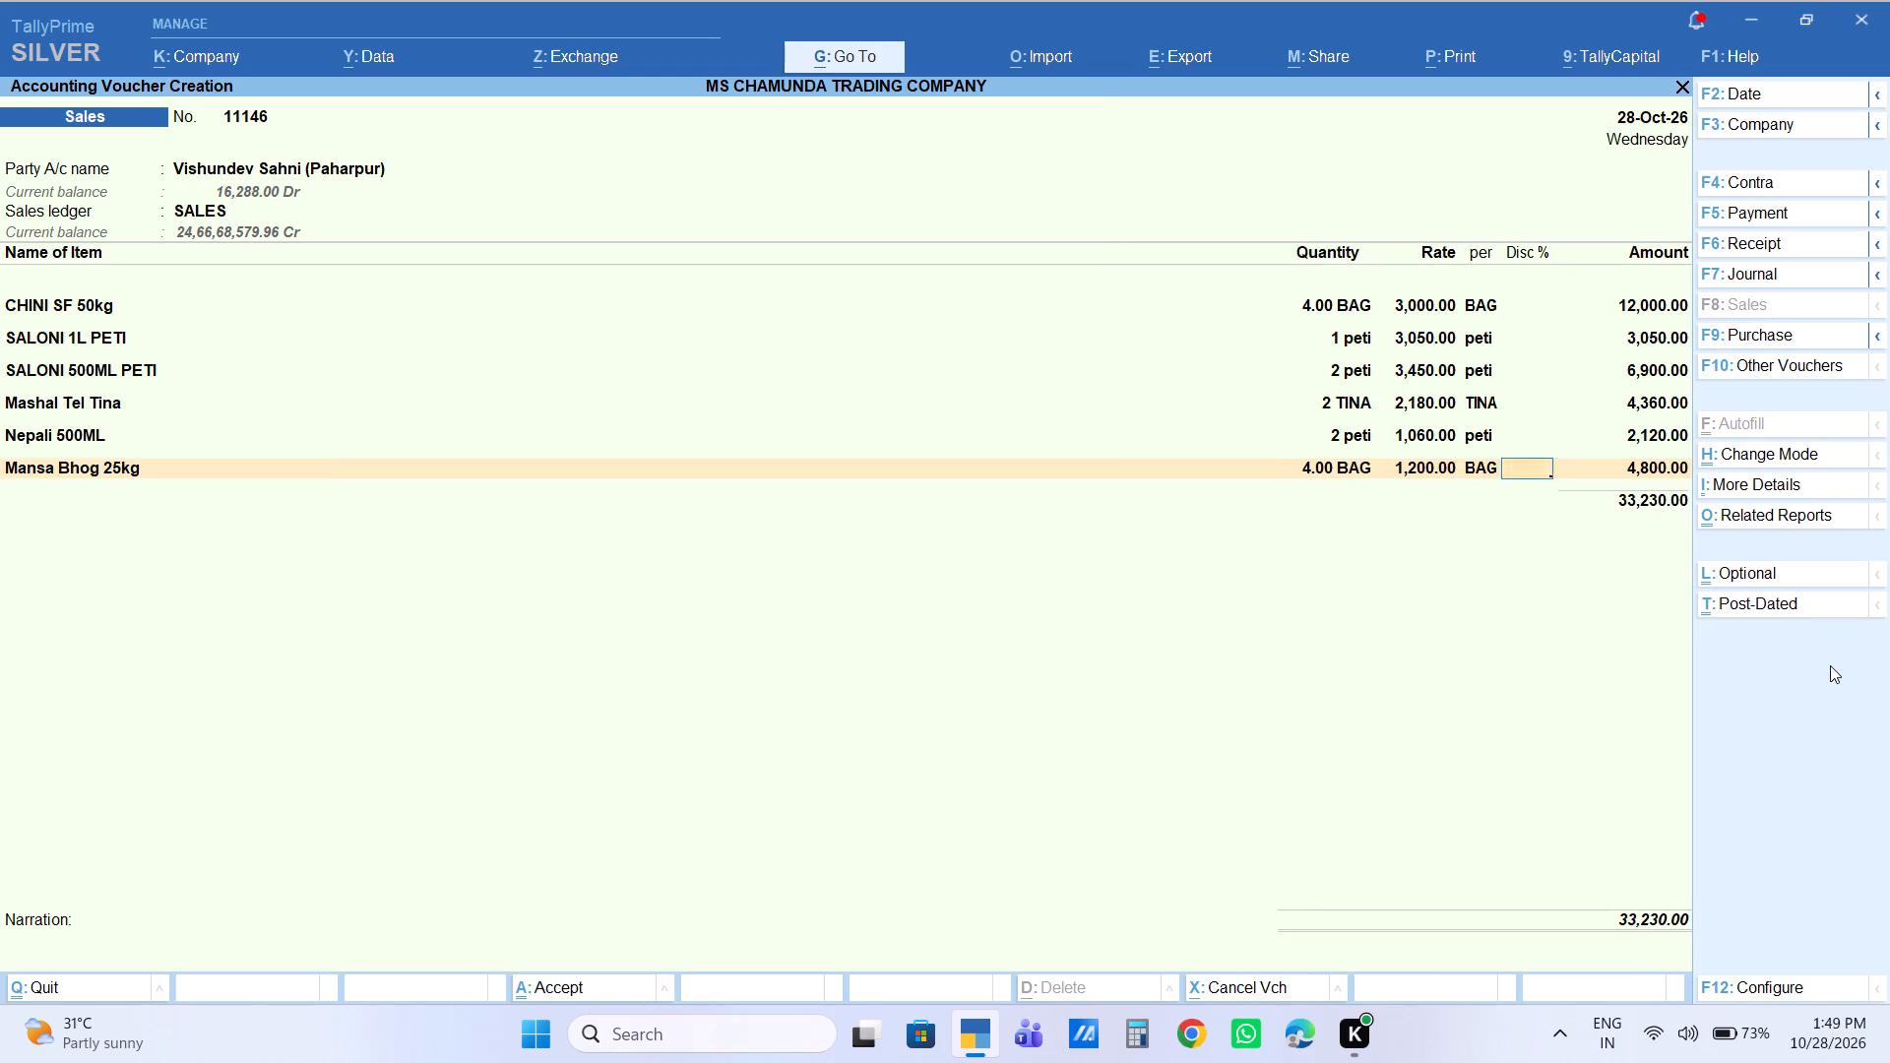
key(Return)
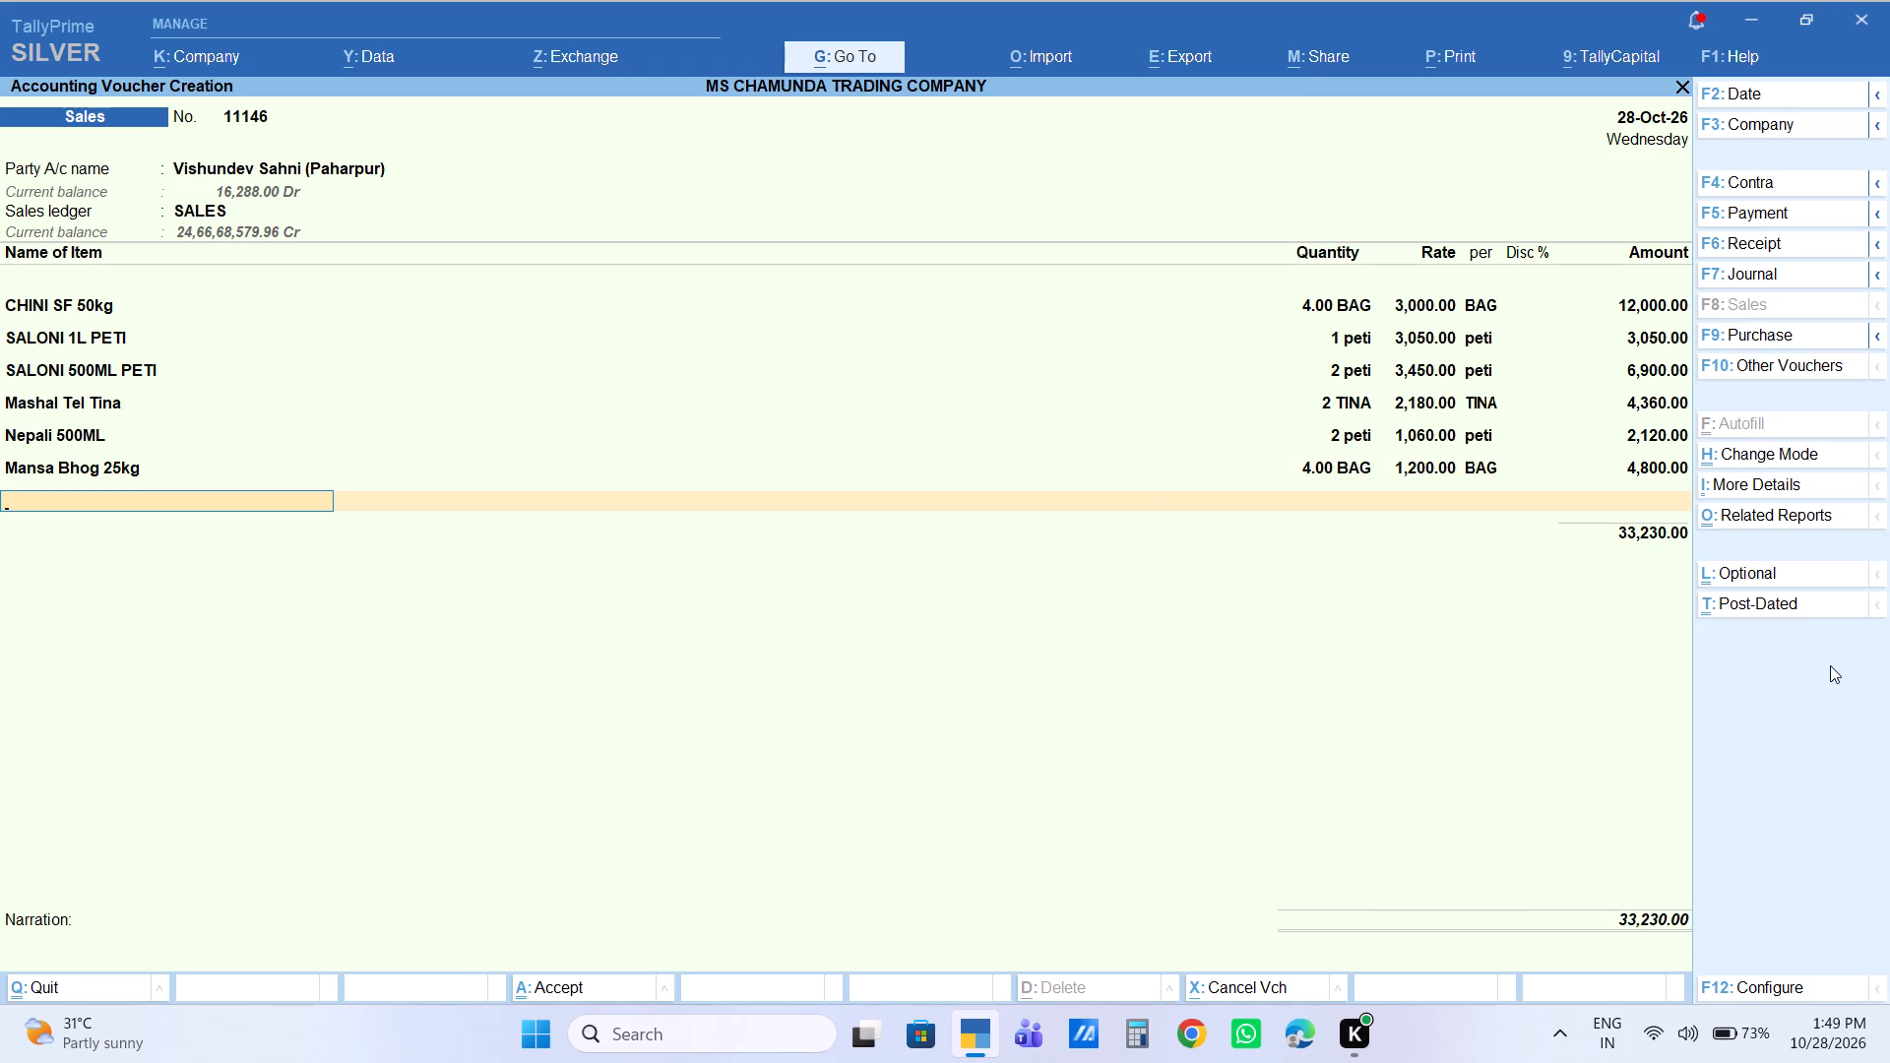
Add 4 bags of BUDHA BHOG 25KG to the voucher at the default rate of 890.
text(budha)
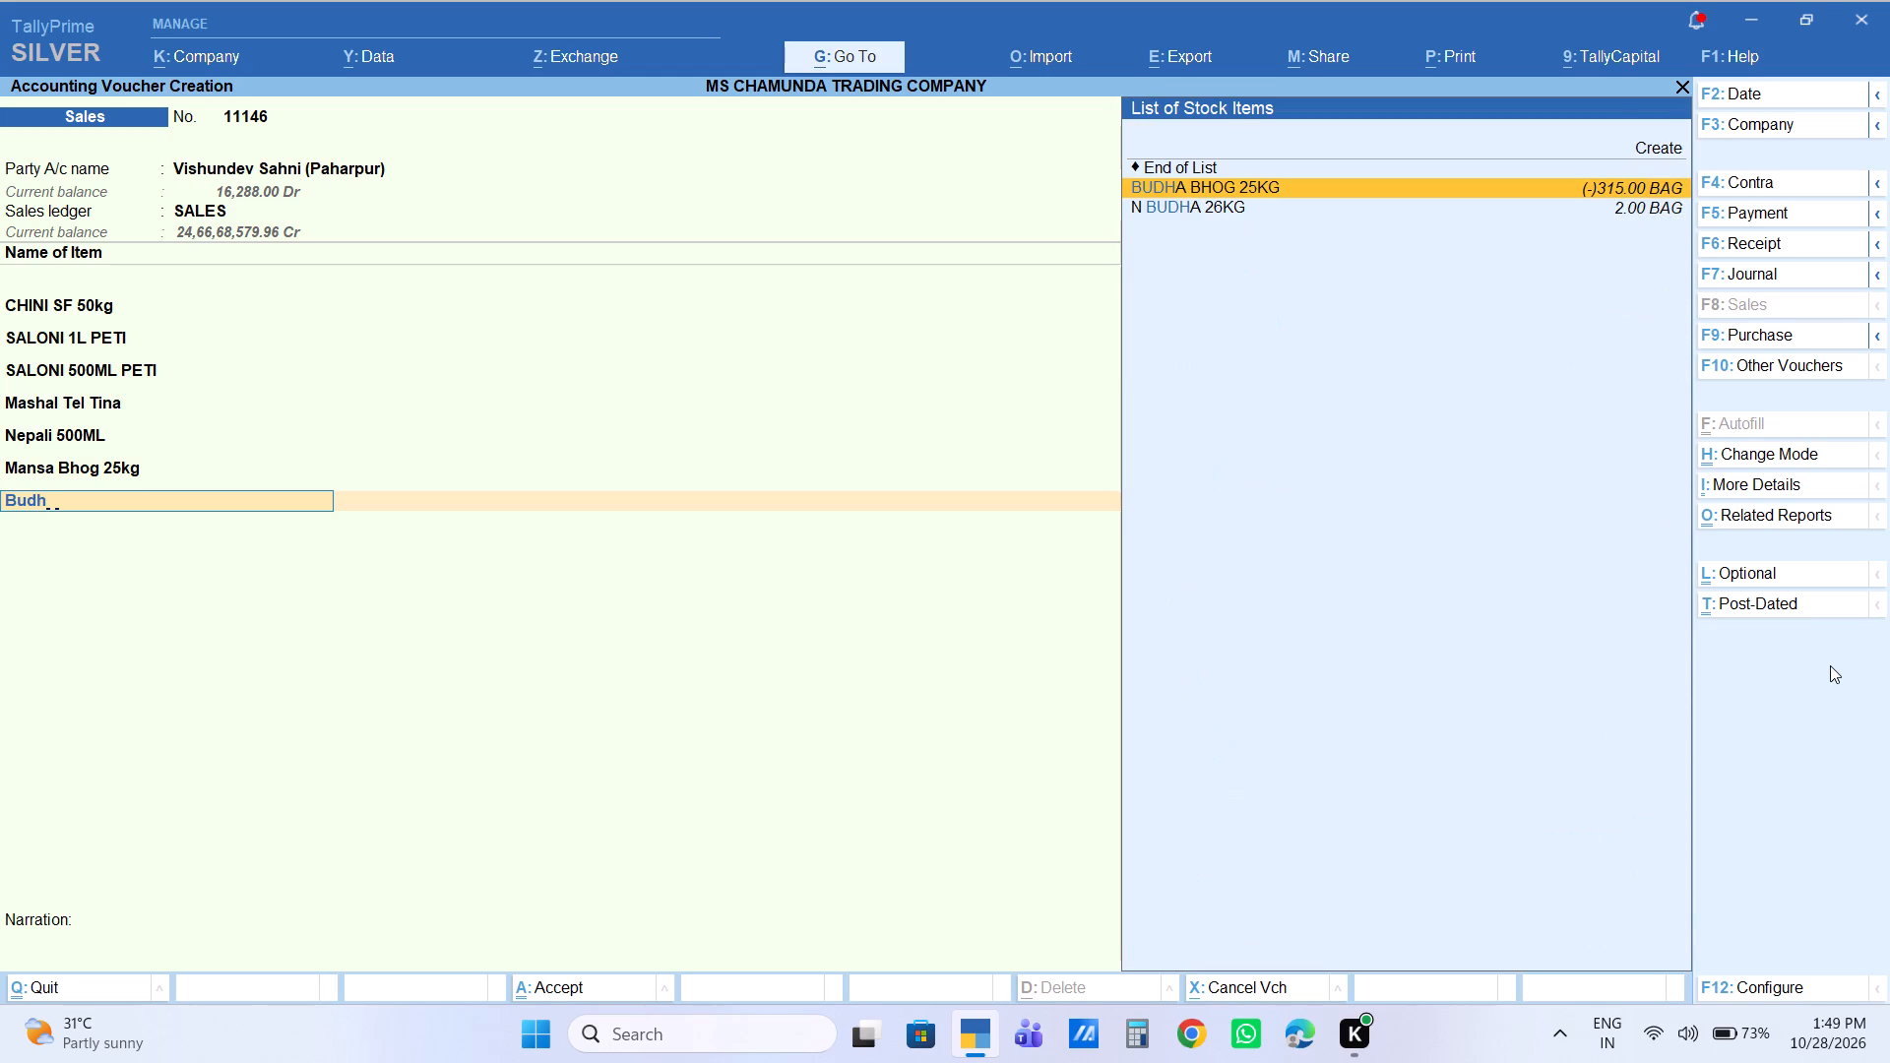
key(Return)
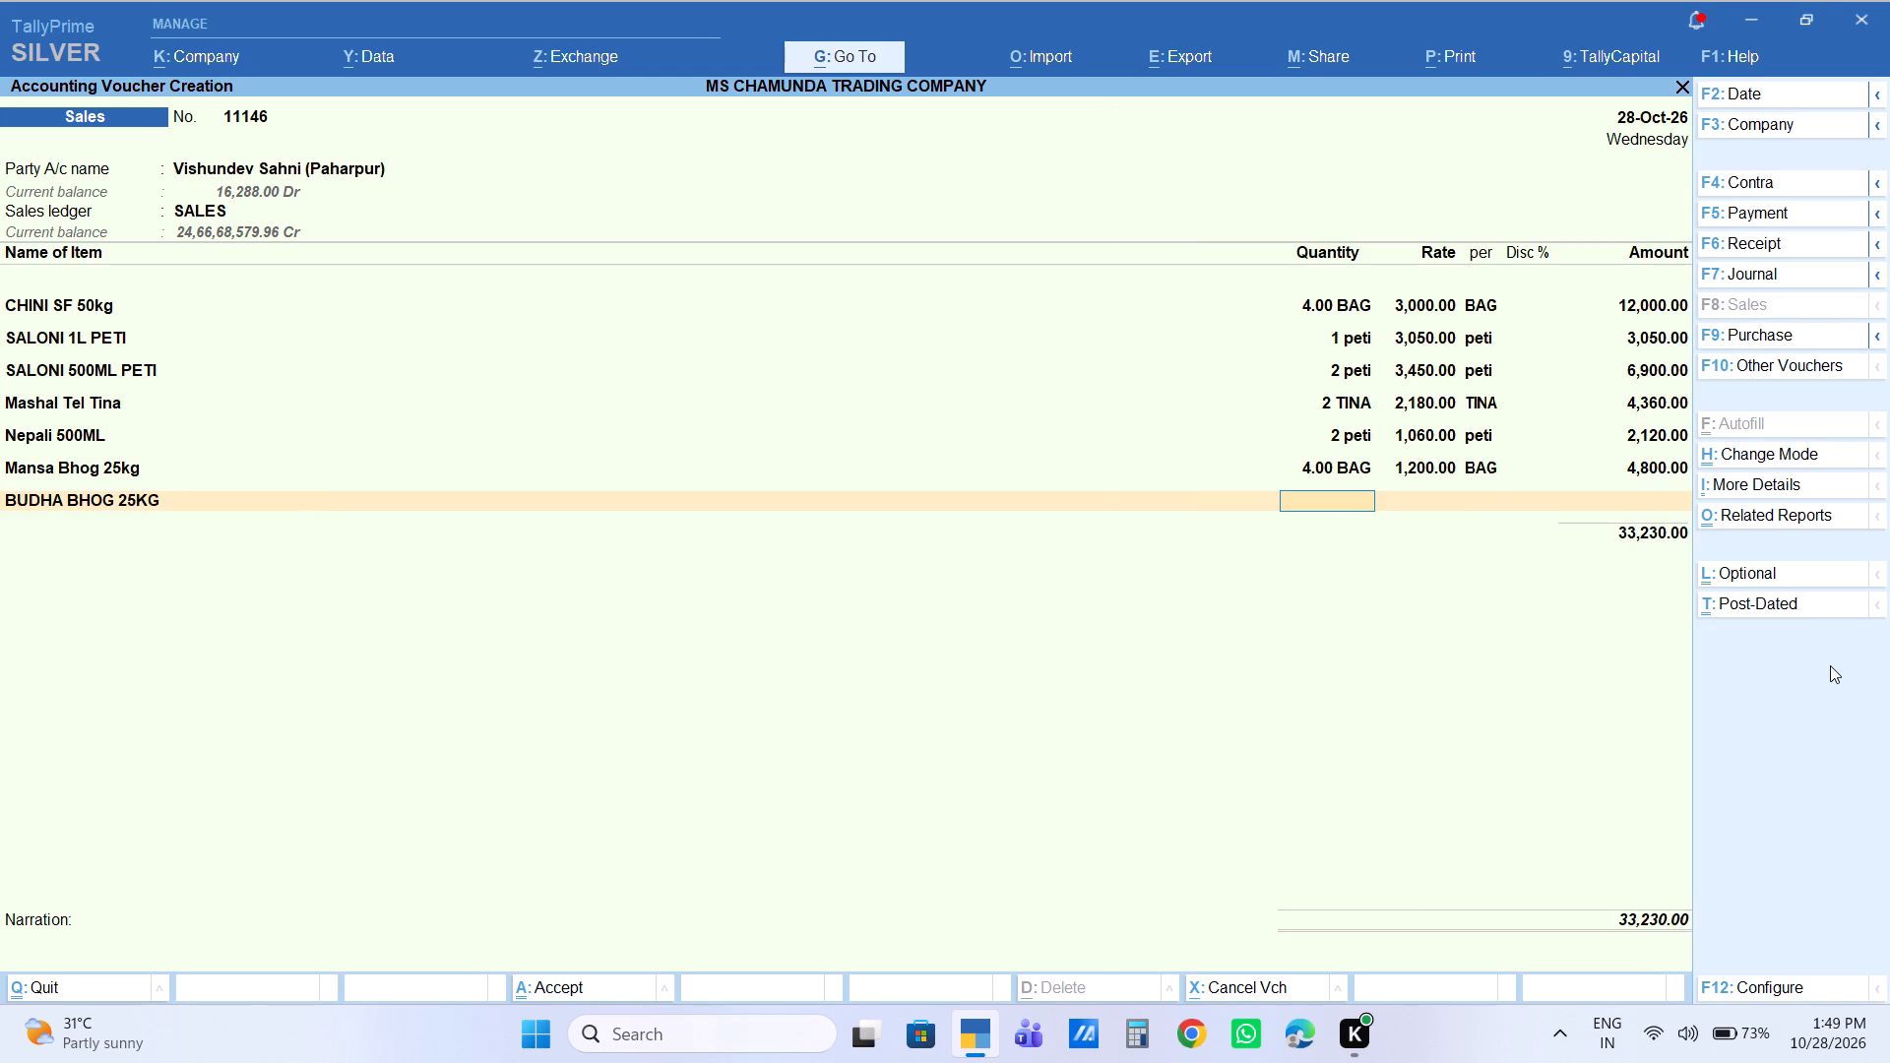
key(4)
key(Return)
key(Return)
key(Return)
key(Return)
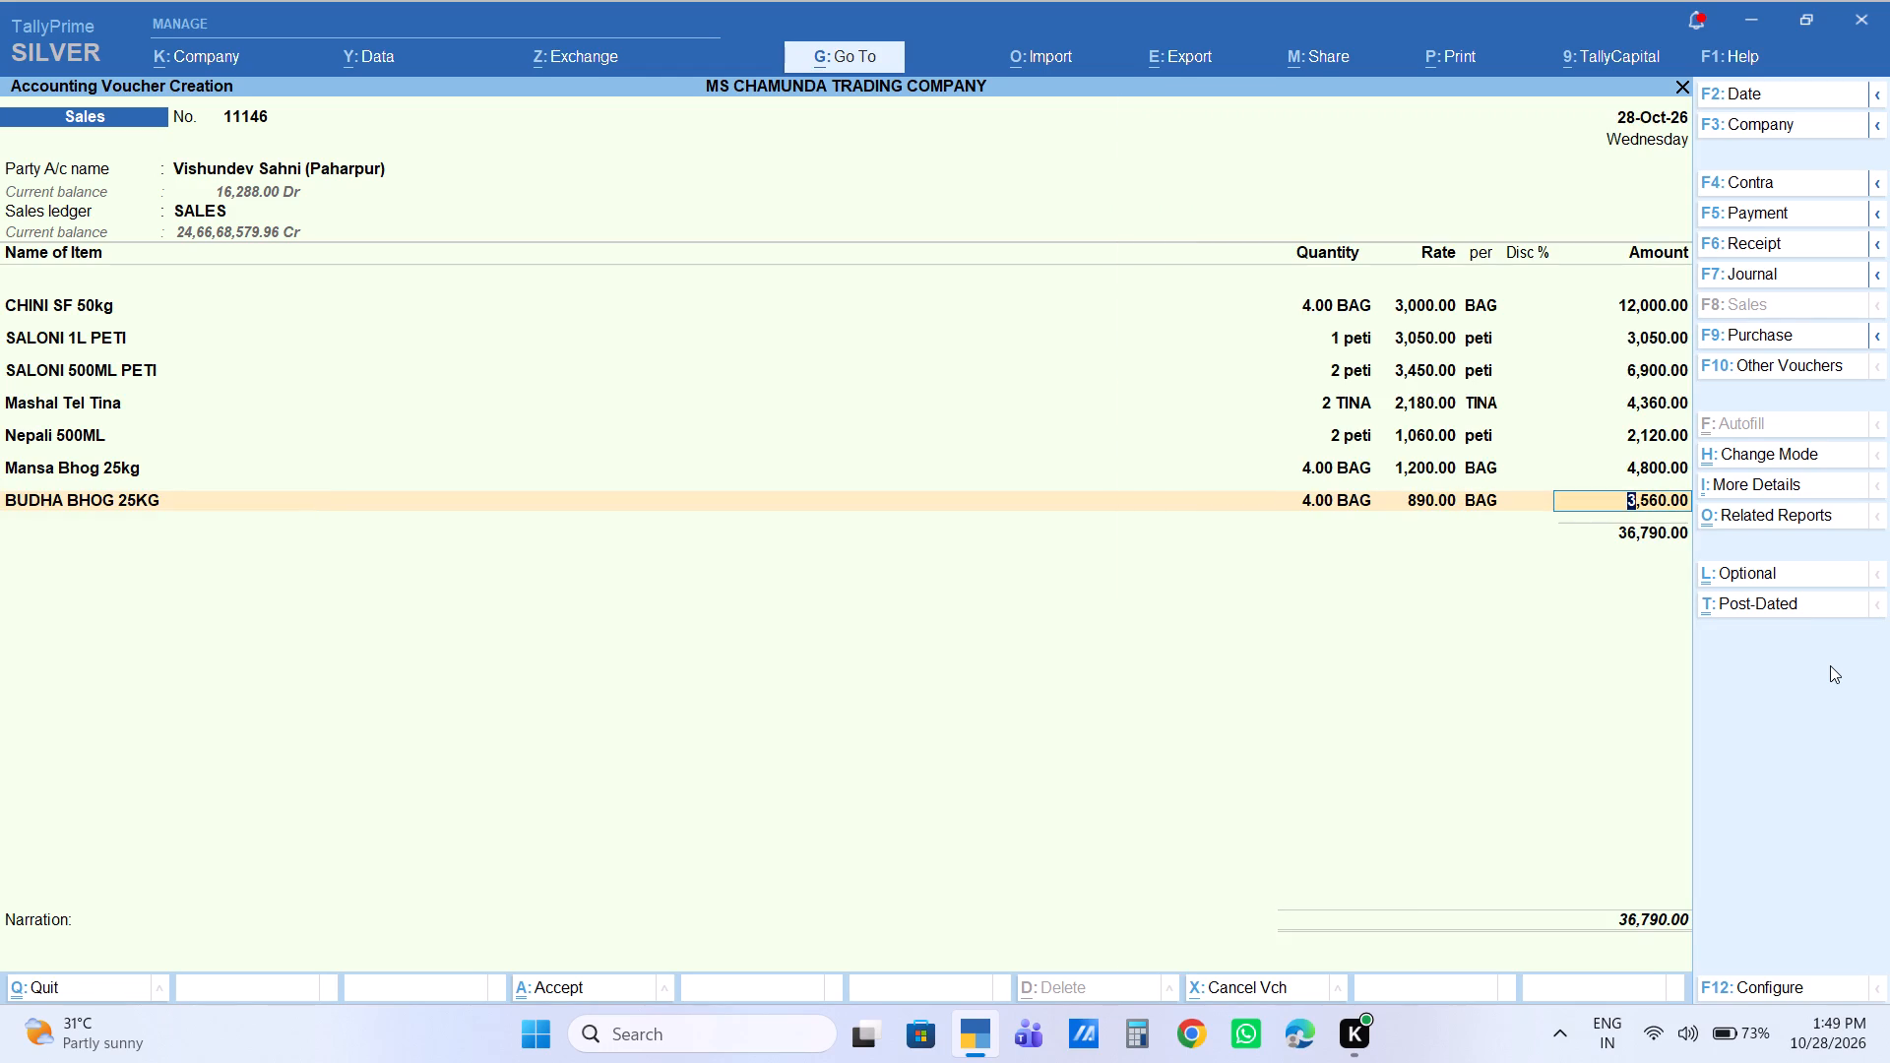
key(Return)
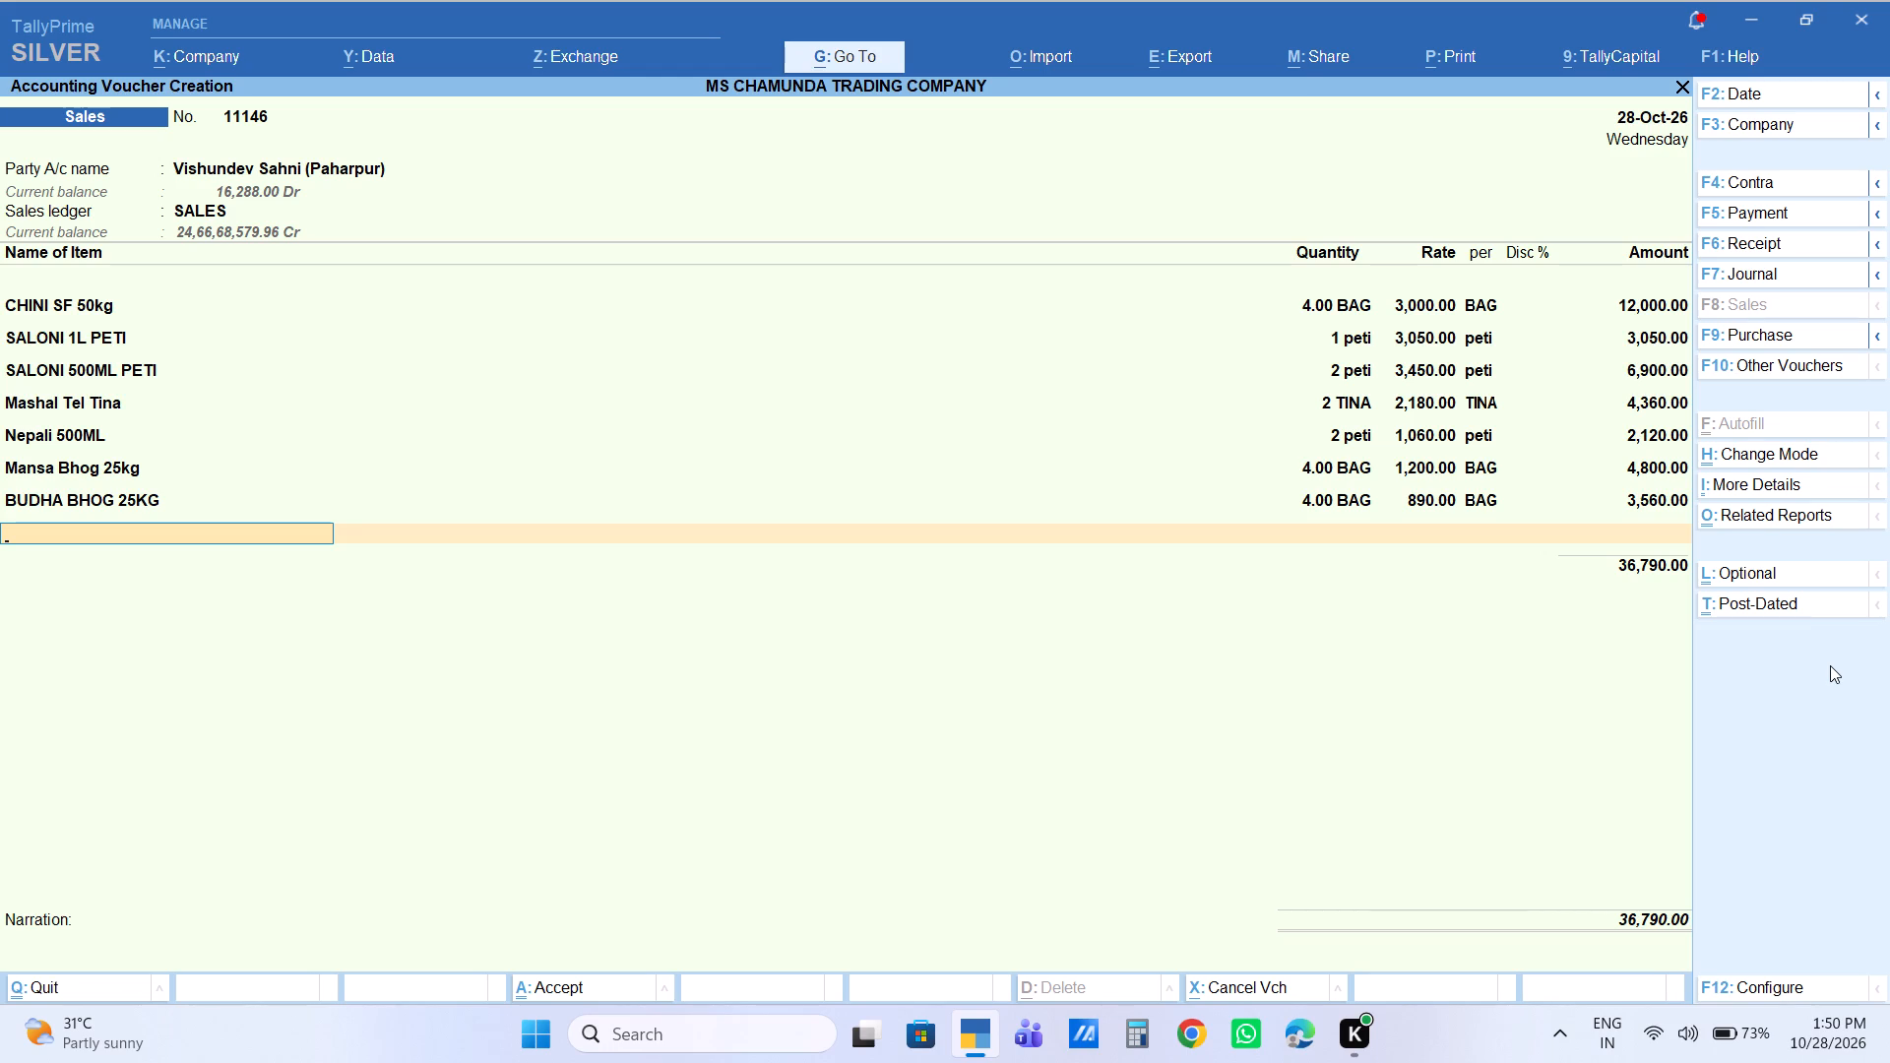
Add 3 bags of Raj AATA 26KG to the voucher with the rate set to 840.
text(ra)
text(jaa)
key(Return)
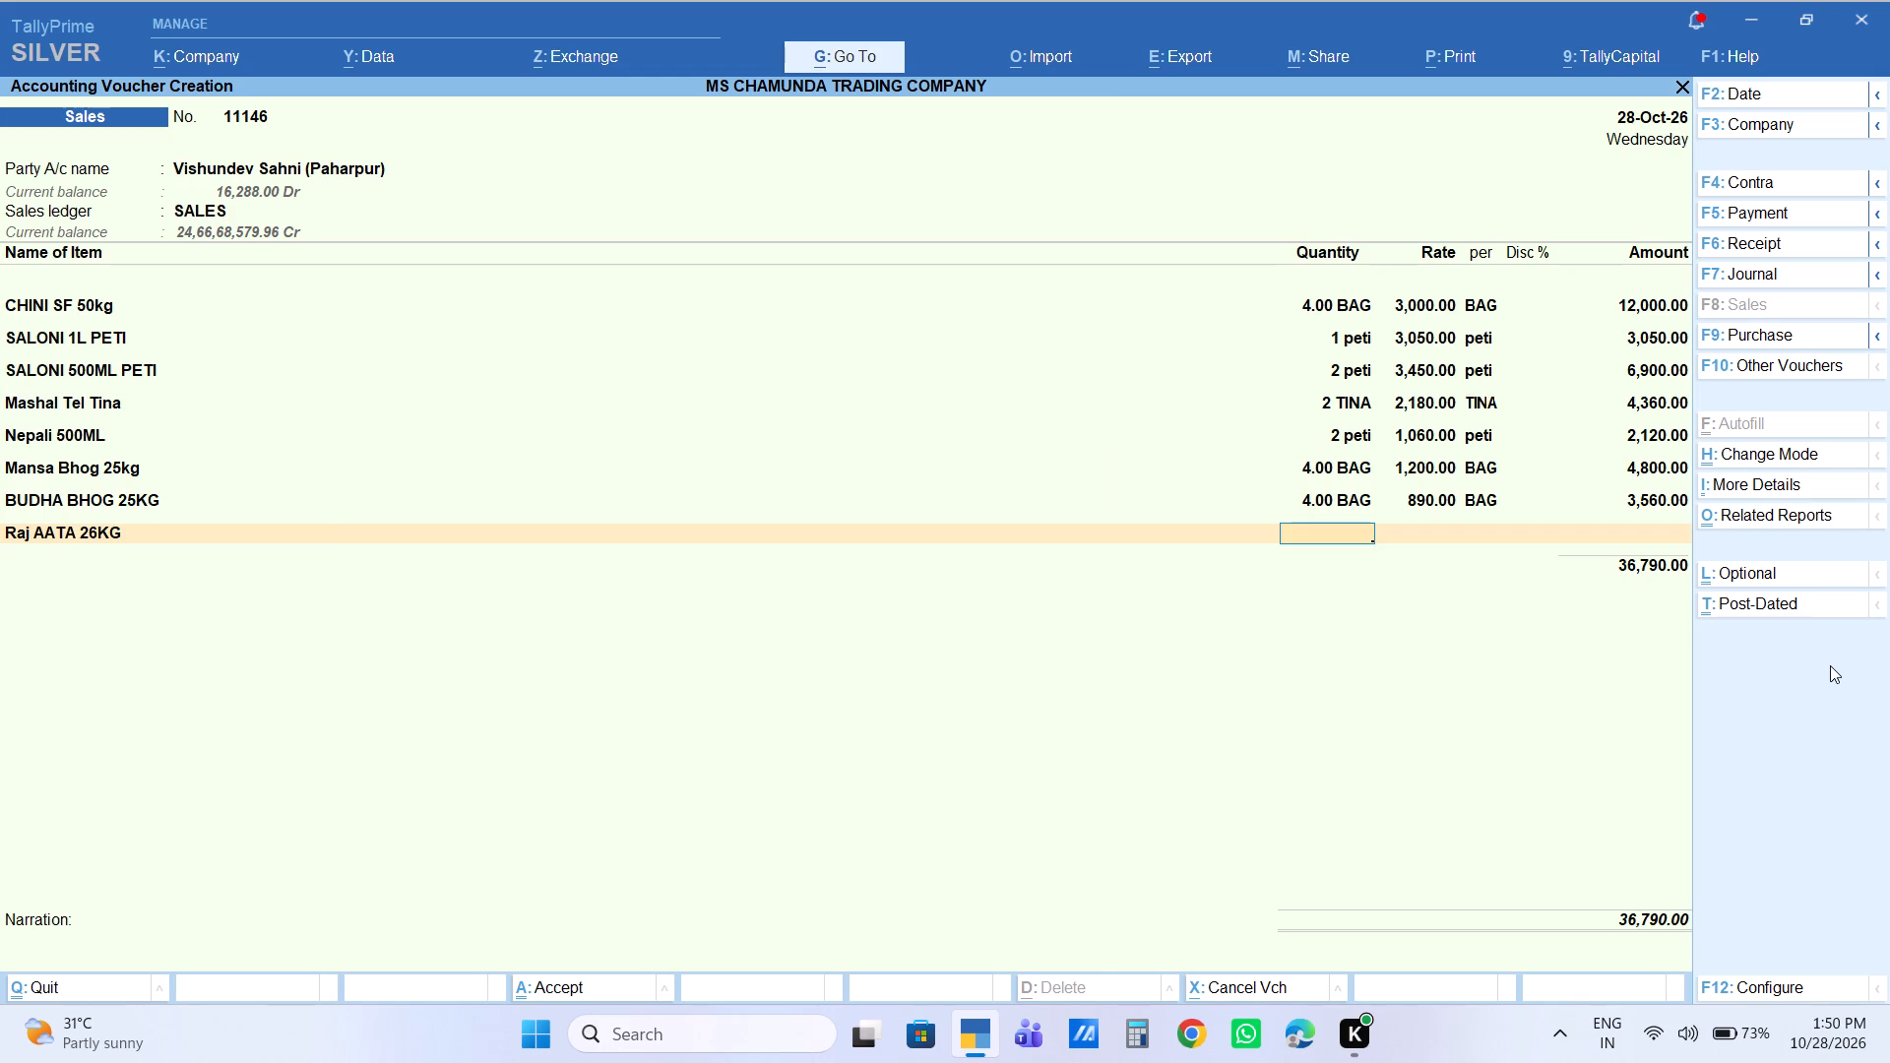
key(3)
key(Return)
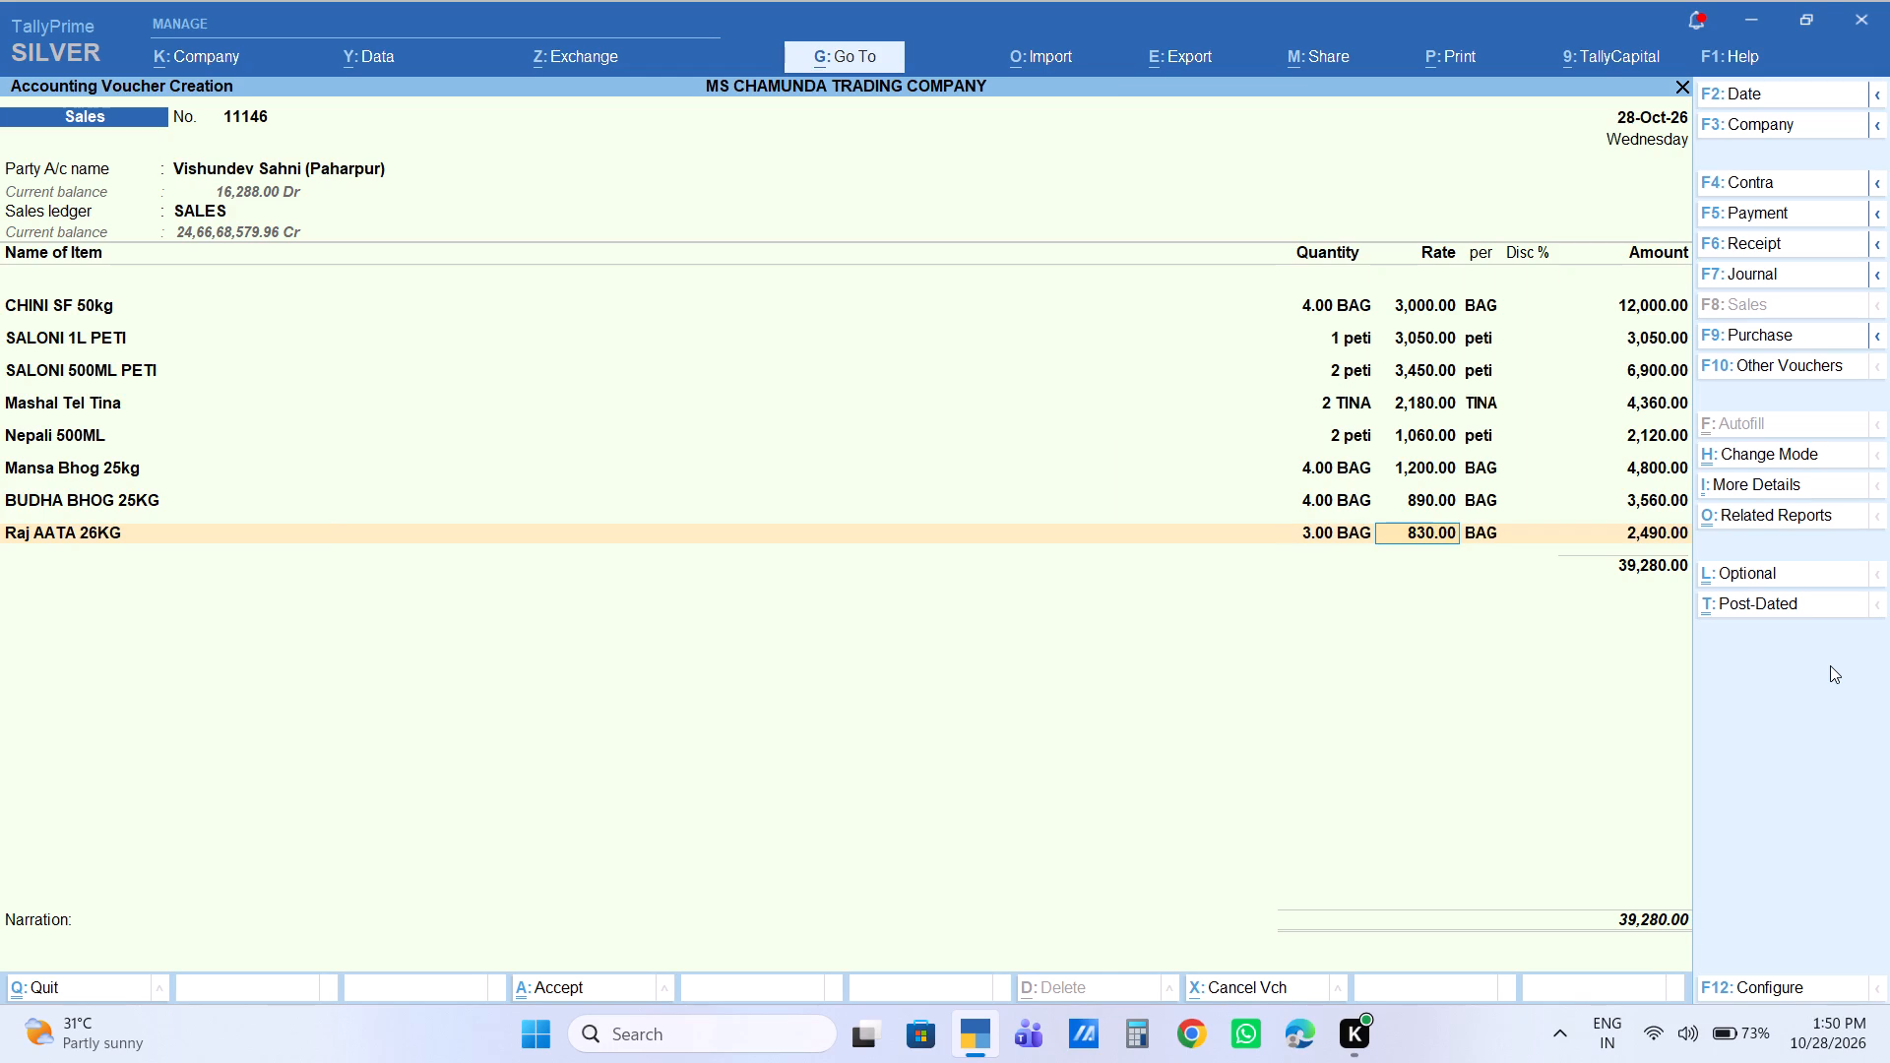
text(840)
key(Return)
key(Return)
key(Return)
key(Return)
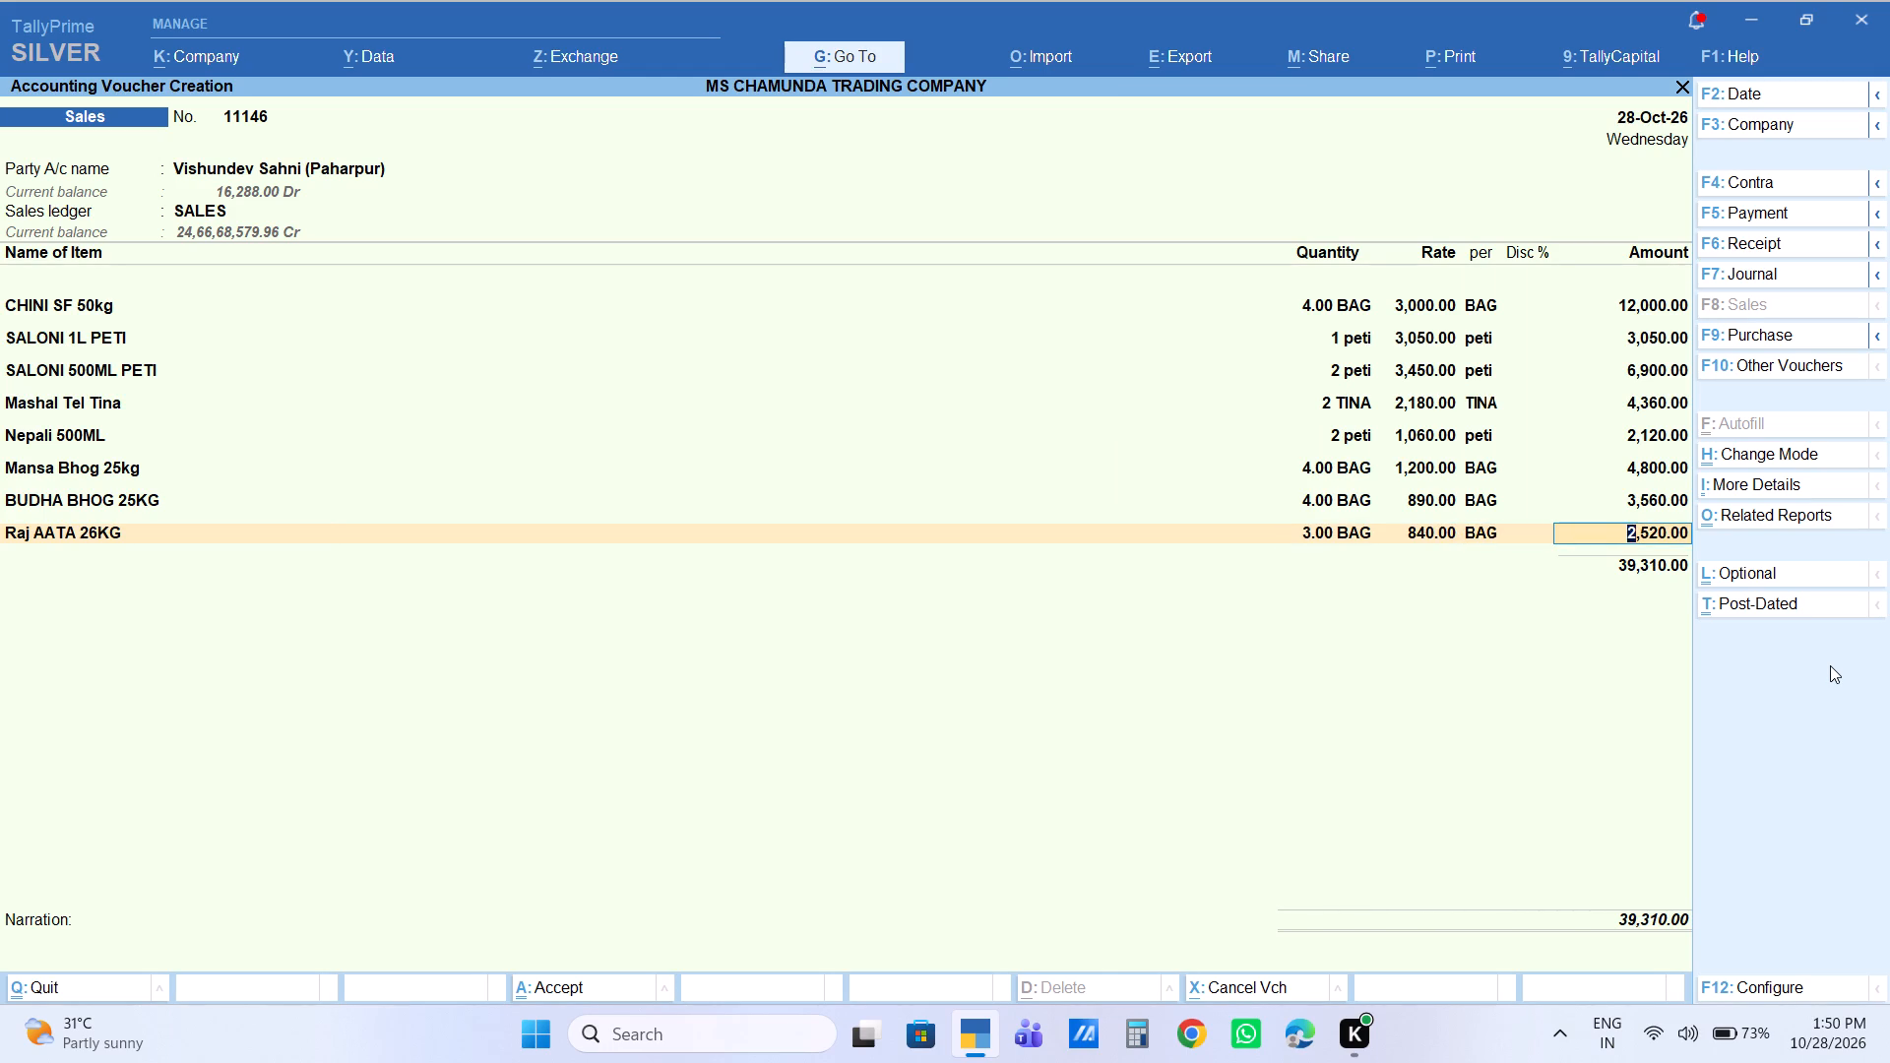
Add 4 bags of Hari Priya Chokar to the voucher with the rate set to 1,020.
text(harip)
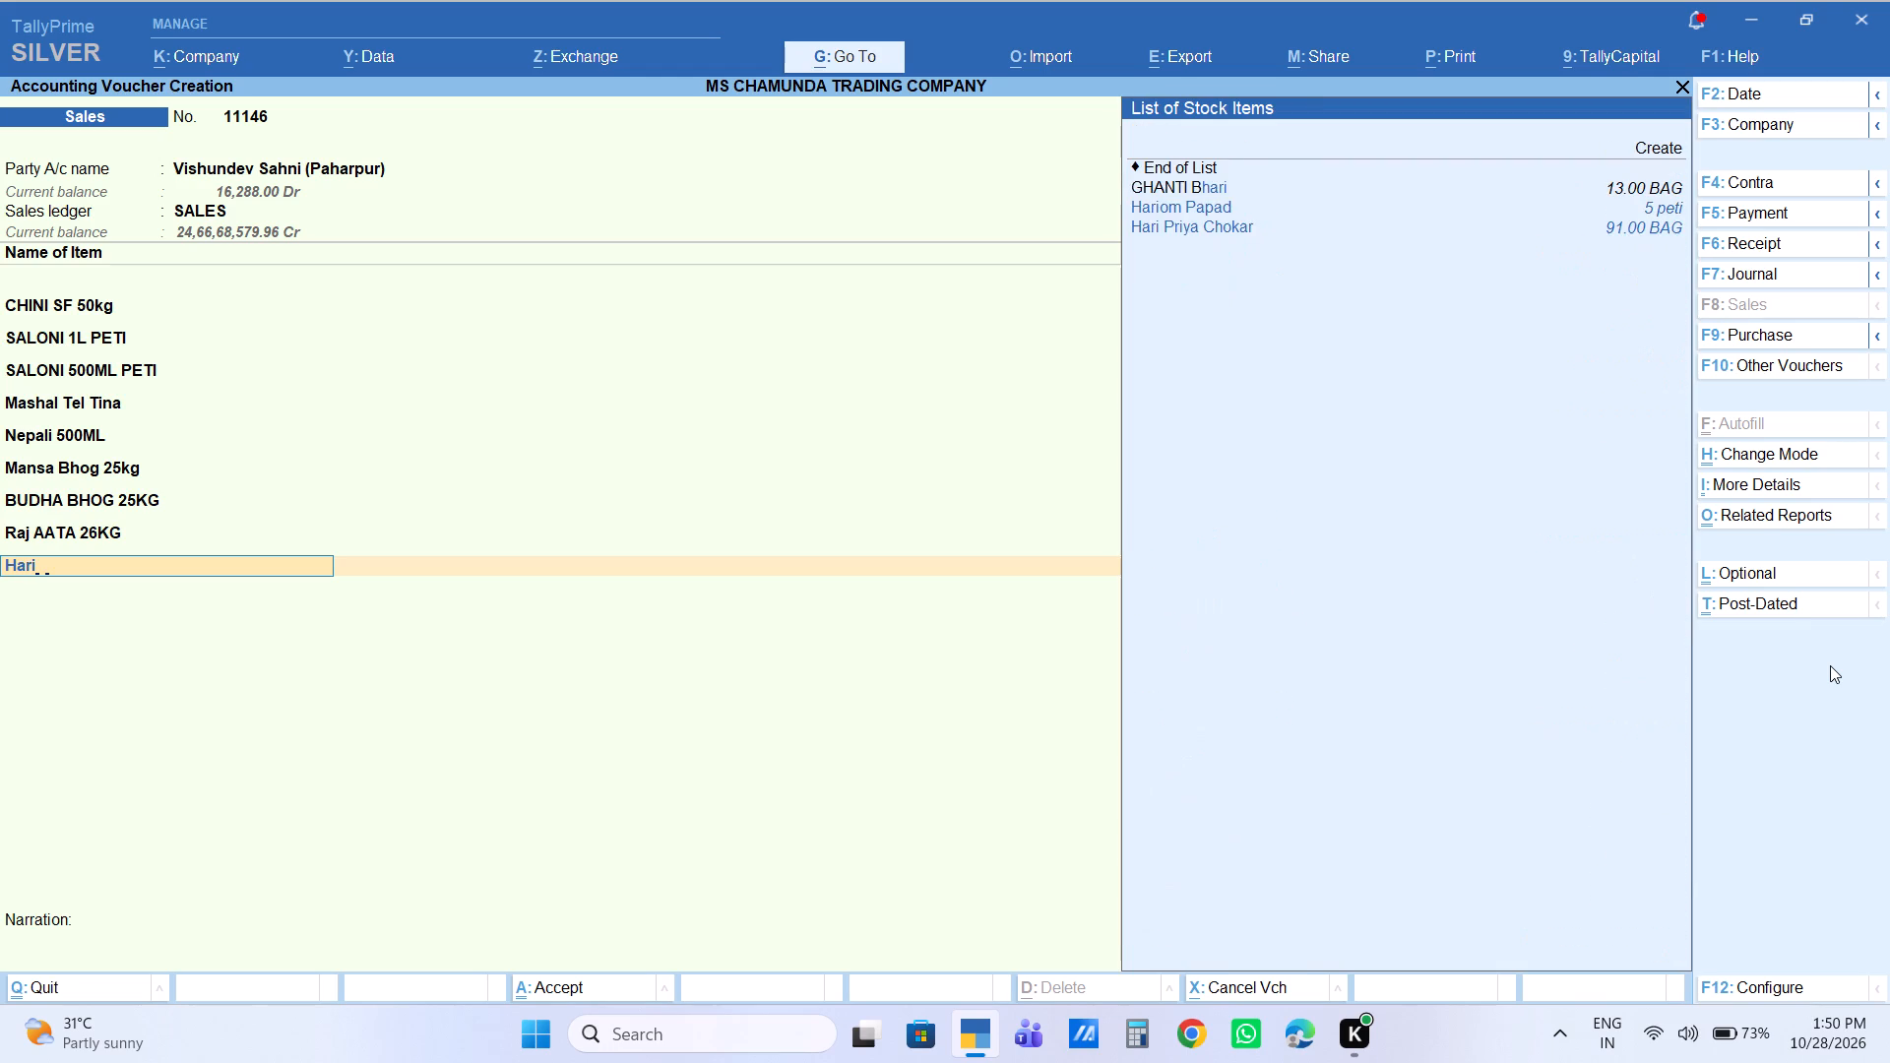
key(Return)
key(4)
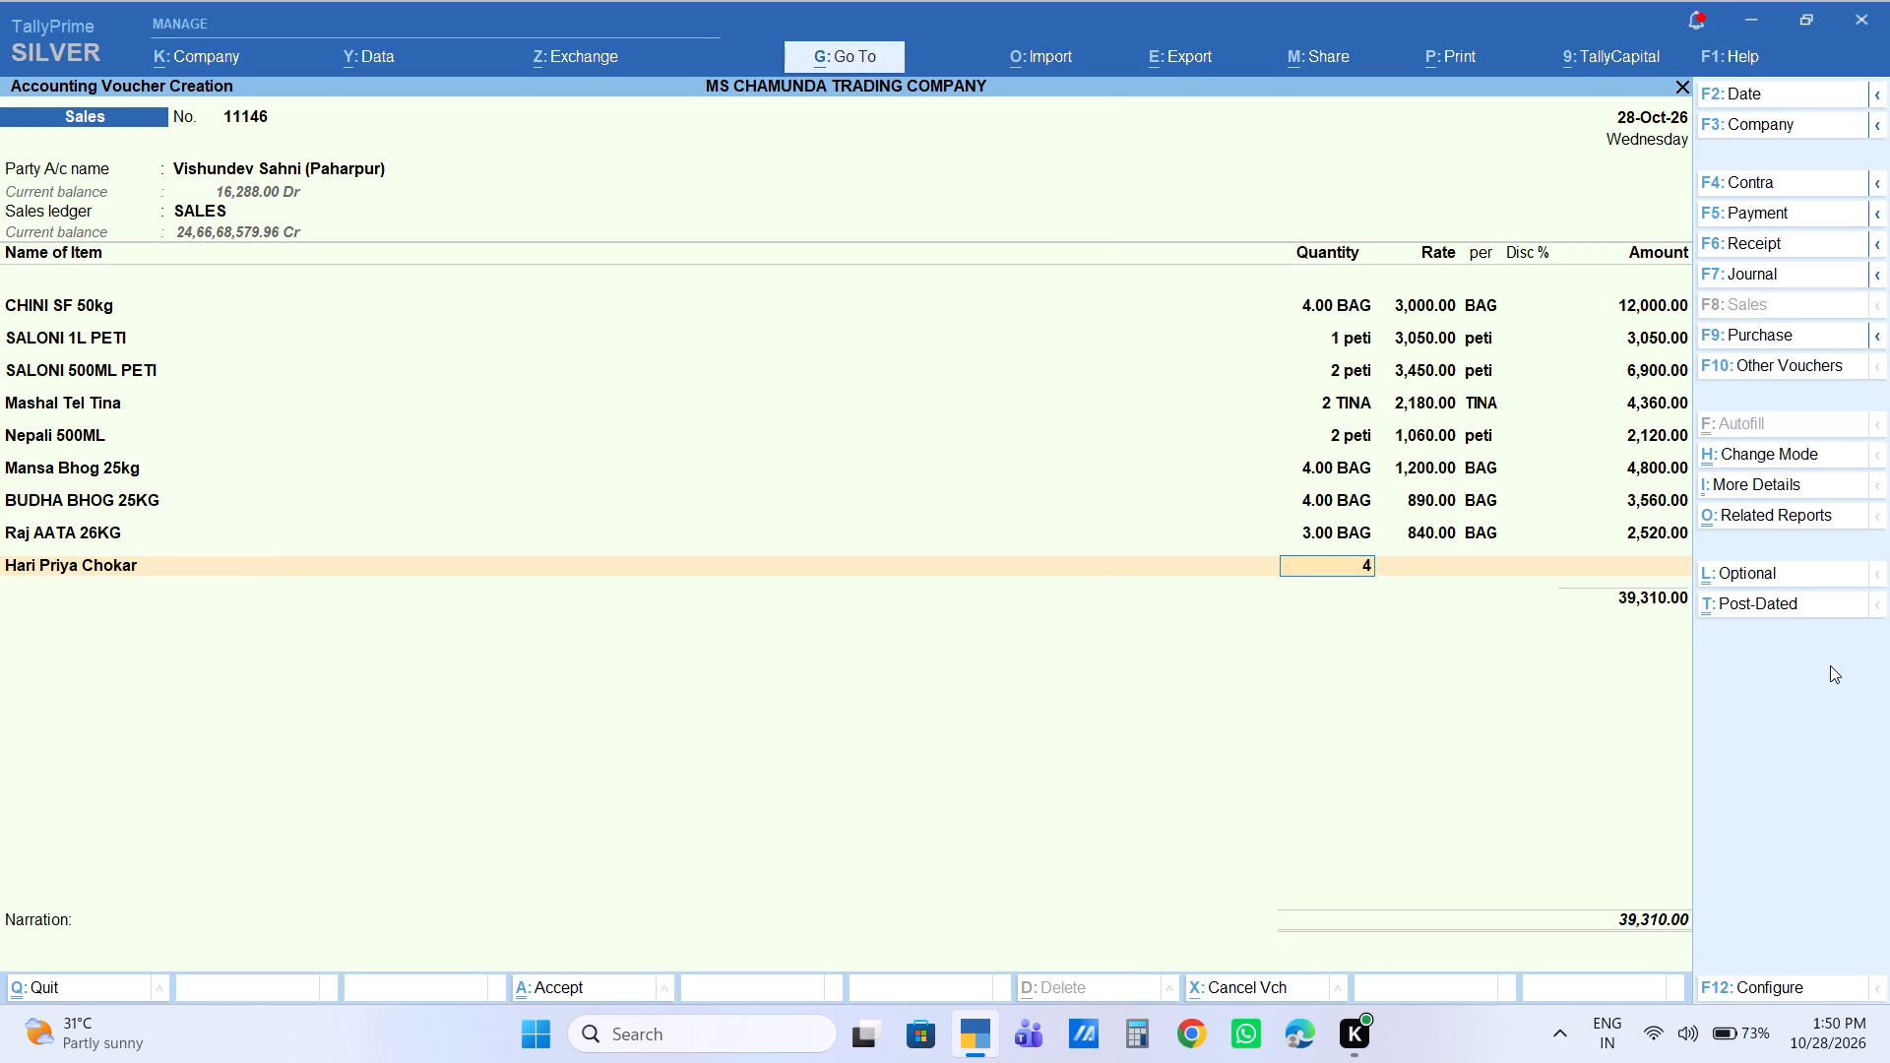
key(Return)
text(1020)
key(Return)
key(Return)
key(Return)
key(Return)
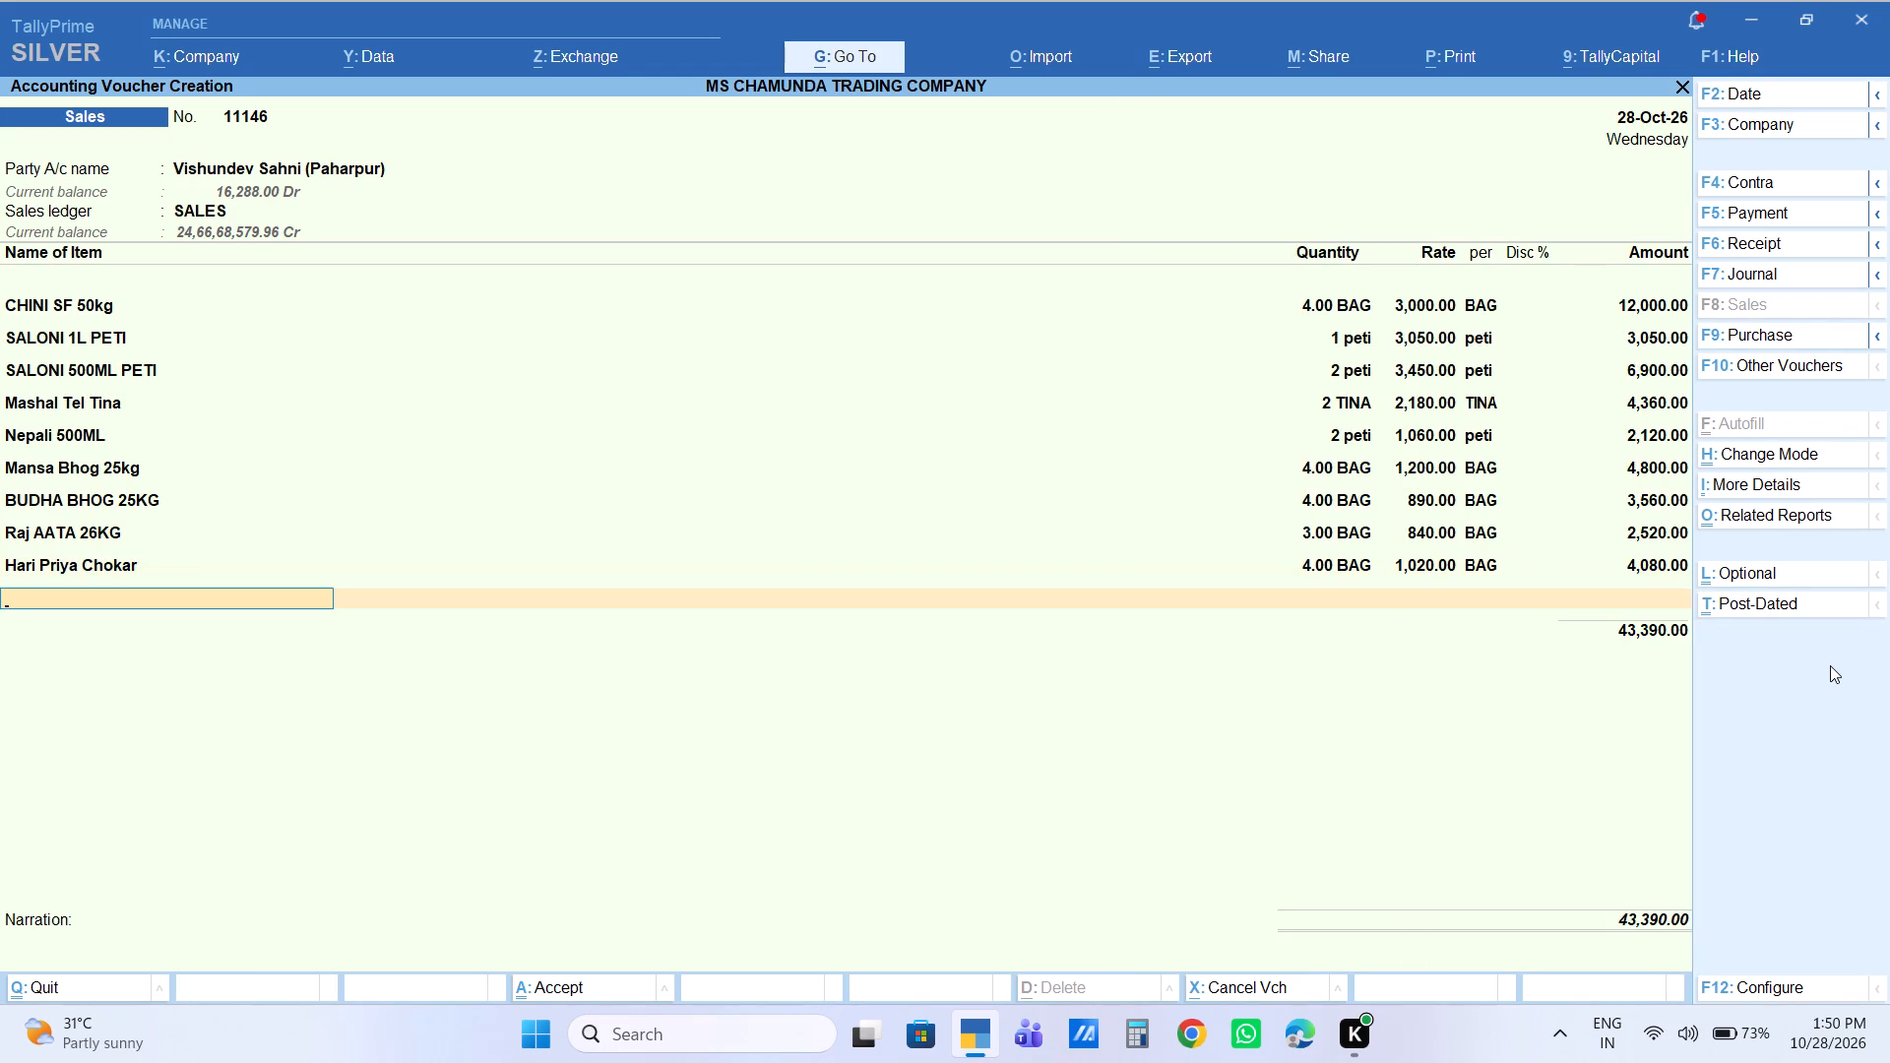
Add 2 bags of Wheel 500Gm to the voucher at the default rate of 1,620.
text(whee)
key(Down)
key(Down)
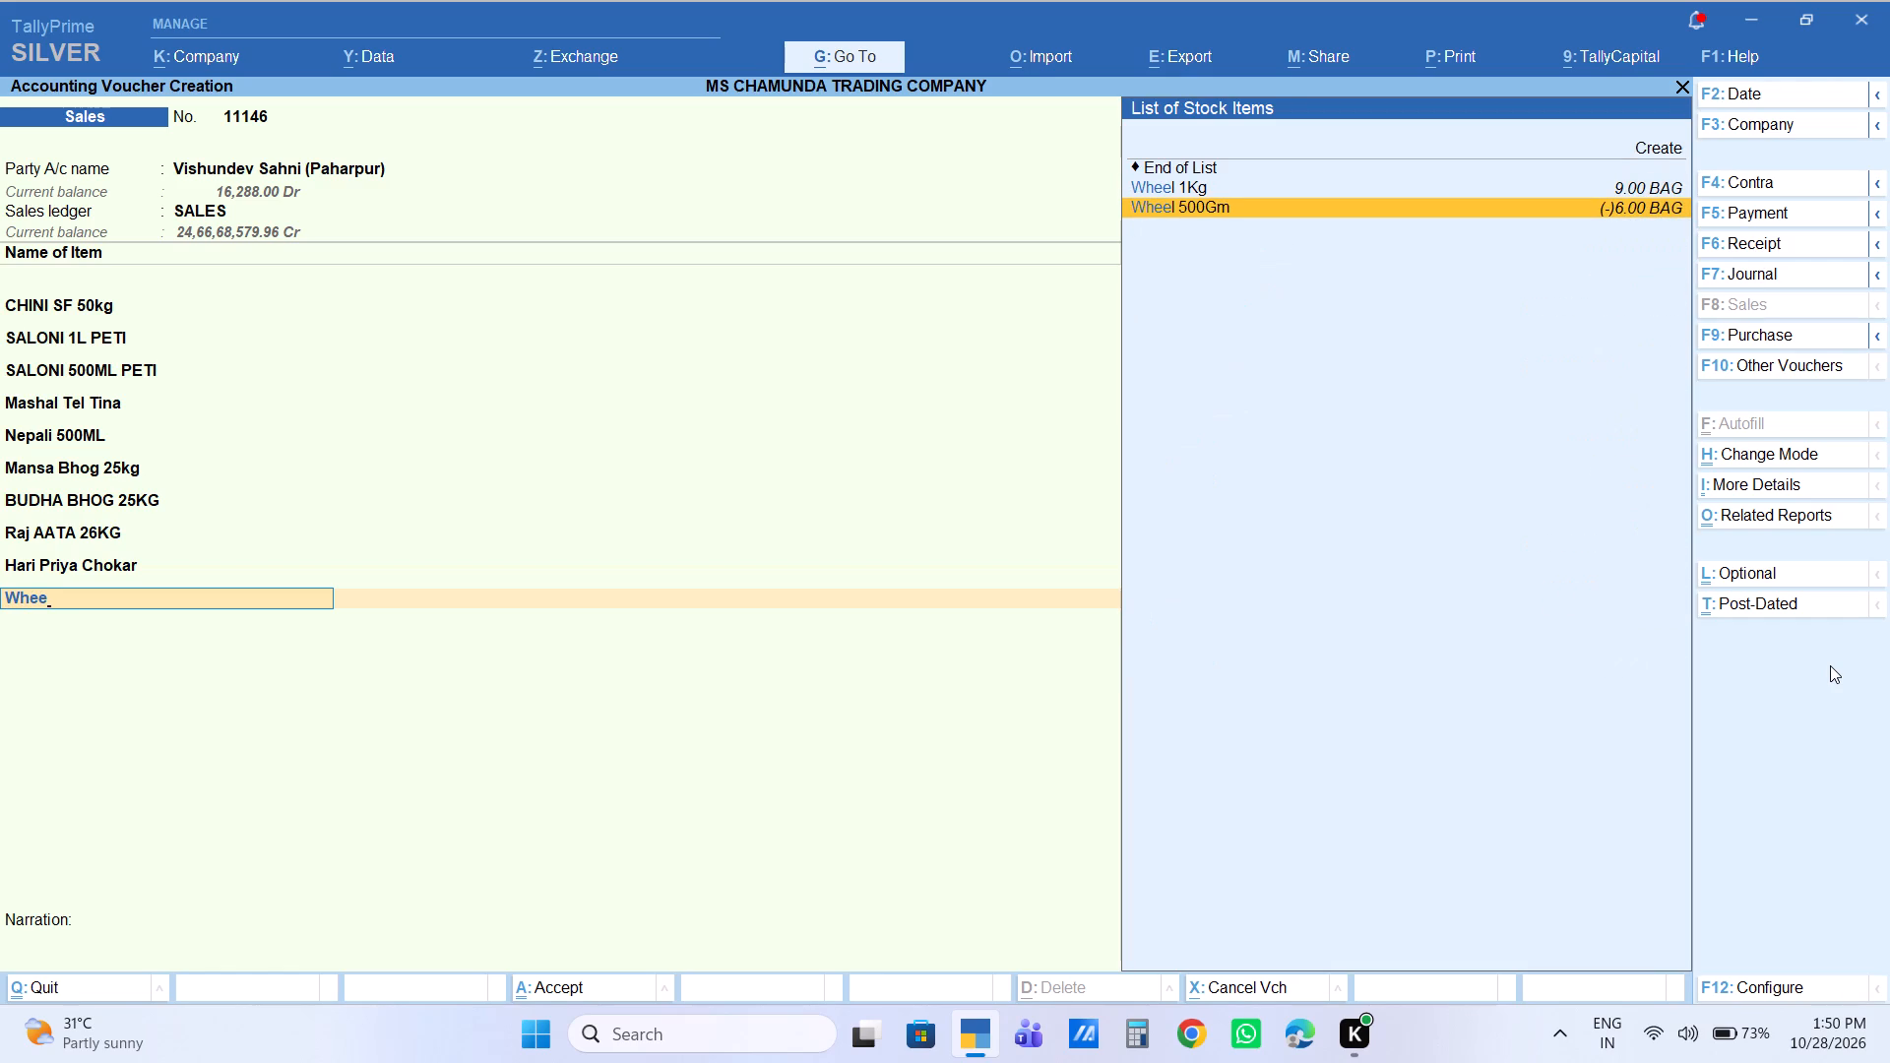
key(Return)
key(2)
key(Return)
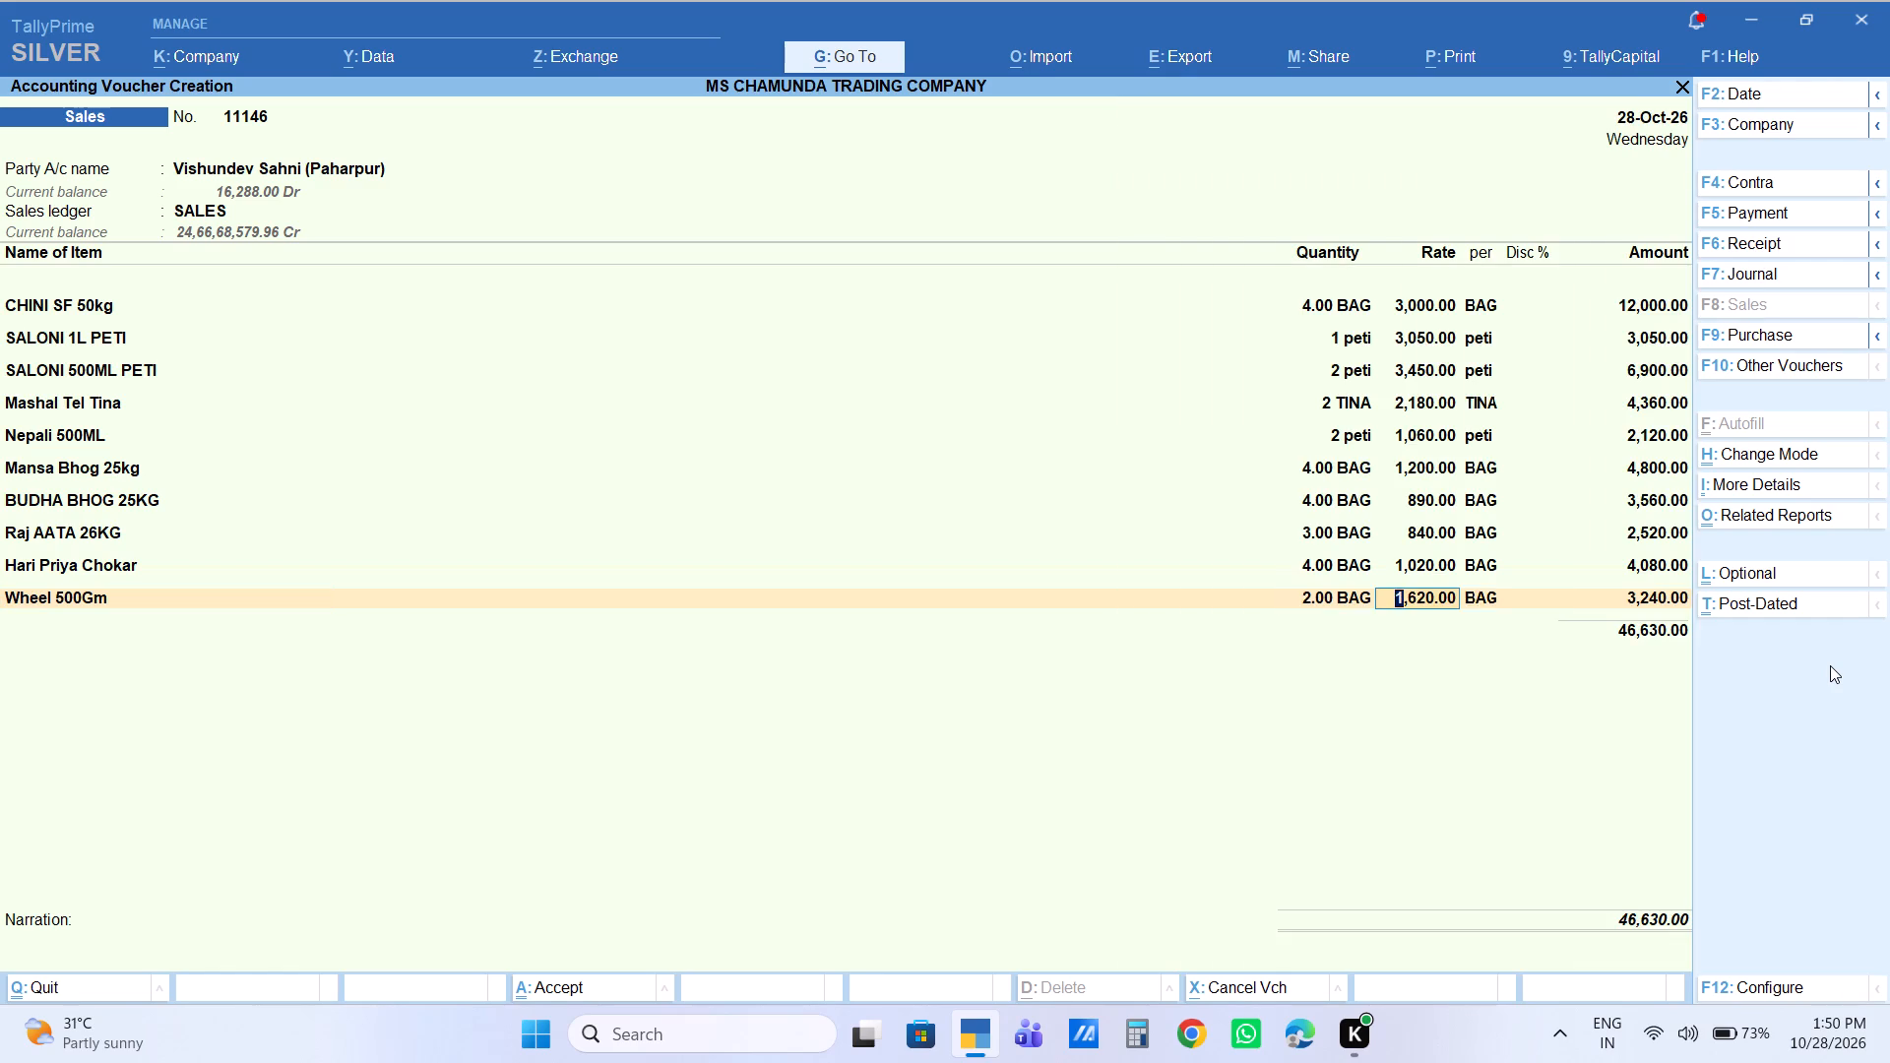
key(Return)
key(Return)
key(Return)
key(Return)
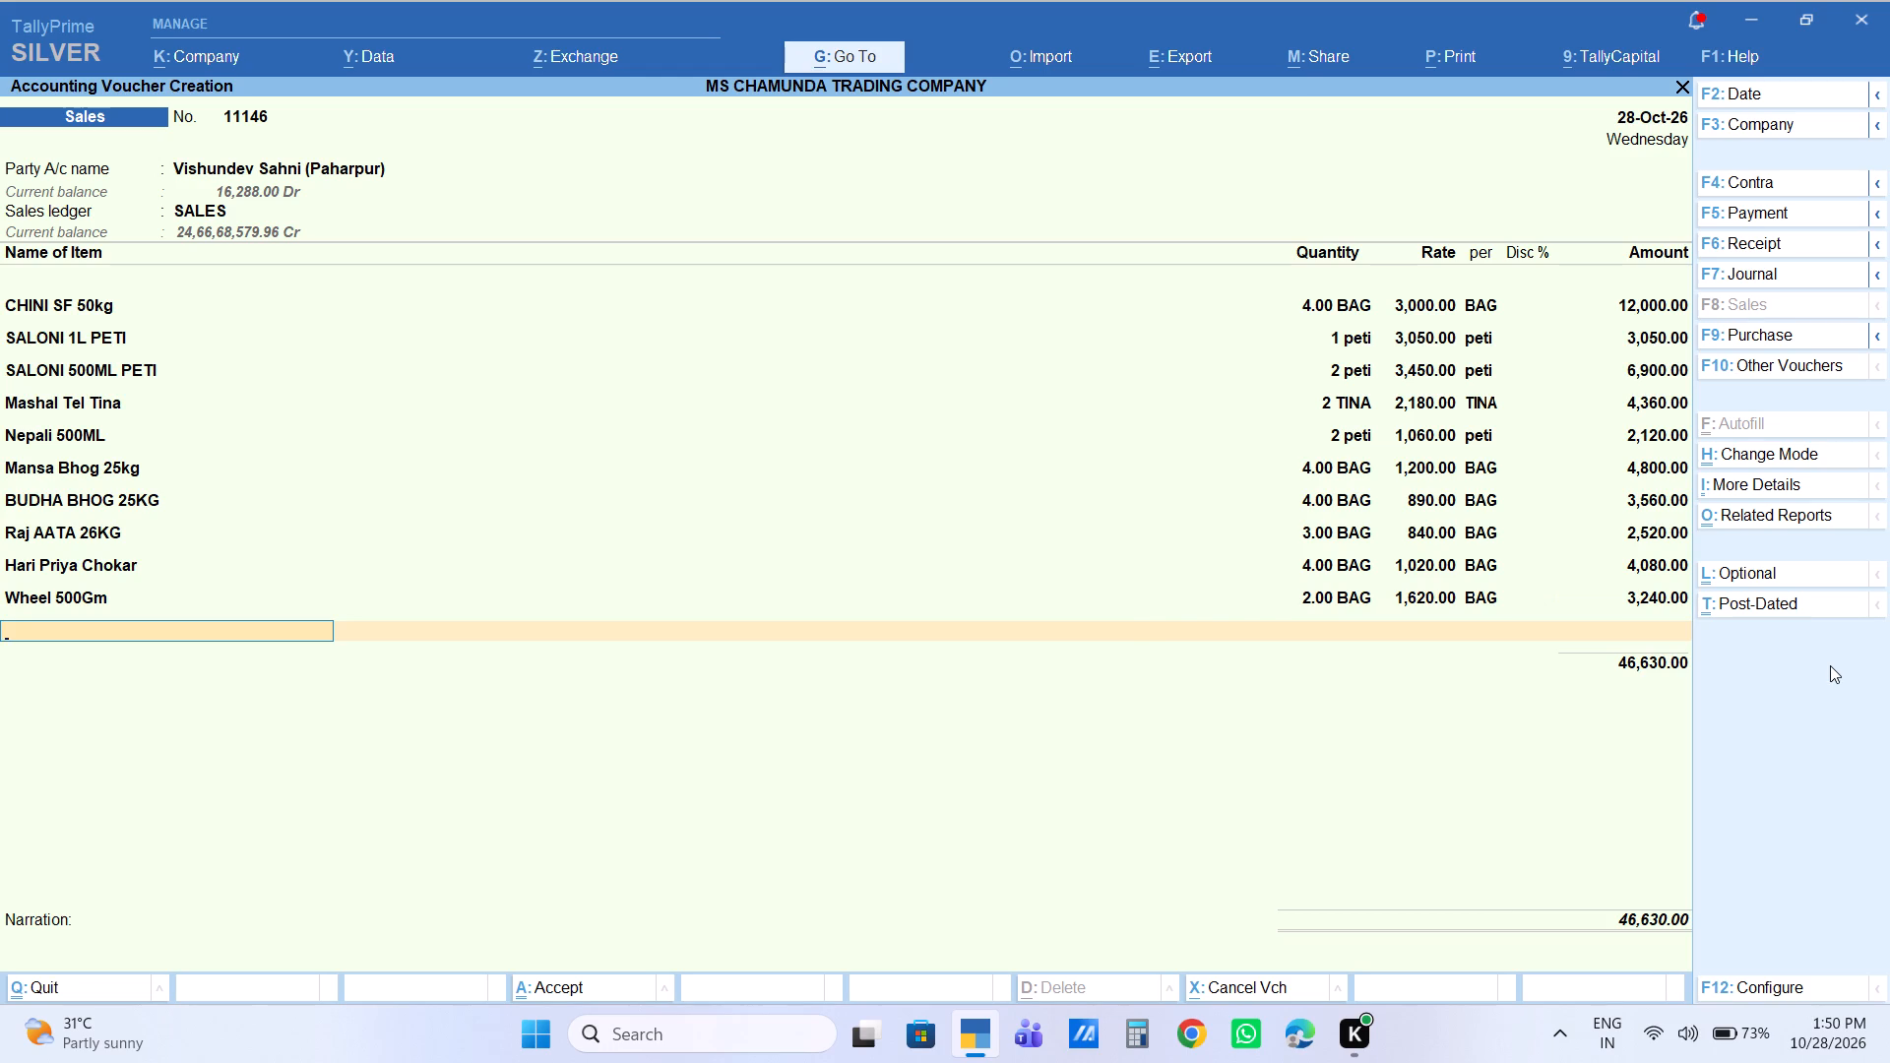
Add 1 peti of B Marrie Gold Rs5 to the voucher at the default rate of 620.
text(b mar)
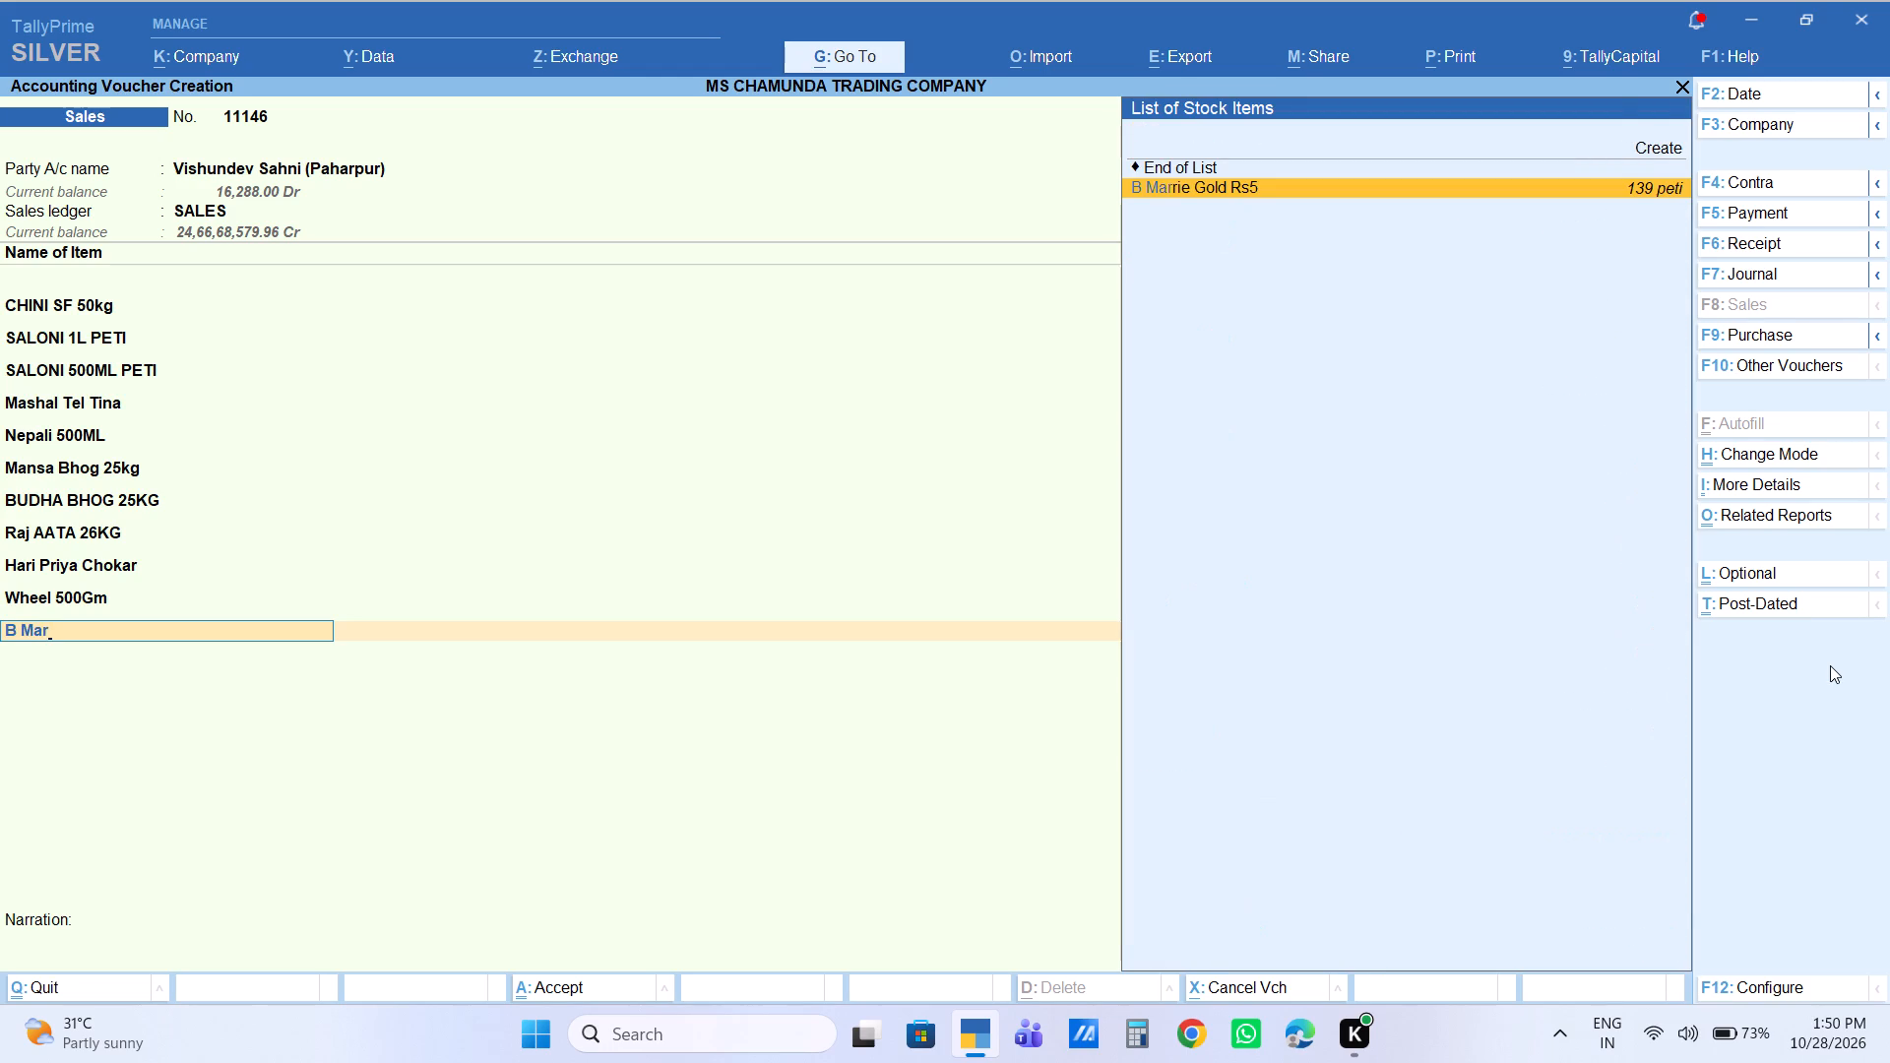
key(Return)
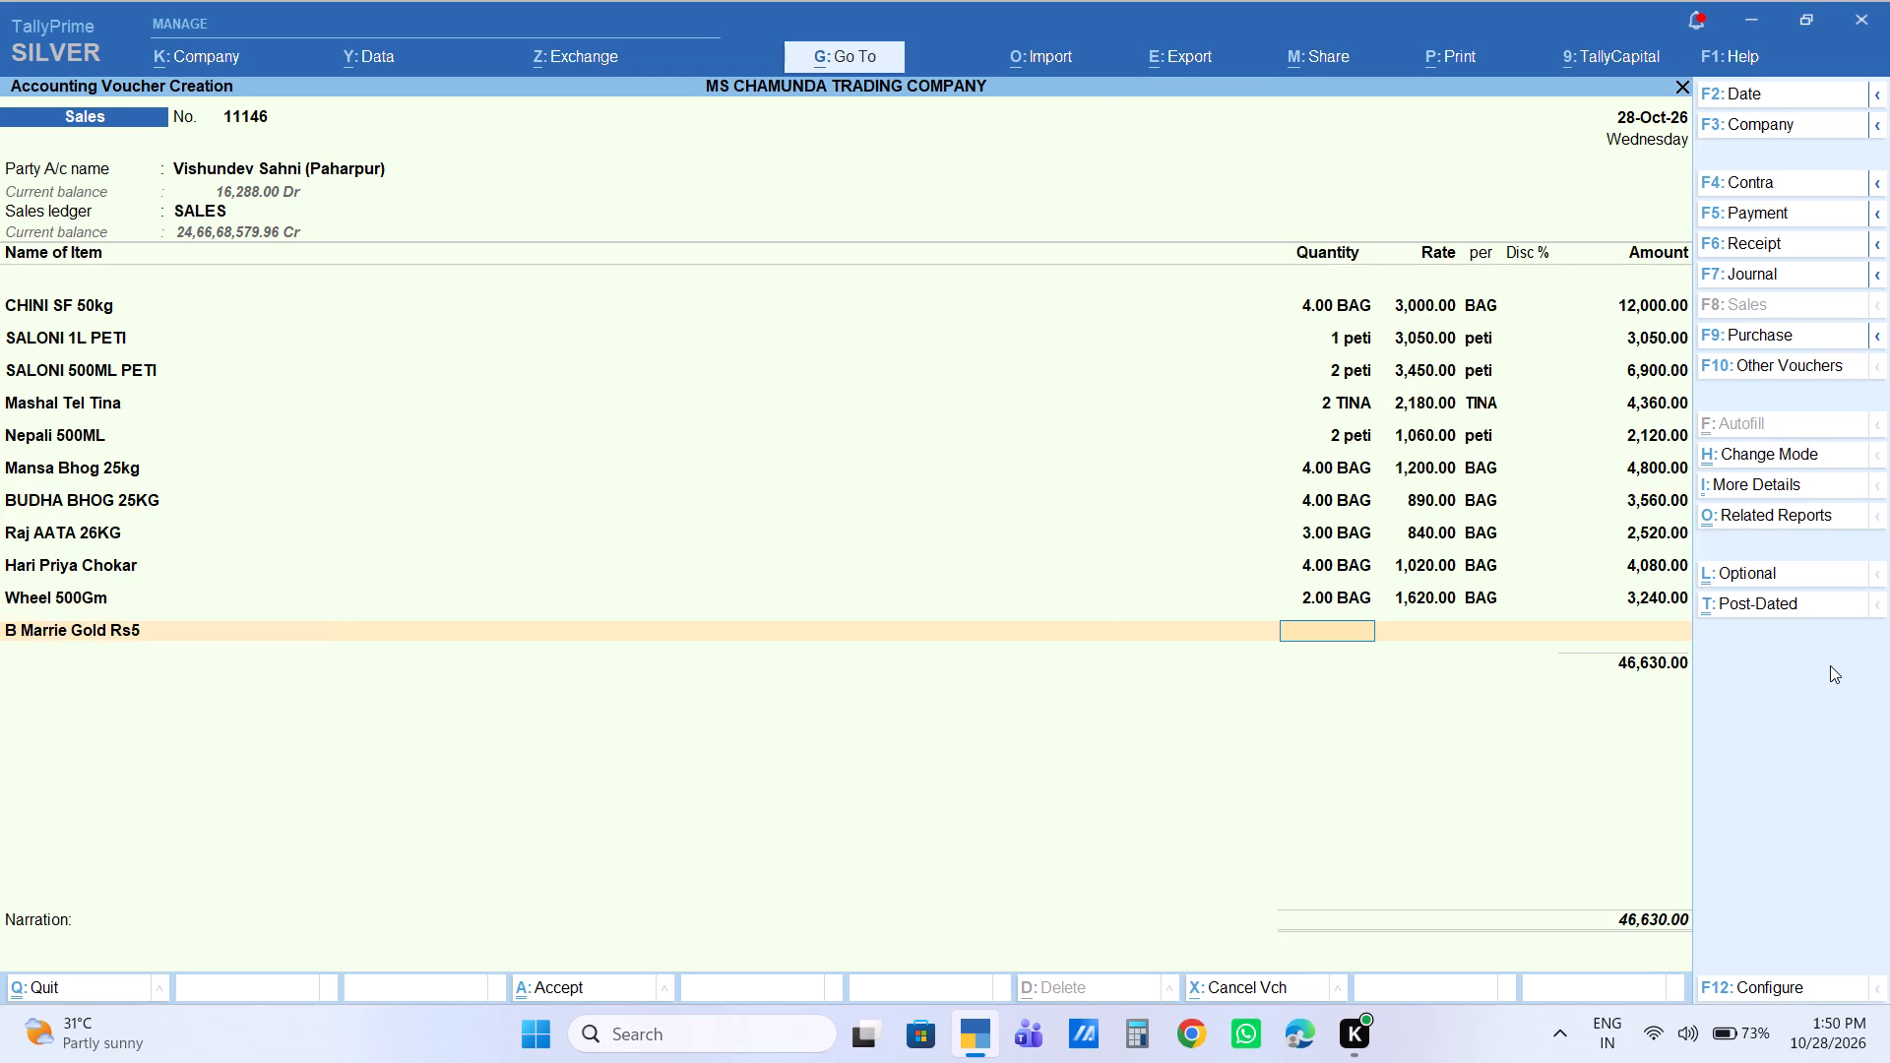
key(1)
key(Return)
key(Return)
key(Return)
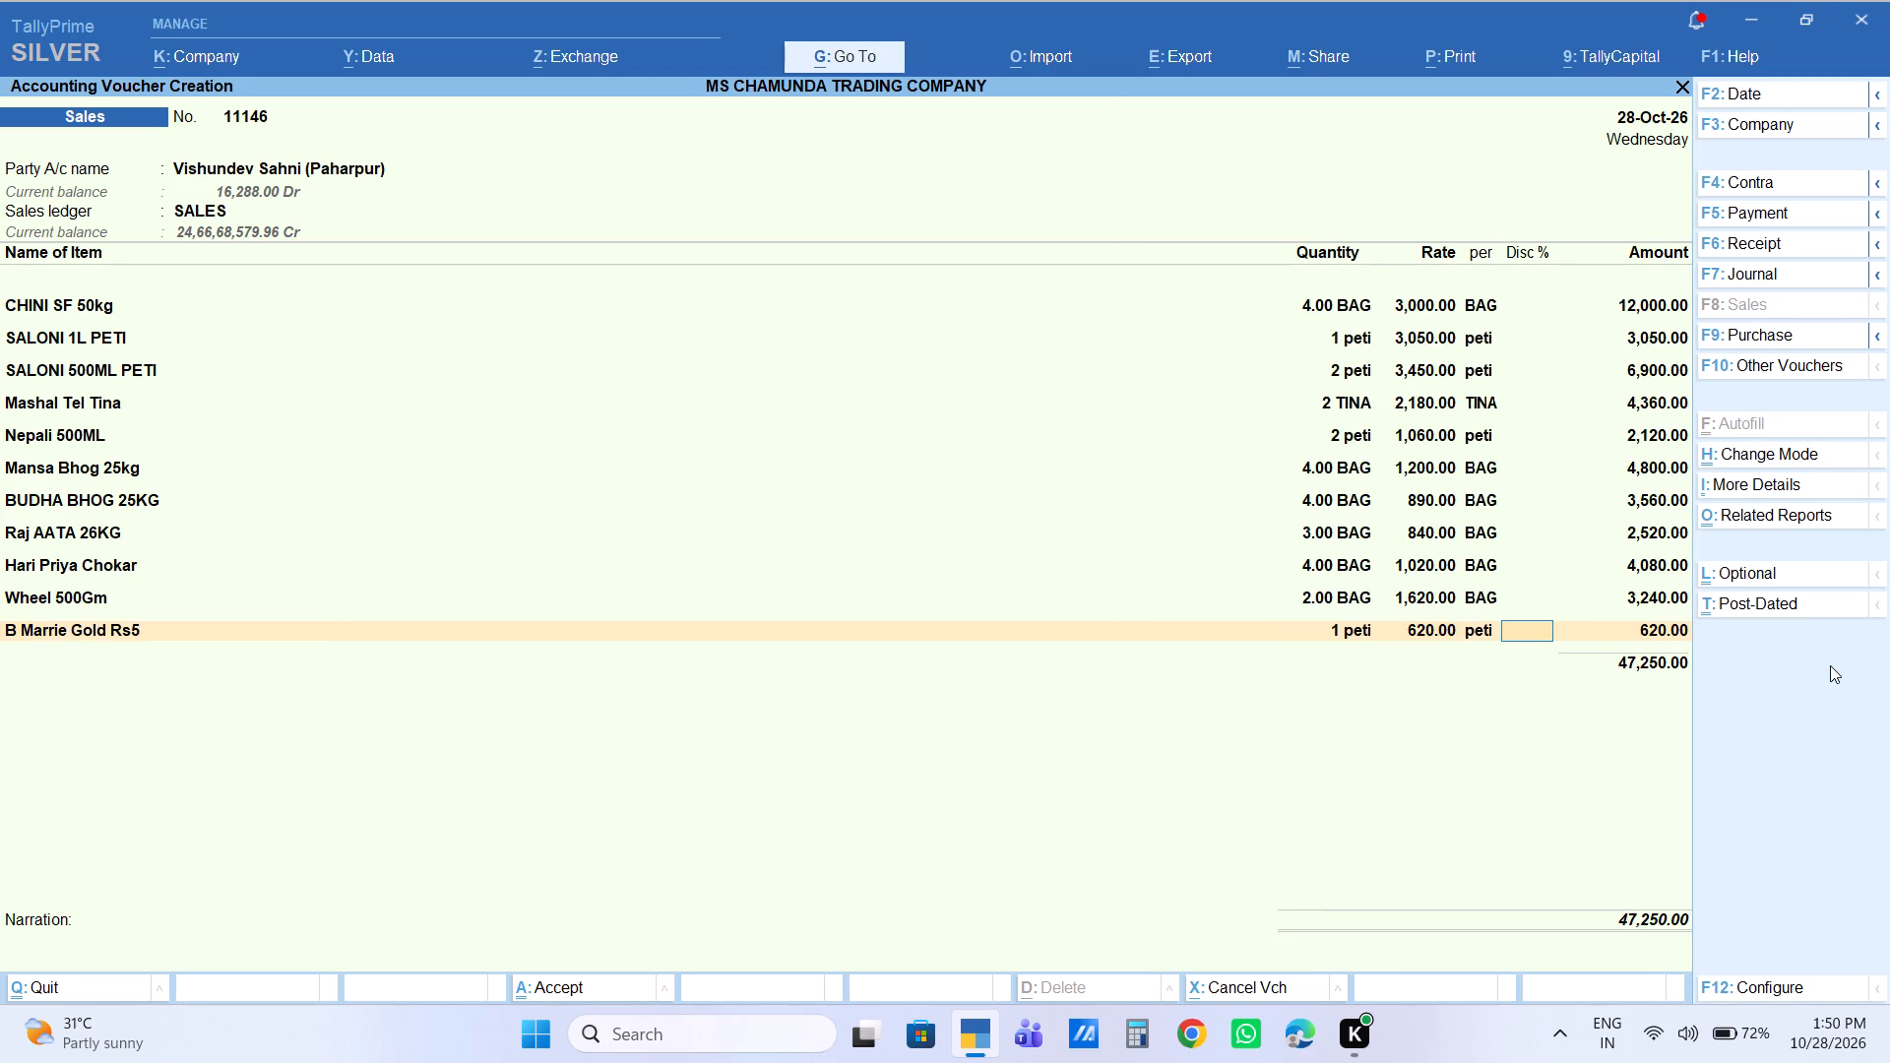
key(Return)
key(Return)
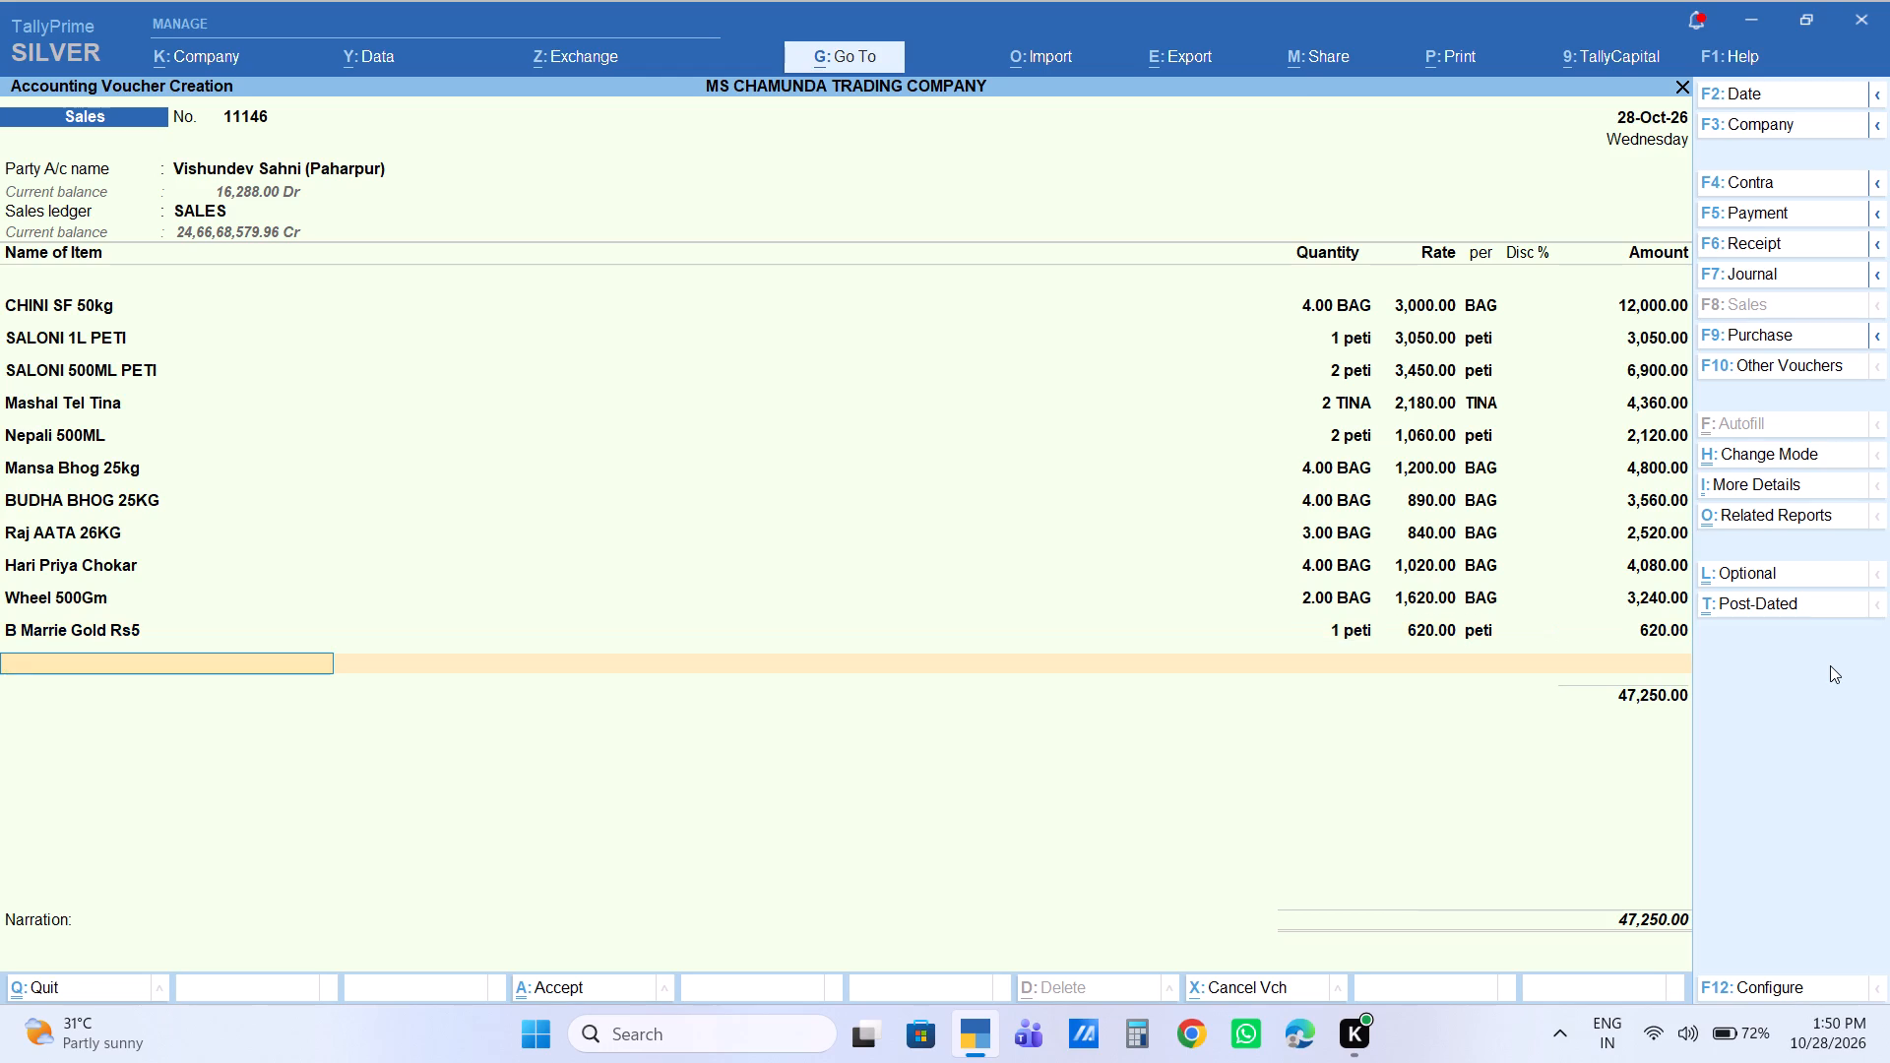
Add 1 peti of A 2in1 Rs5 to the voucher at the default rate of 590.
text(2in1)
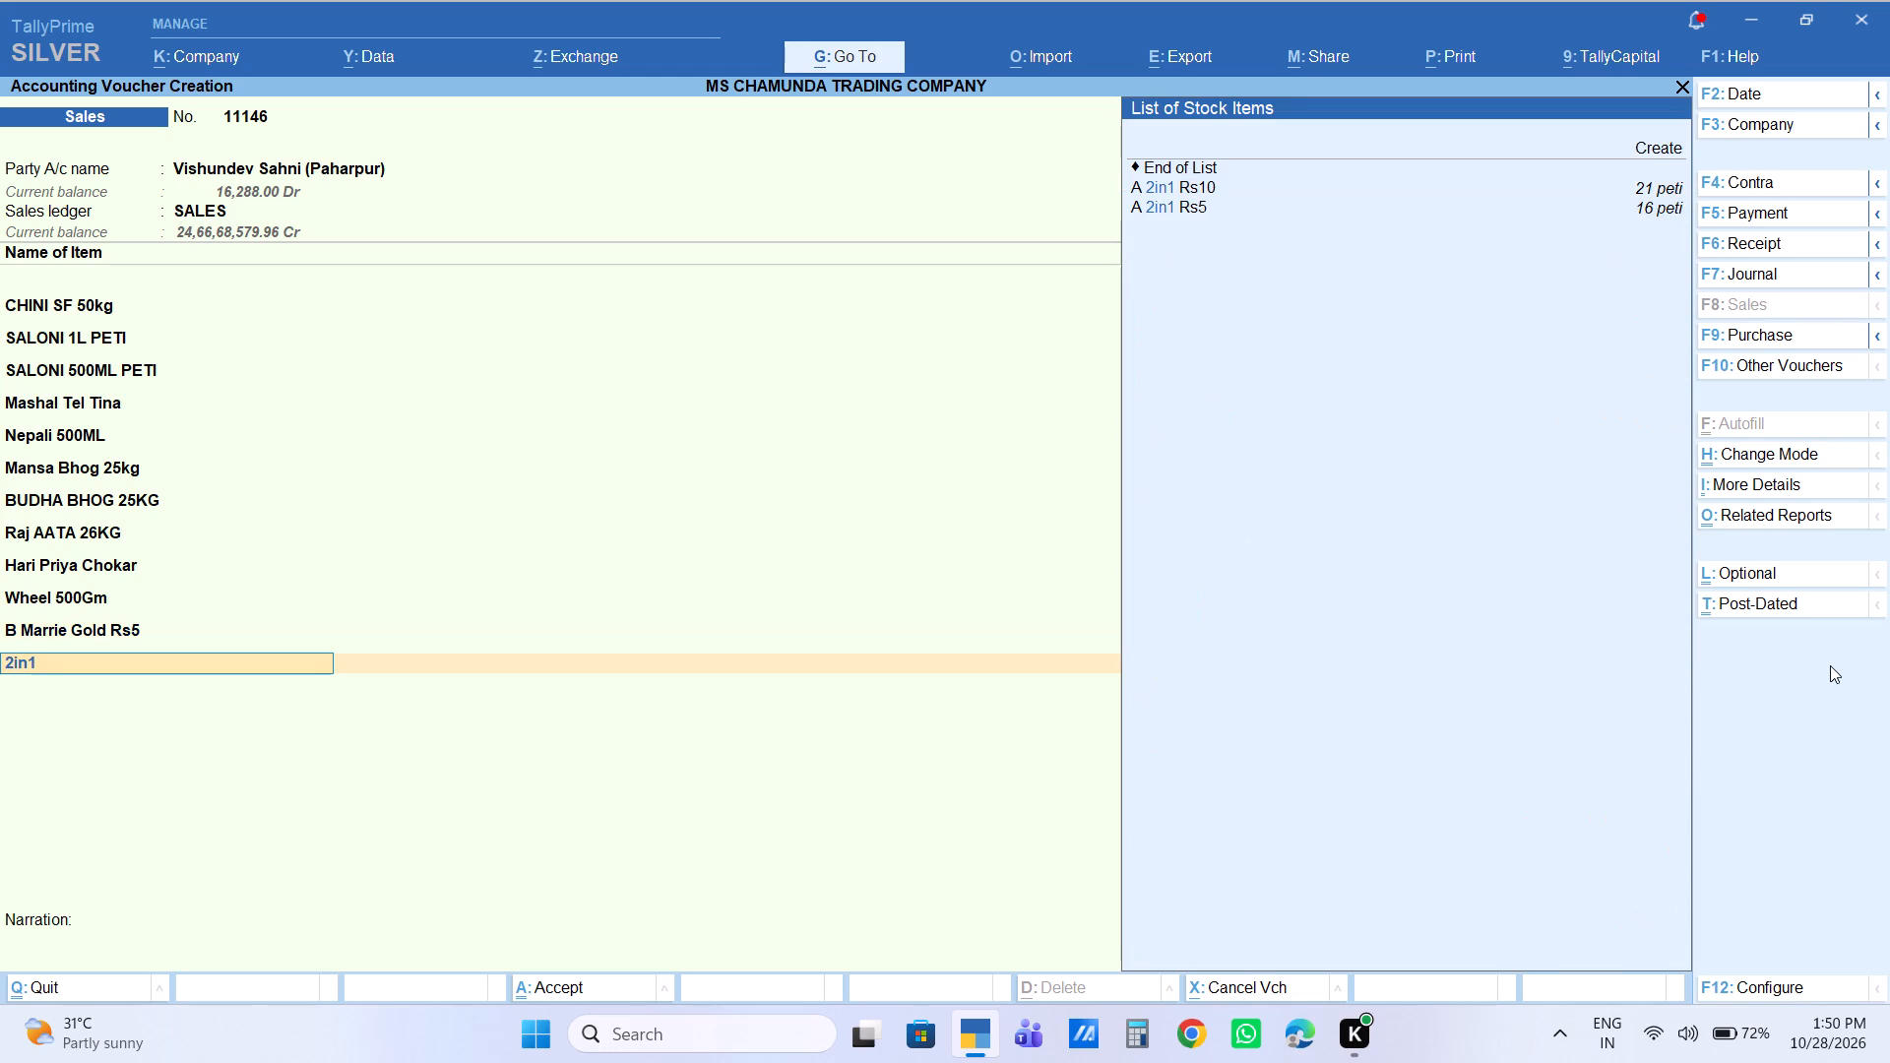
key(Down)
key(Down)
key(Return)
key(1)
key(Return)
key(Return)
key(Return)
key(Return)
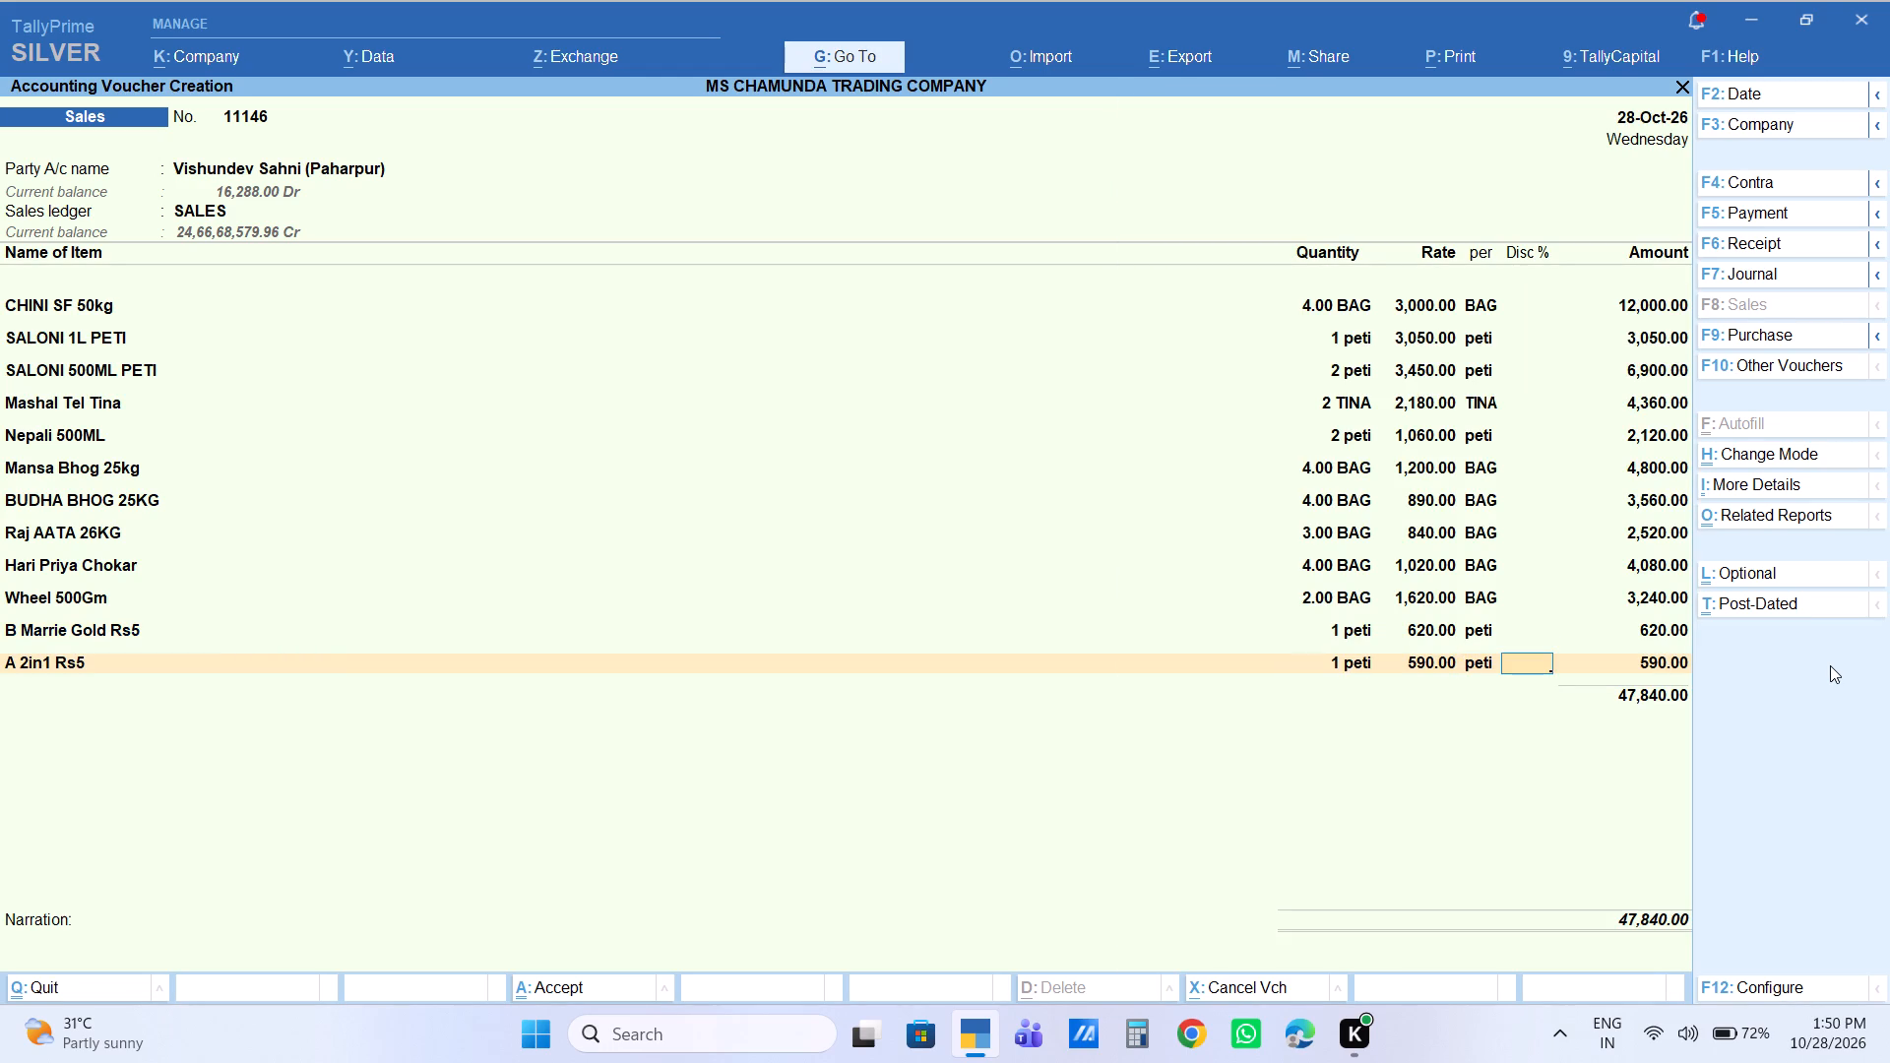
key(Return)
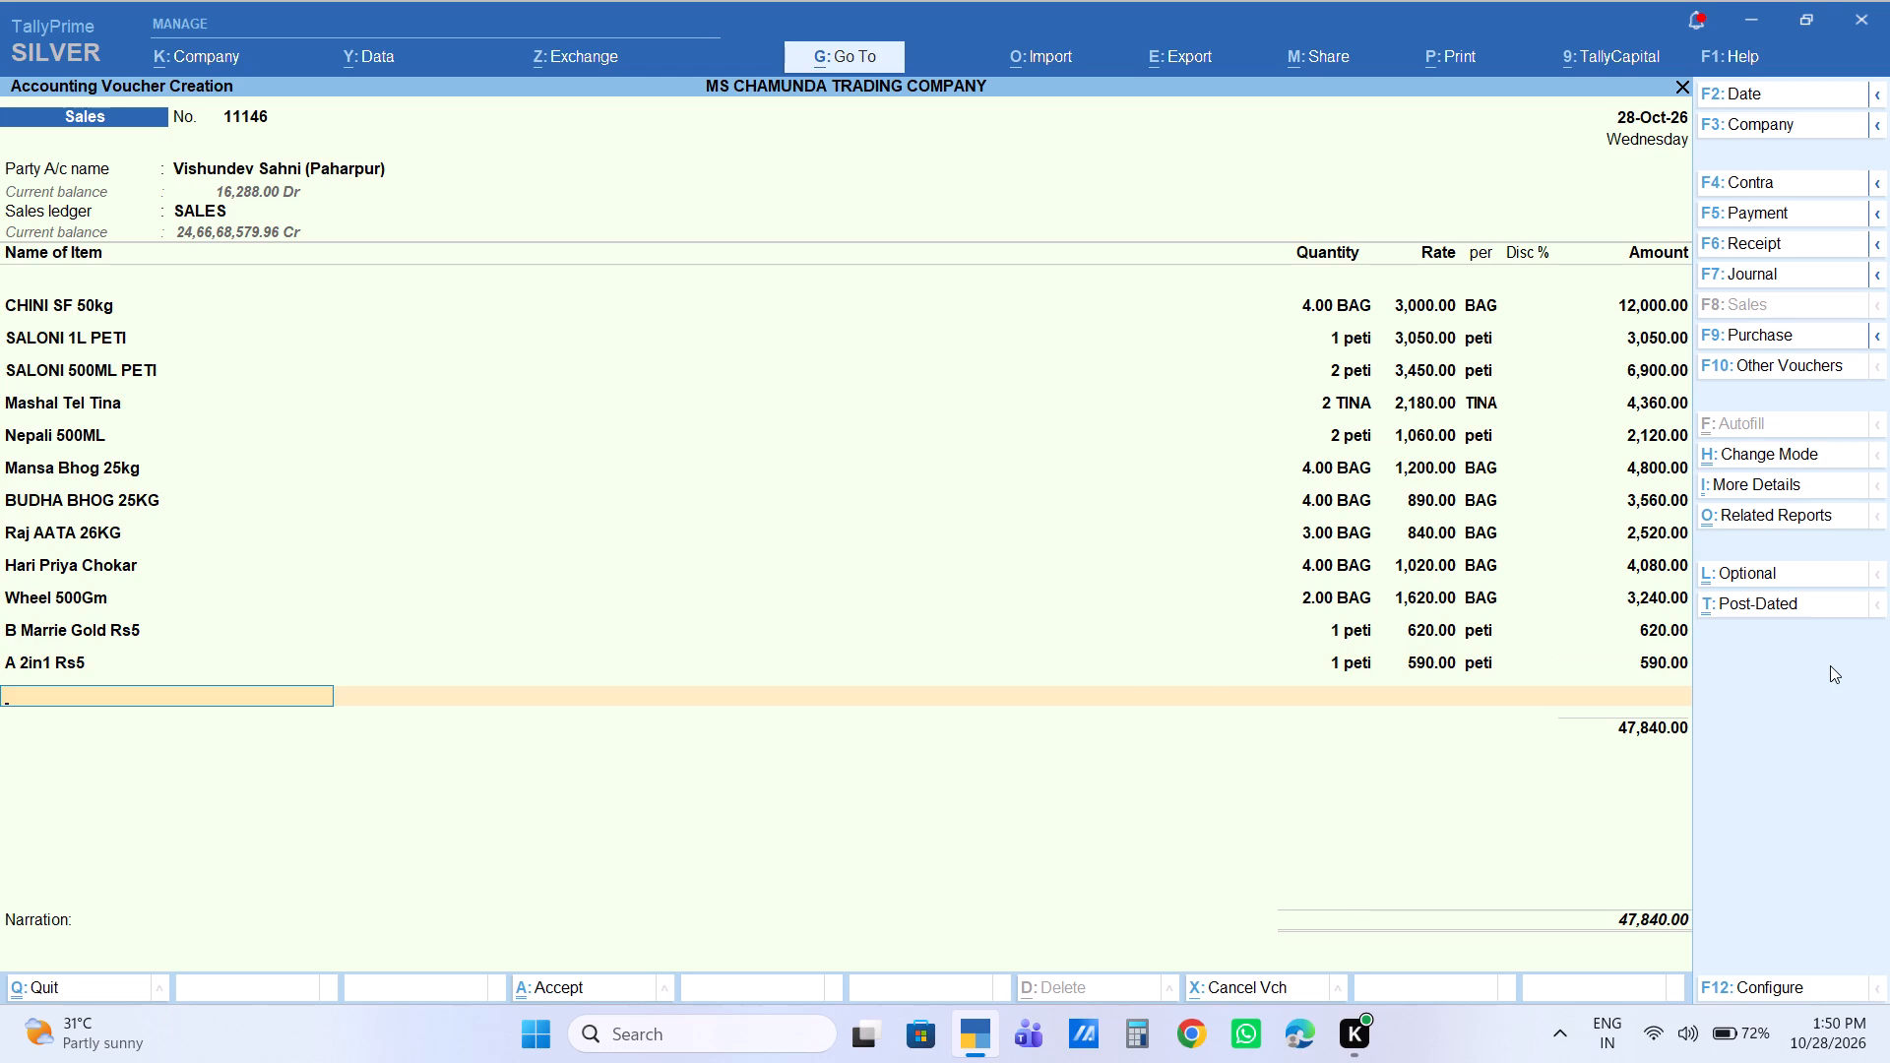
Add 2 peti of A Dreamlite Rs5 to the voucher at the default rate of 520.
text(drea)
key(Down)
key(Down)
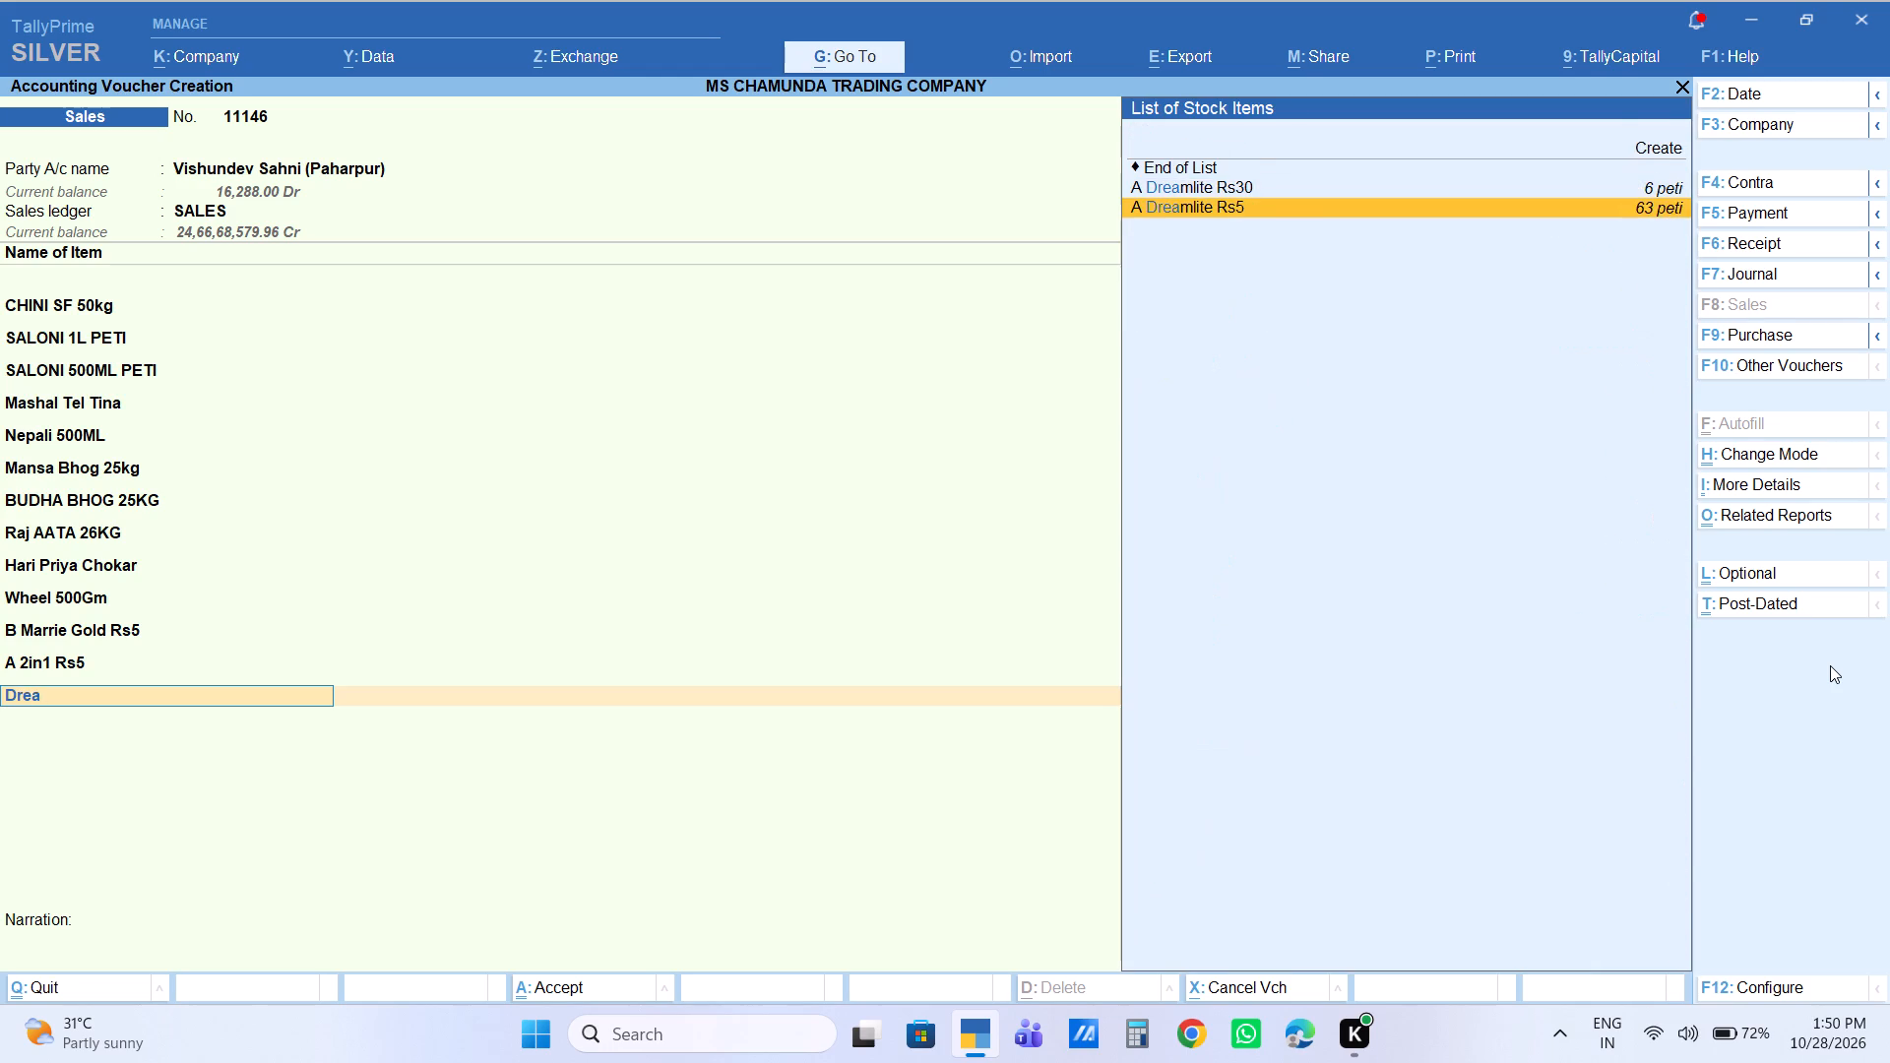
key(Return)
key(2)
key(Return)
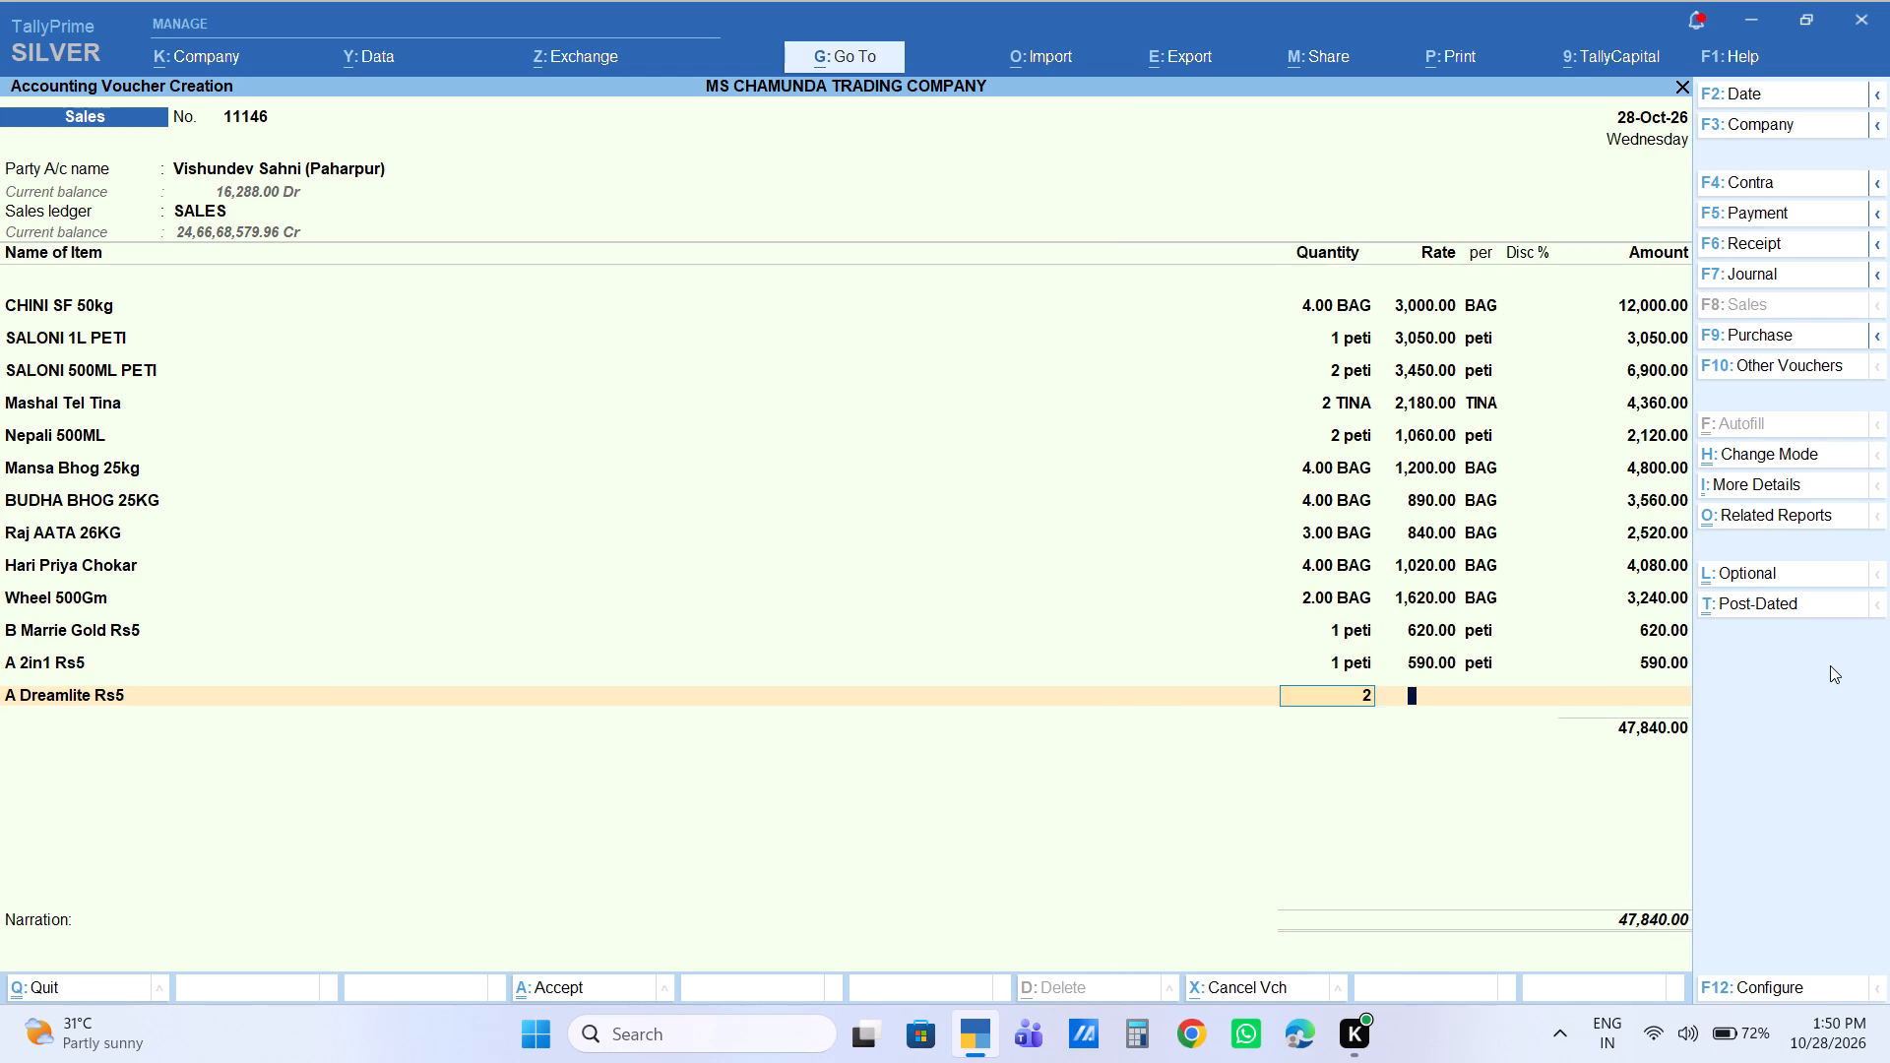
key(Return)
key(Return)
key(Return)
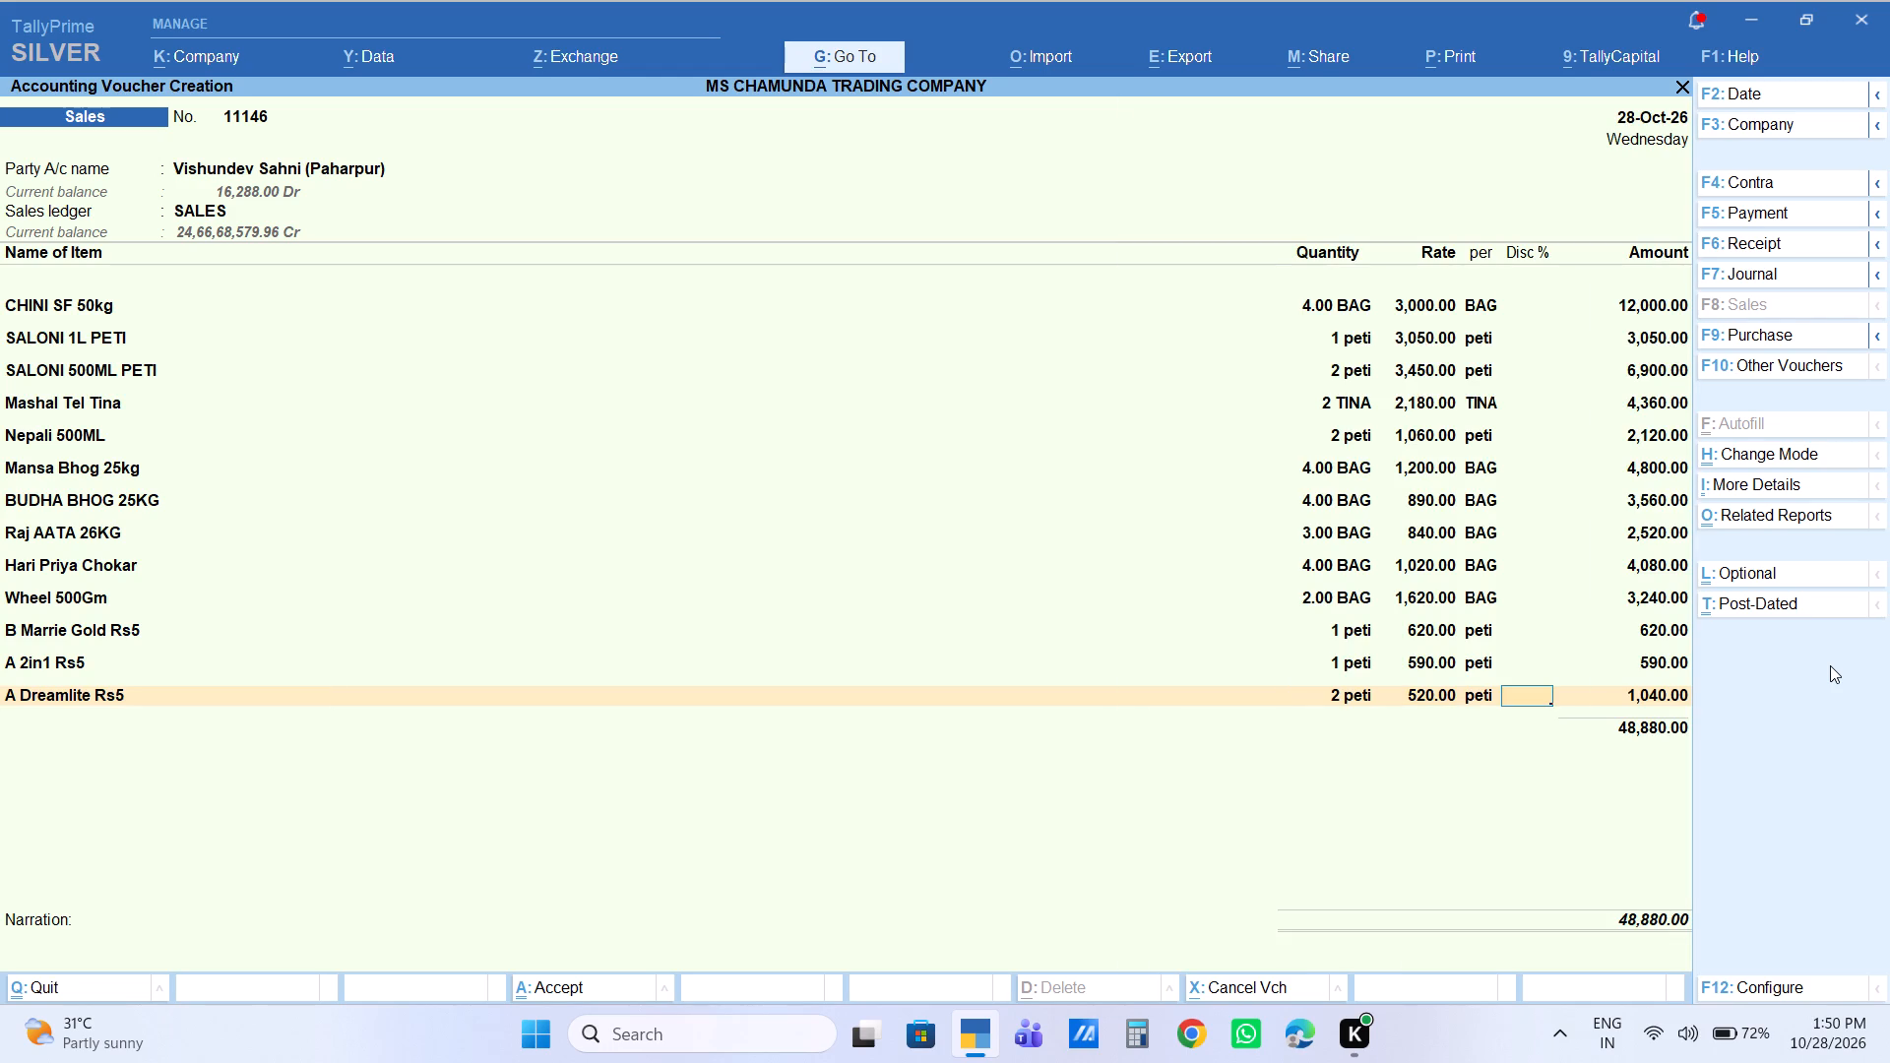
key(Return)
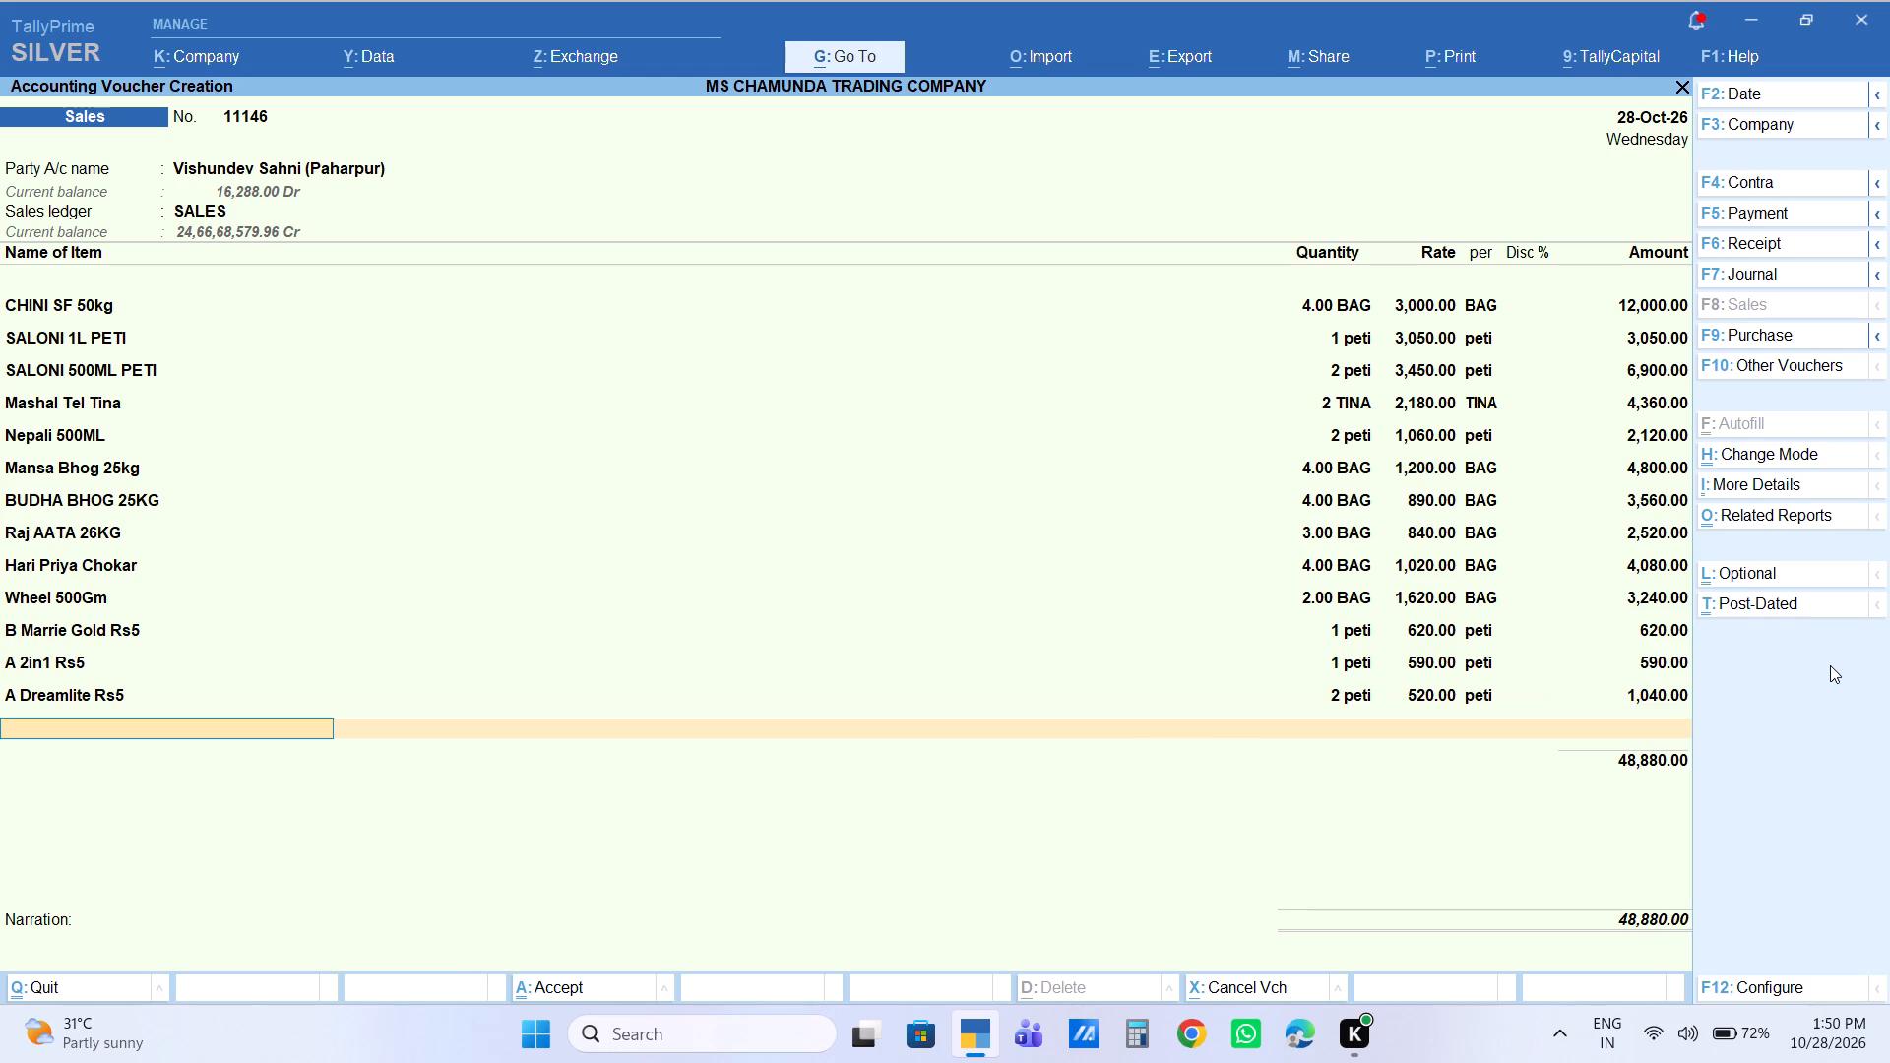
Add 1 peti of Parle G Rs5 to the voucher at the default rate of 630.
text(parle)
key(Down)
key(Down)
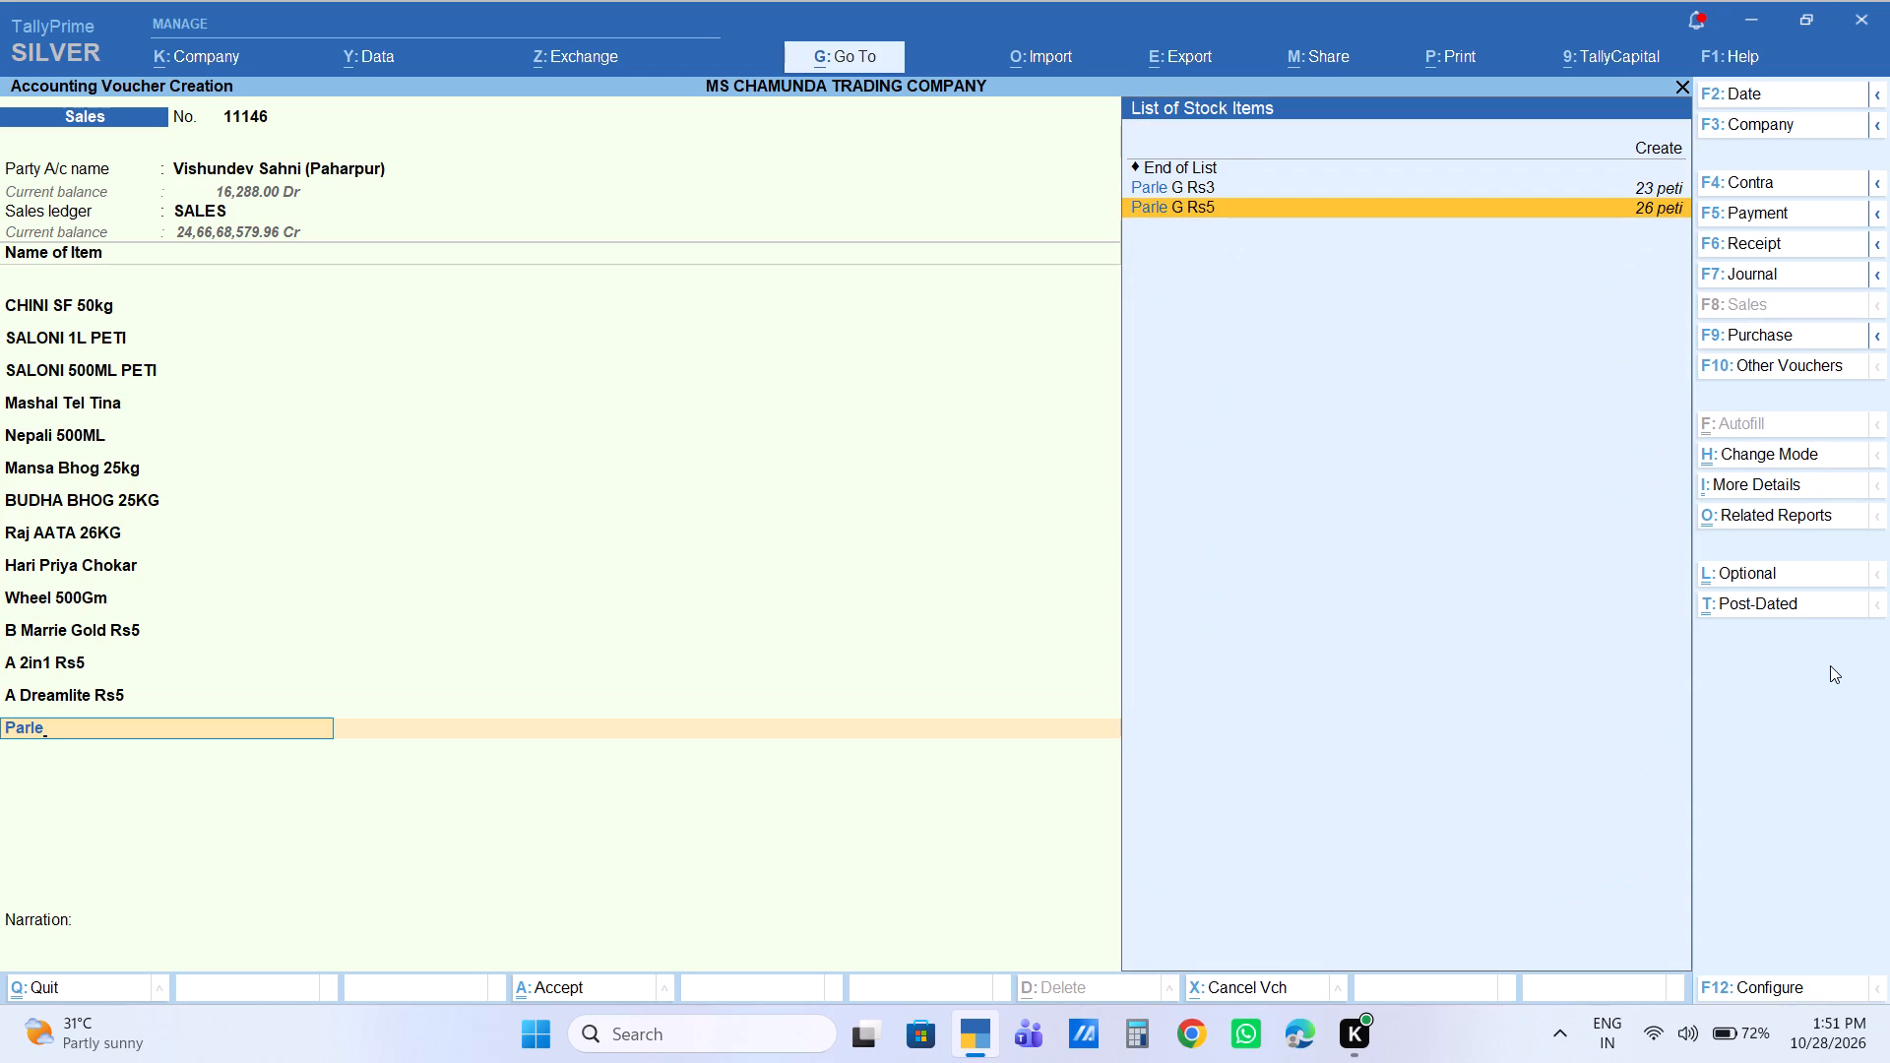
key(1)
key(Return)
key(Down)
key(Down)
key(Return)
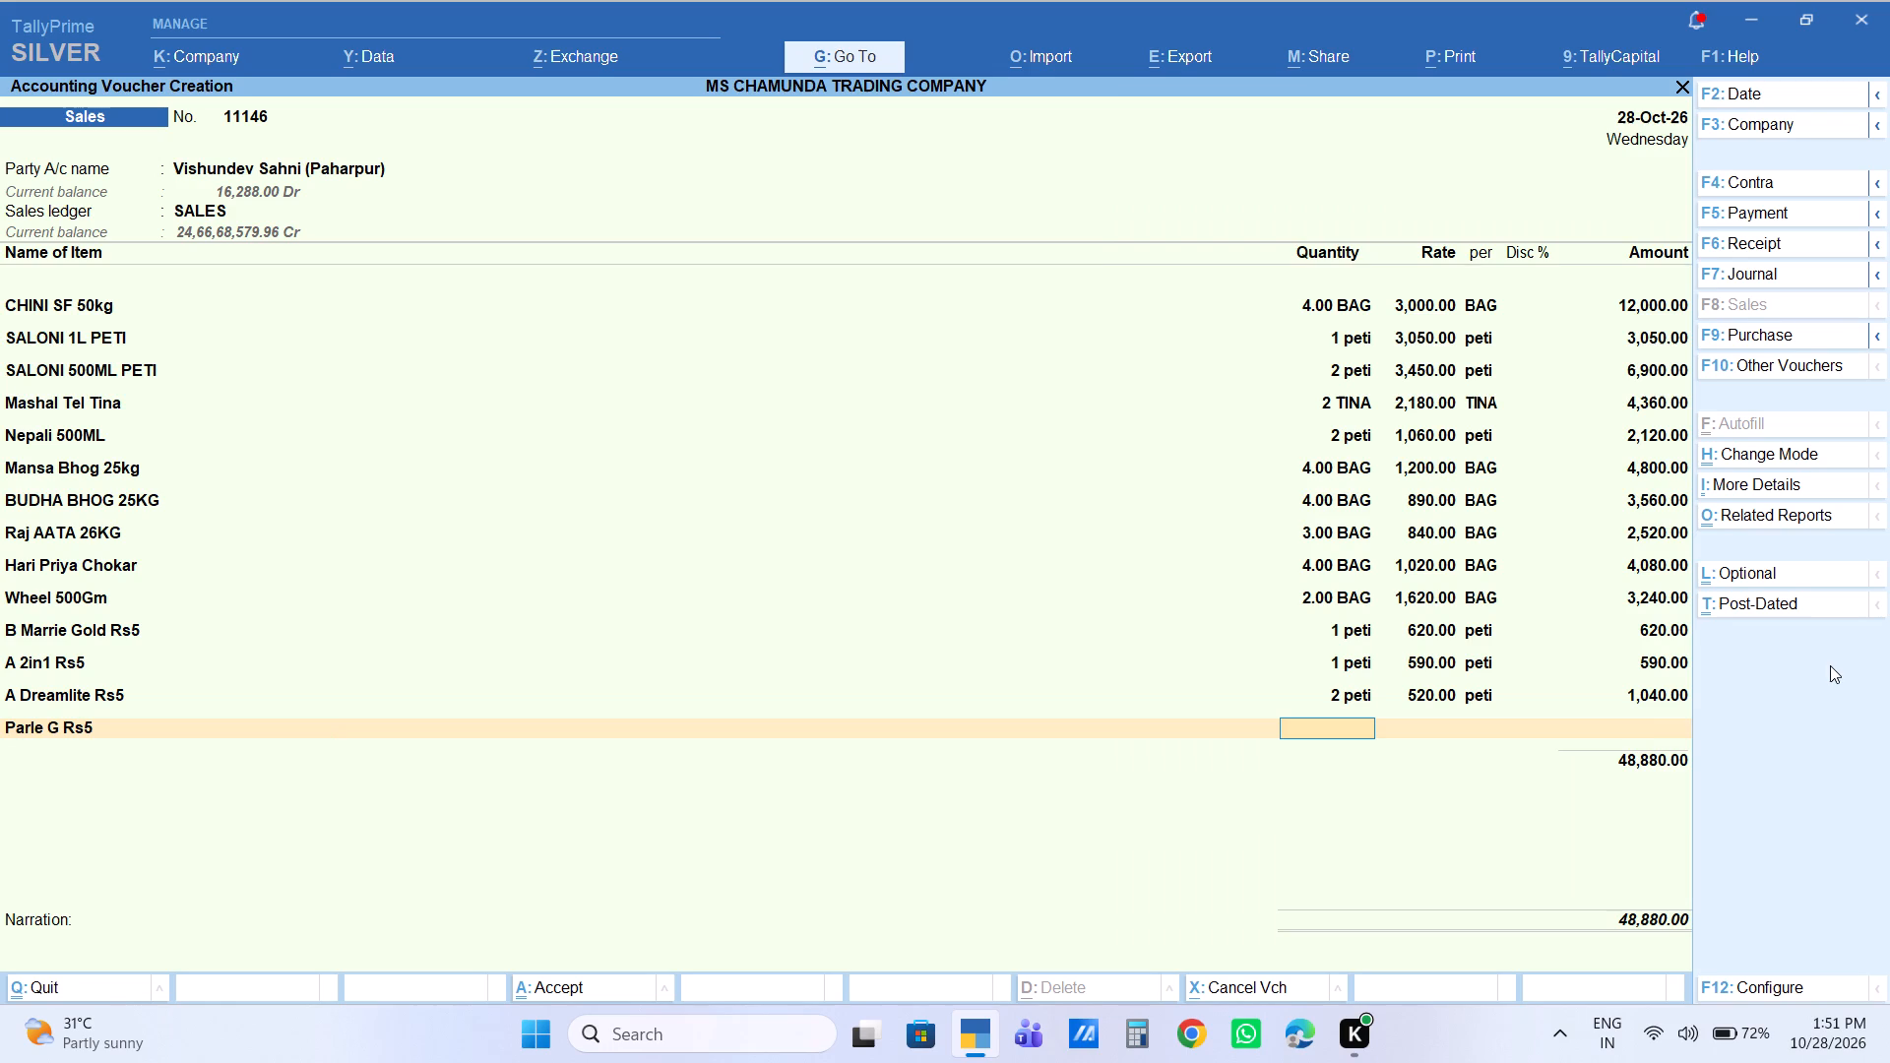
key(1)
key(Return)
key(Return)
key(Return)
key(Return)
key(Return)
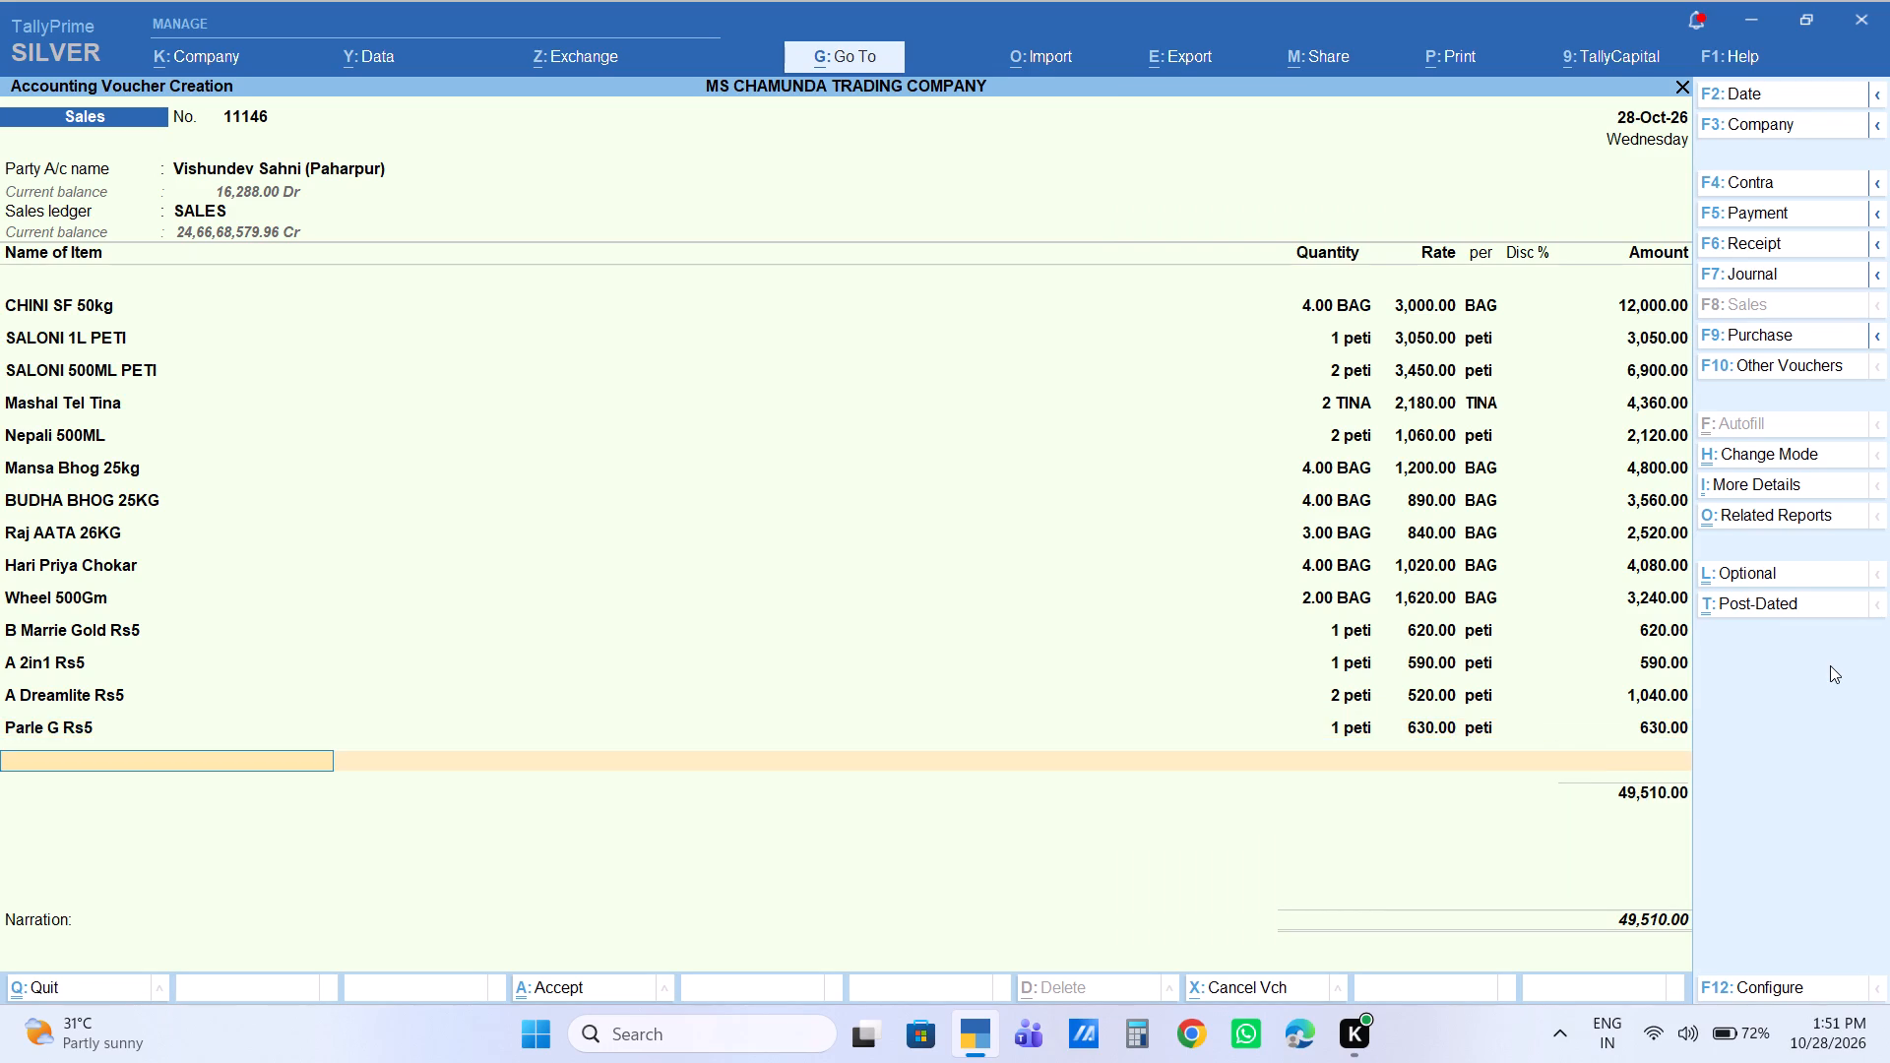
Add 1 peti of S Dhum Rs5 to the voucher at the default rate of 590.
text(dhum)
key(Down)
key(Return)
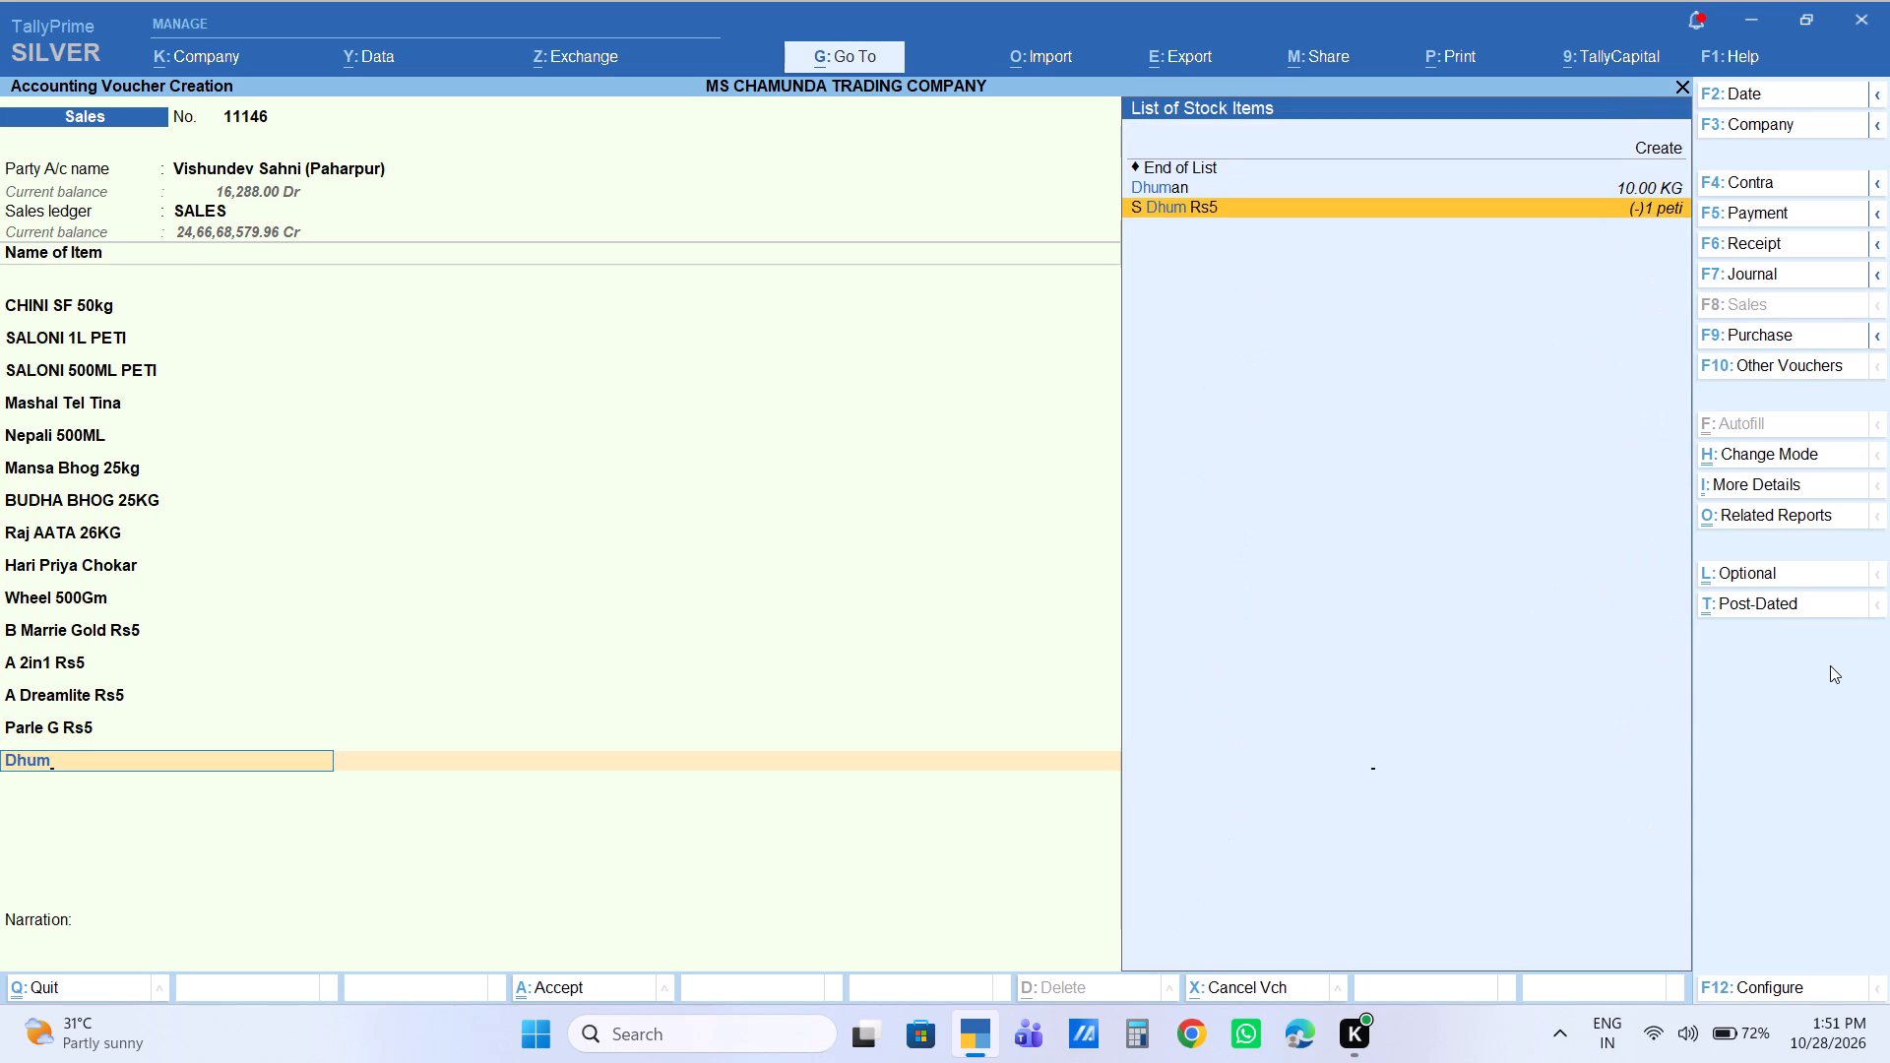
key(1)
key(Return)
key(Return)
key(Return)
key(Return)
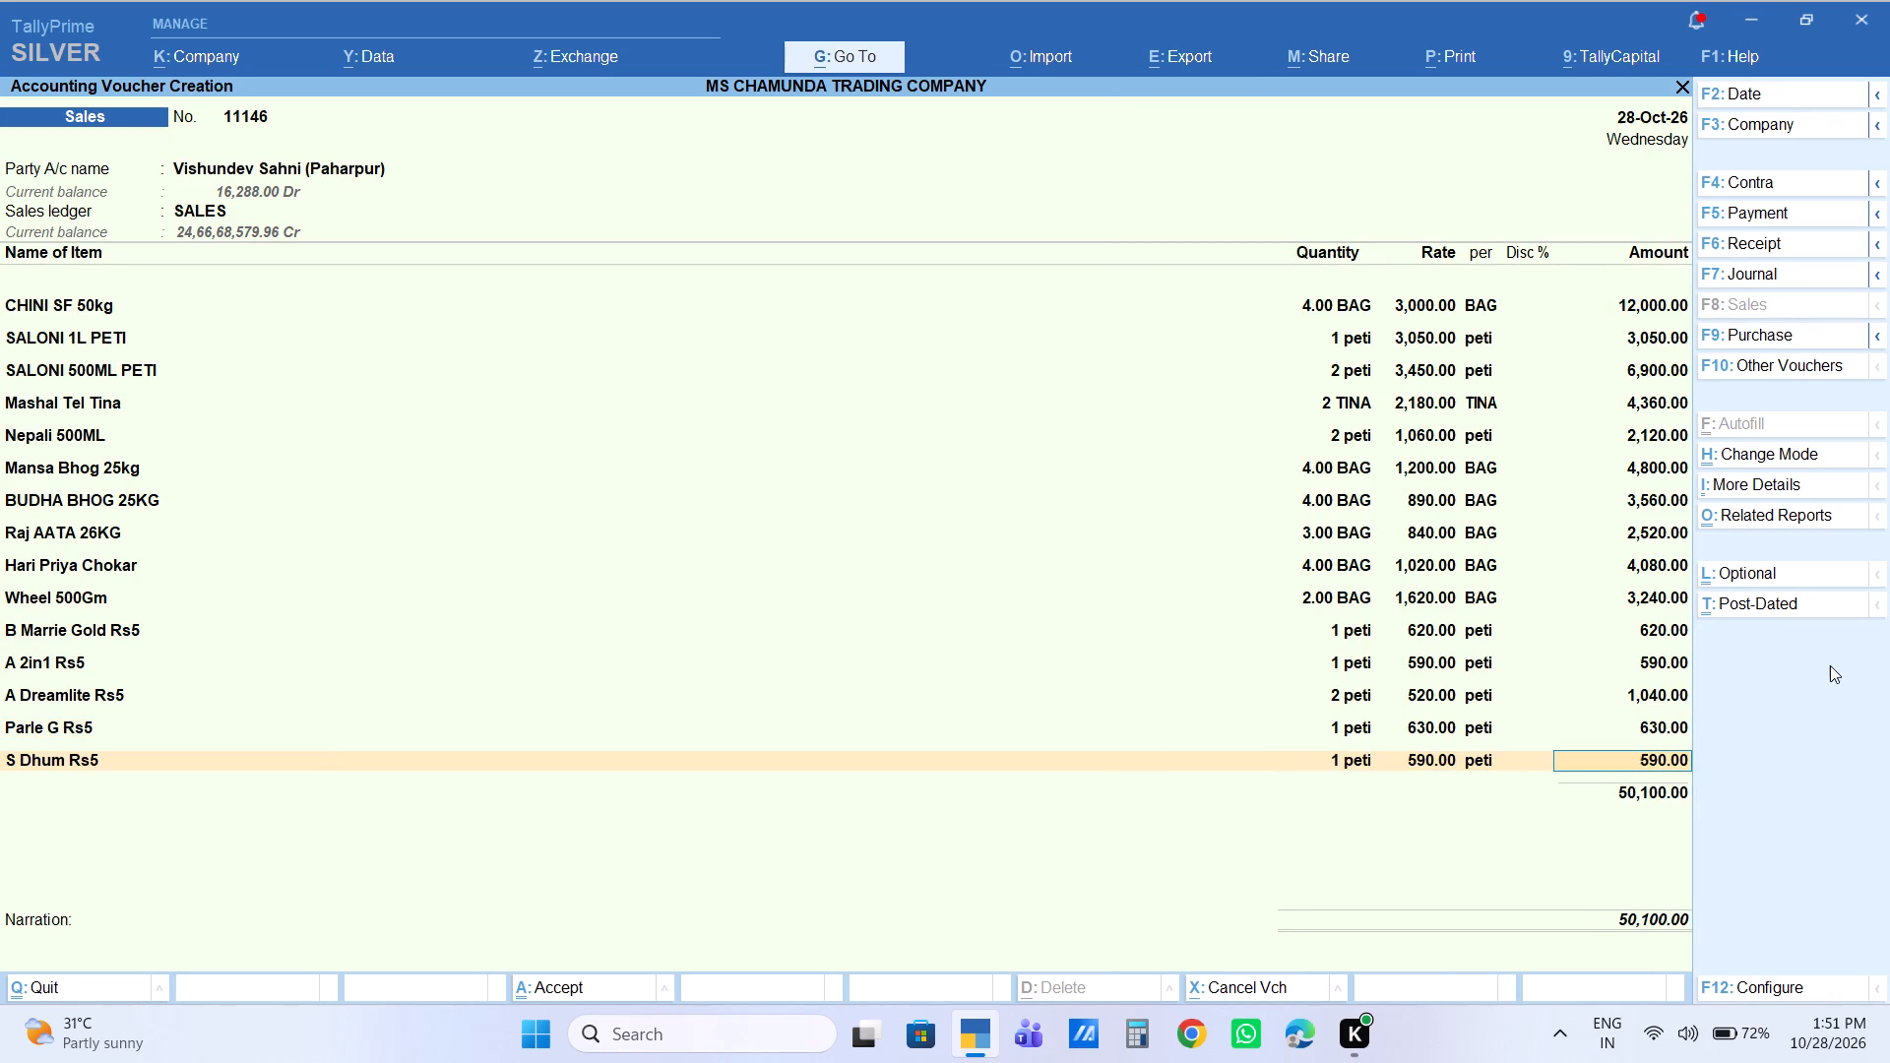
key(Return)
Add 1 peti of P Dudh BiscuitRS5 to the voucher at the default rate of 860.
text(p du)
key(Return)
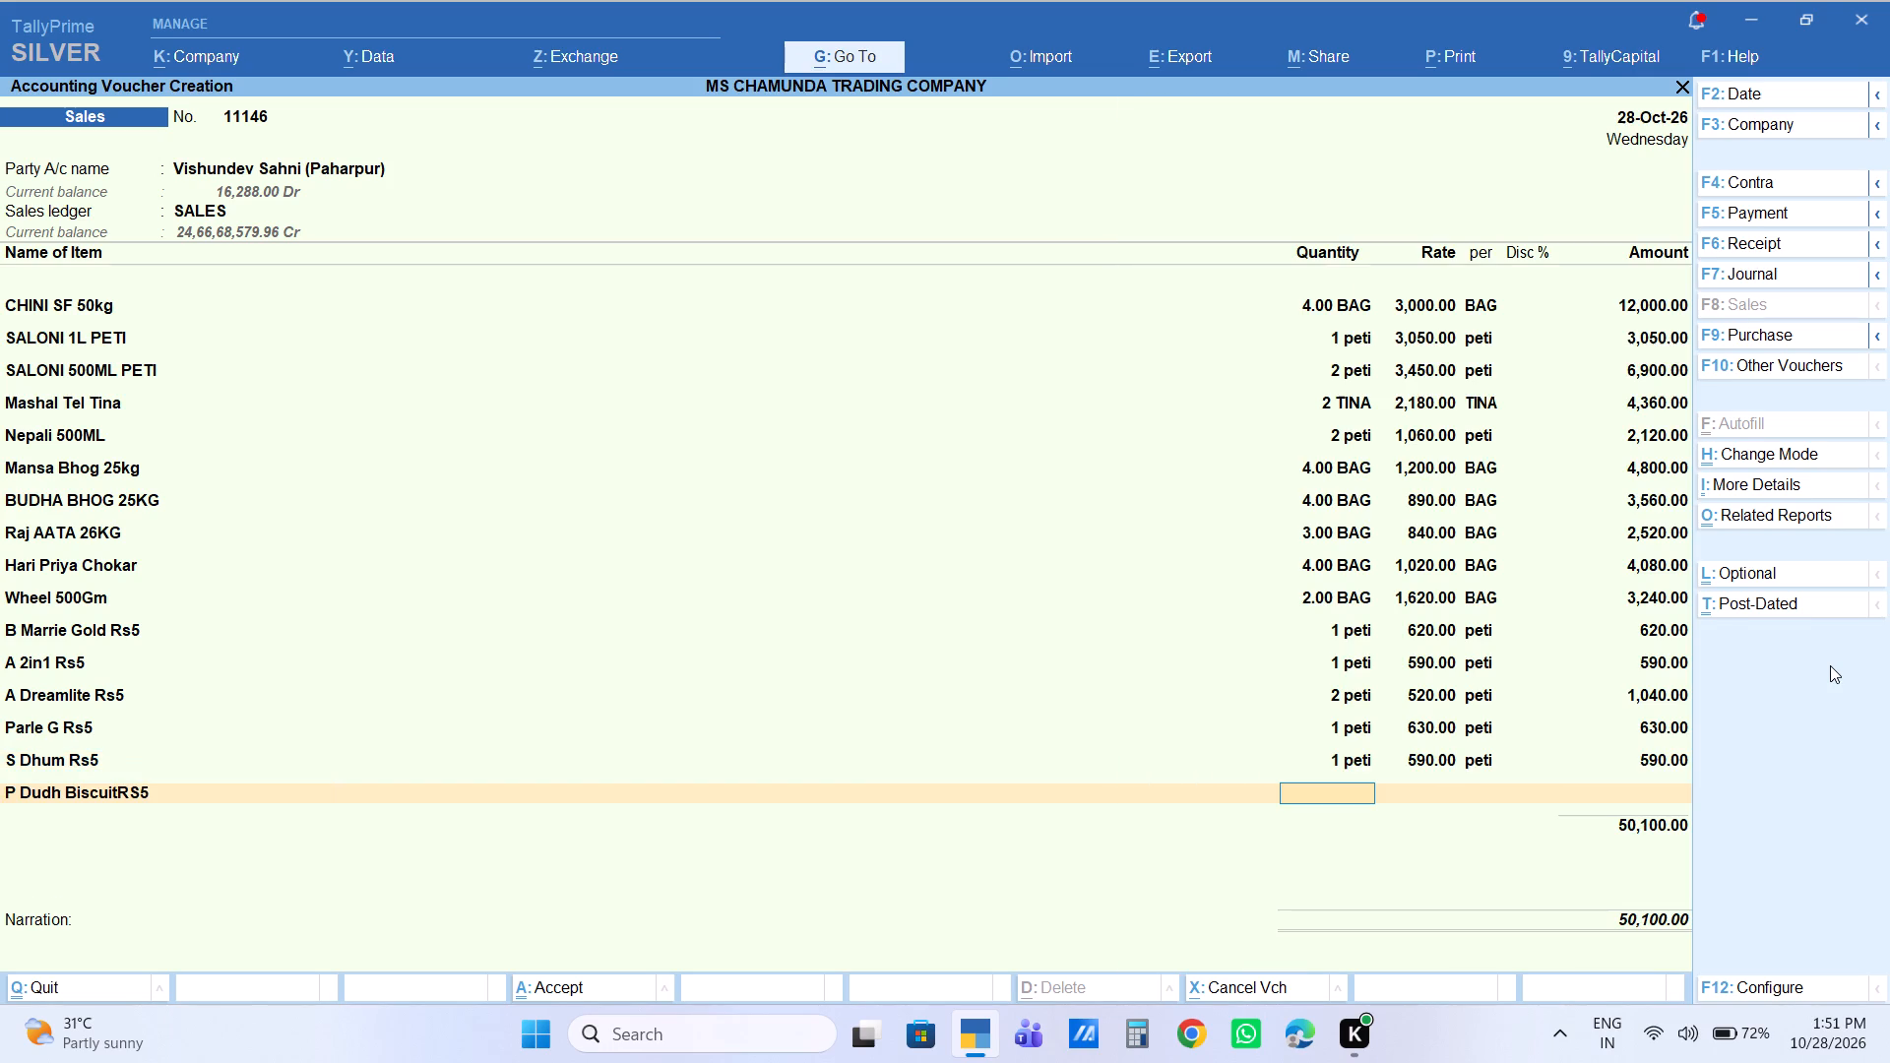
key(1)
key(Return)
key(Return)
key(Return)
key(Return)
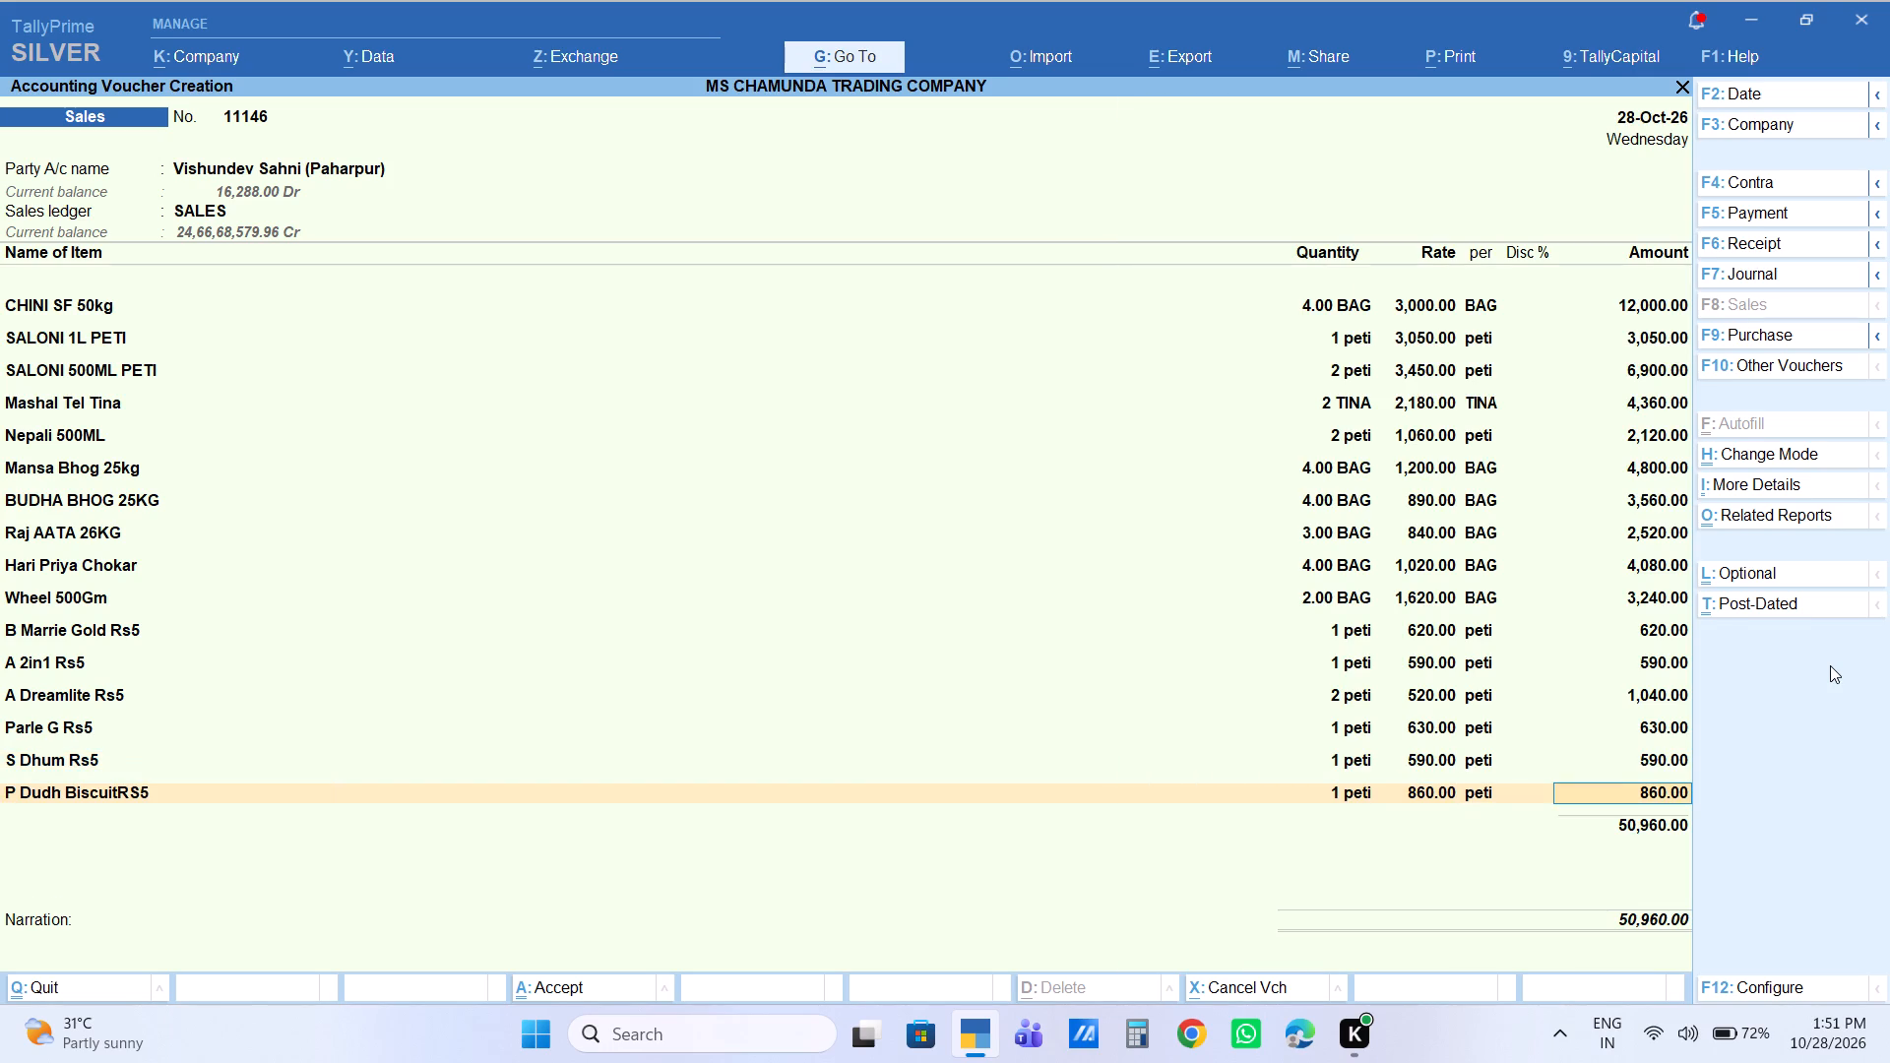
key(Return)
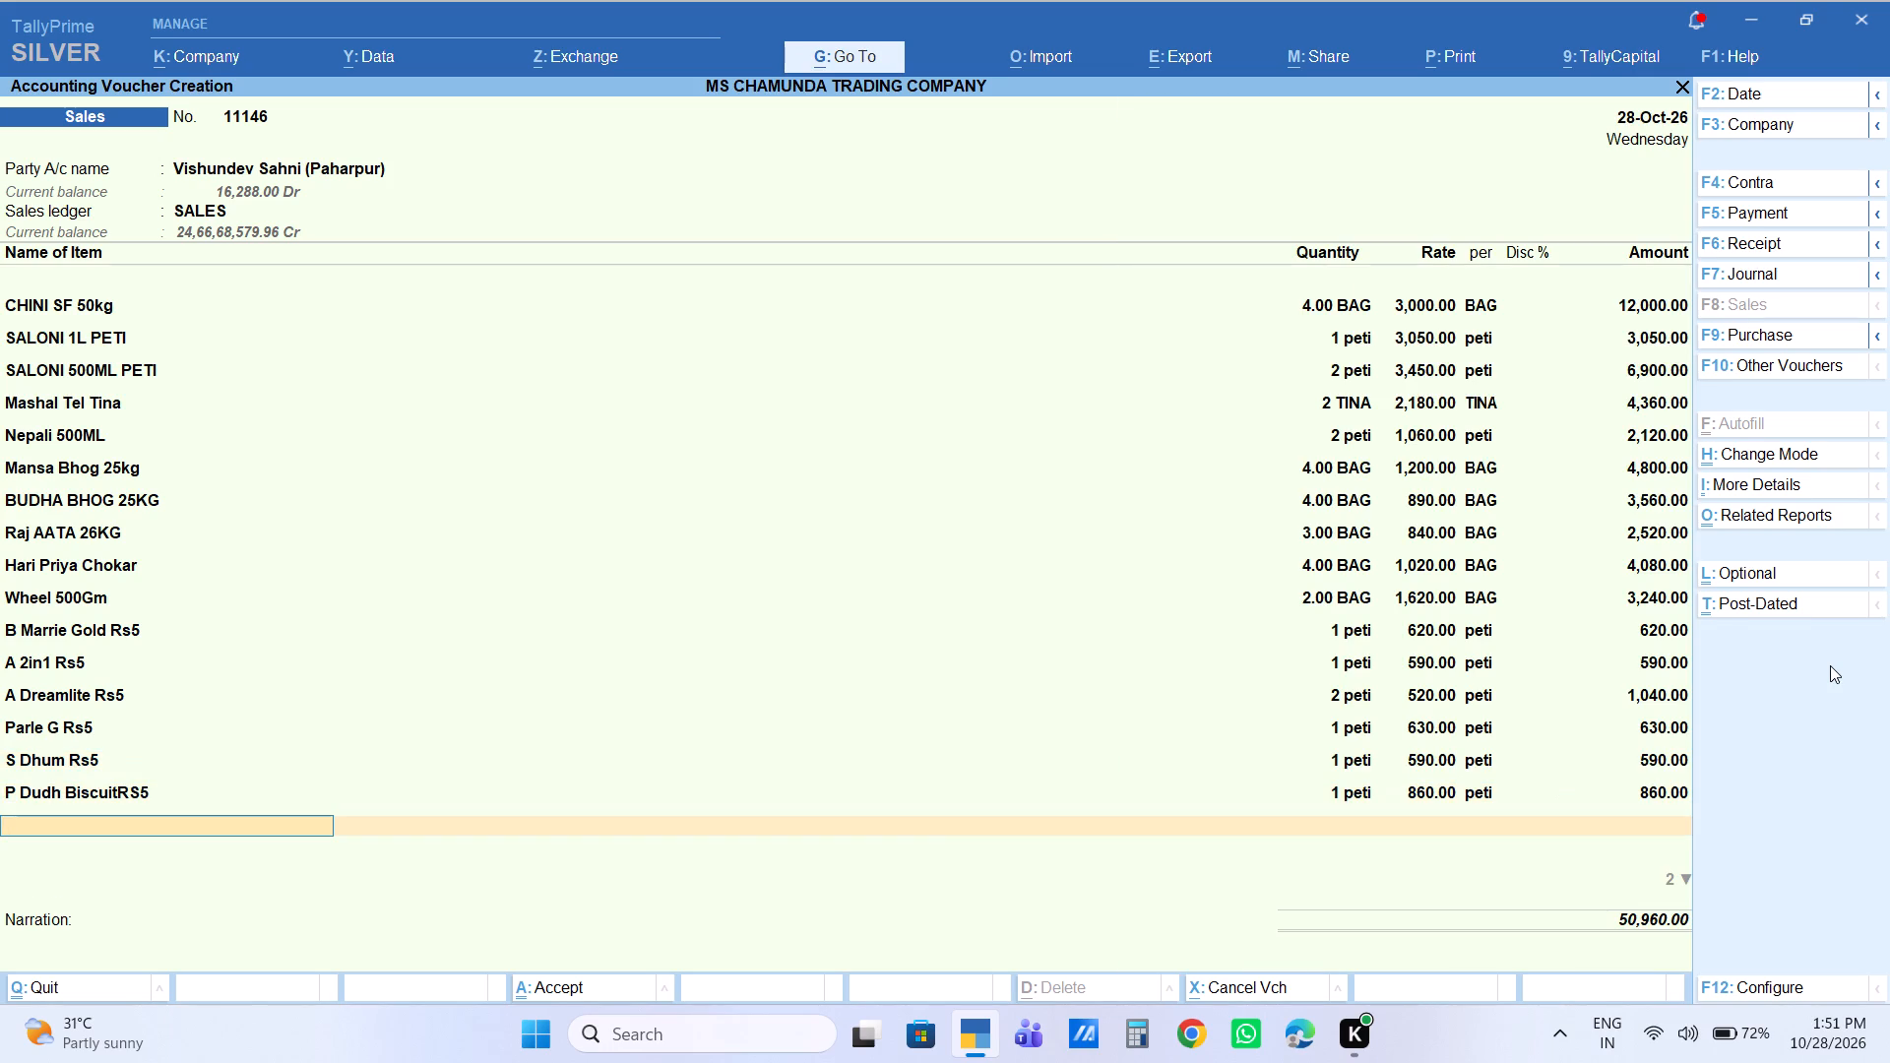
Add 1 peti of A Snacks Rs5 to the voucher at the default rate of 590.
text(a sn)
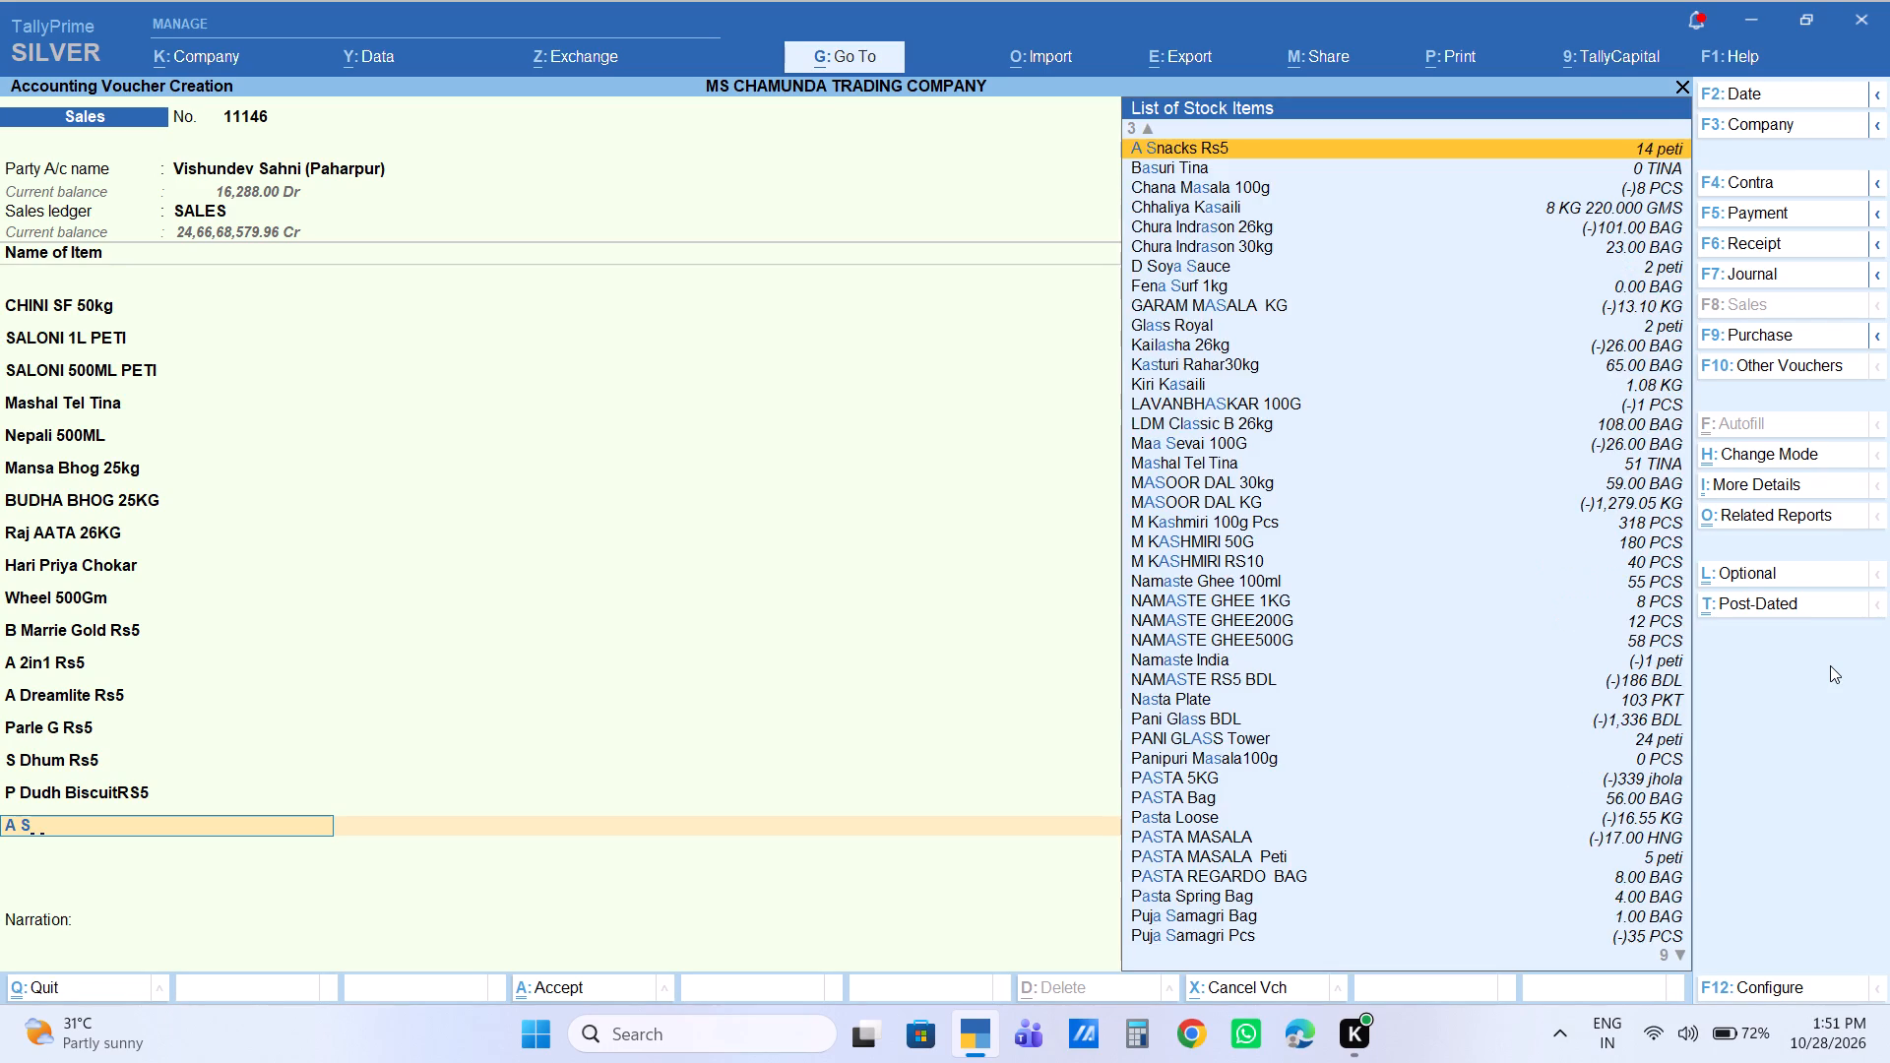
key(Return)
key(1)
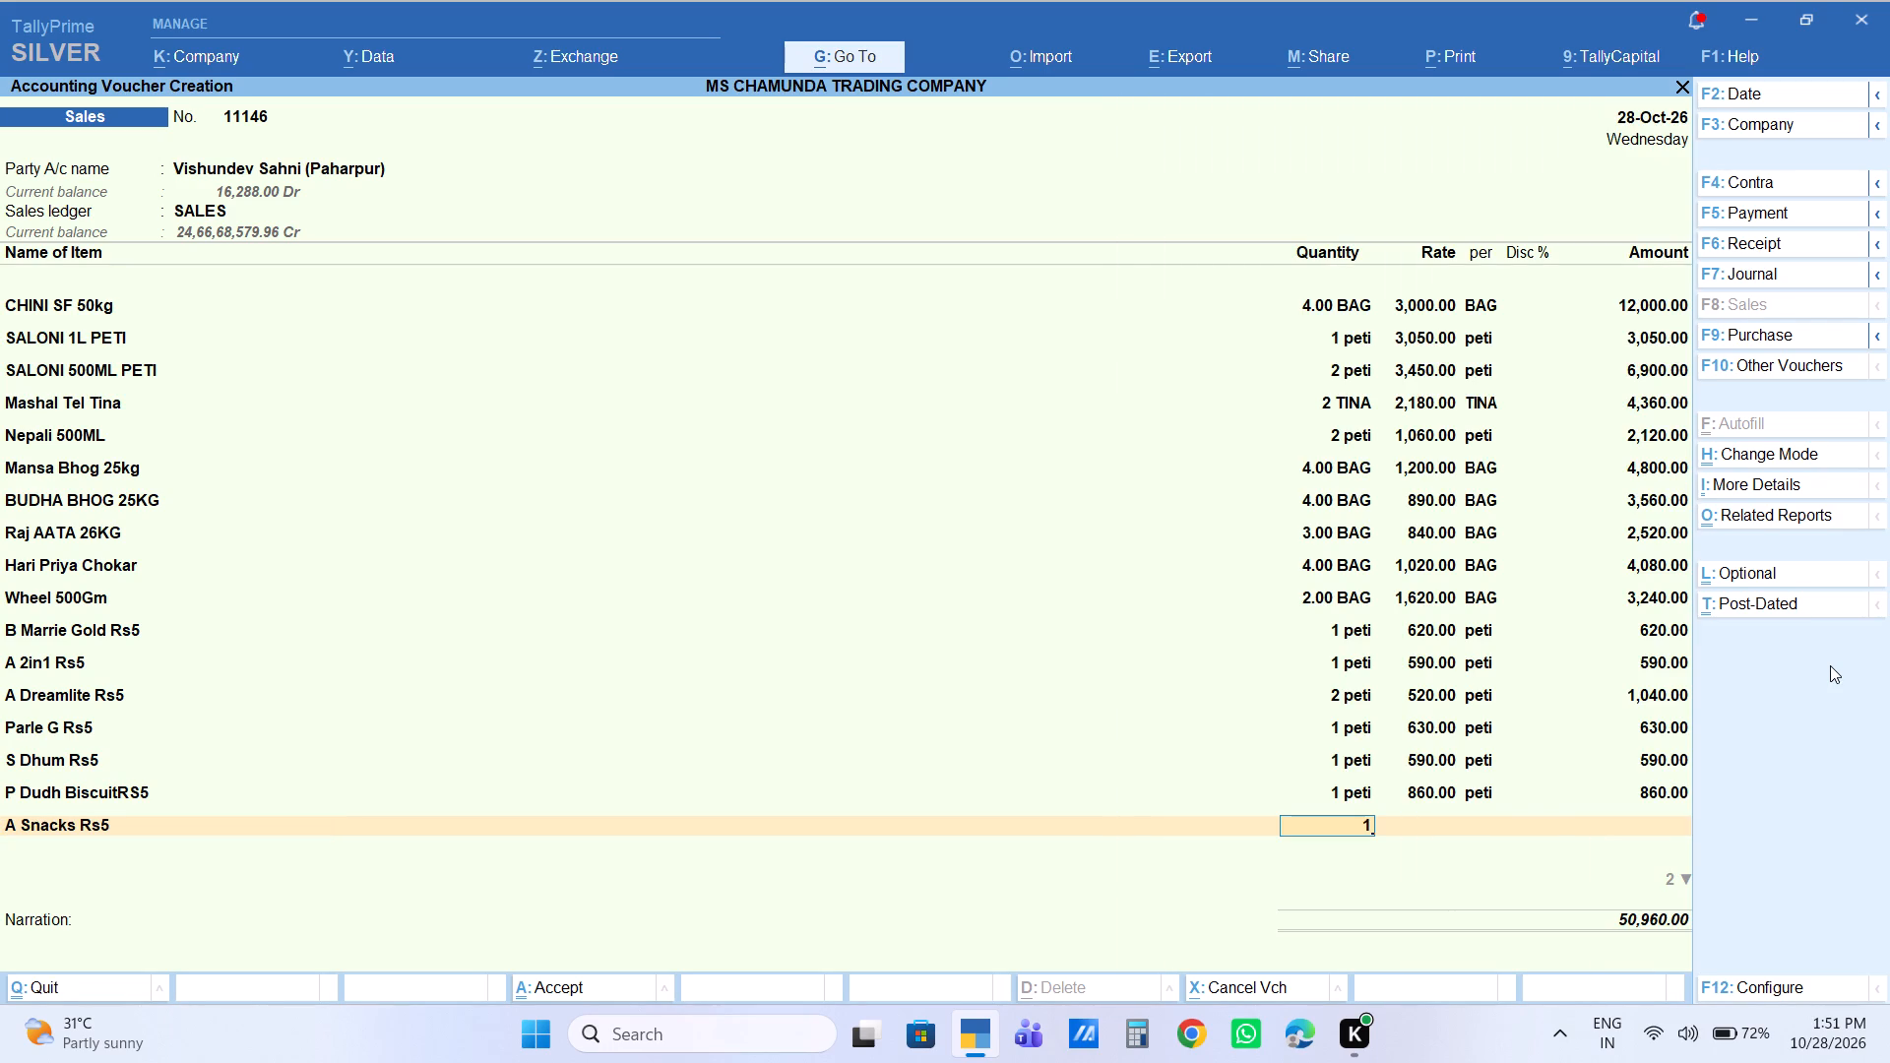
key(Return)
key(Return)
key(Return)
key(Return)
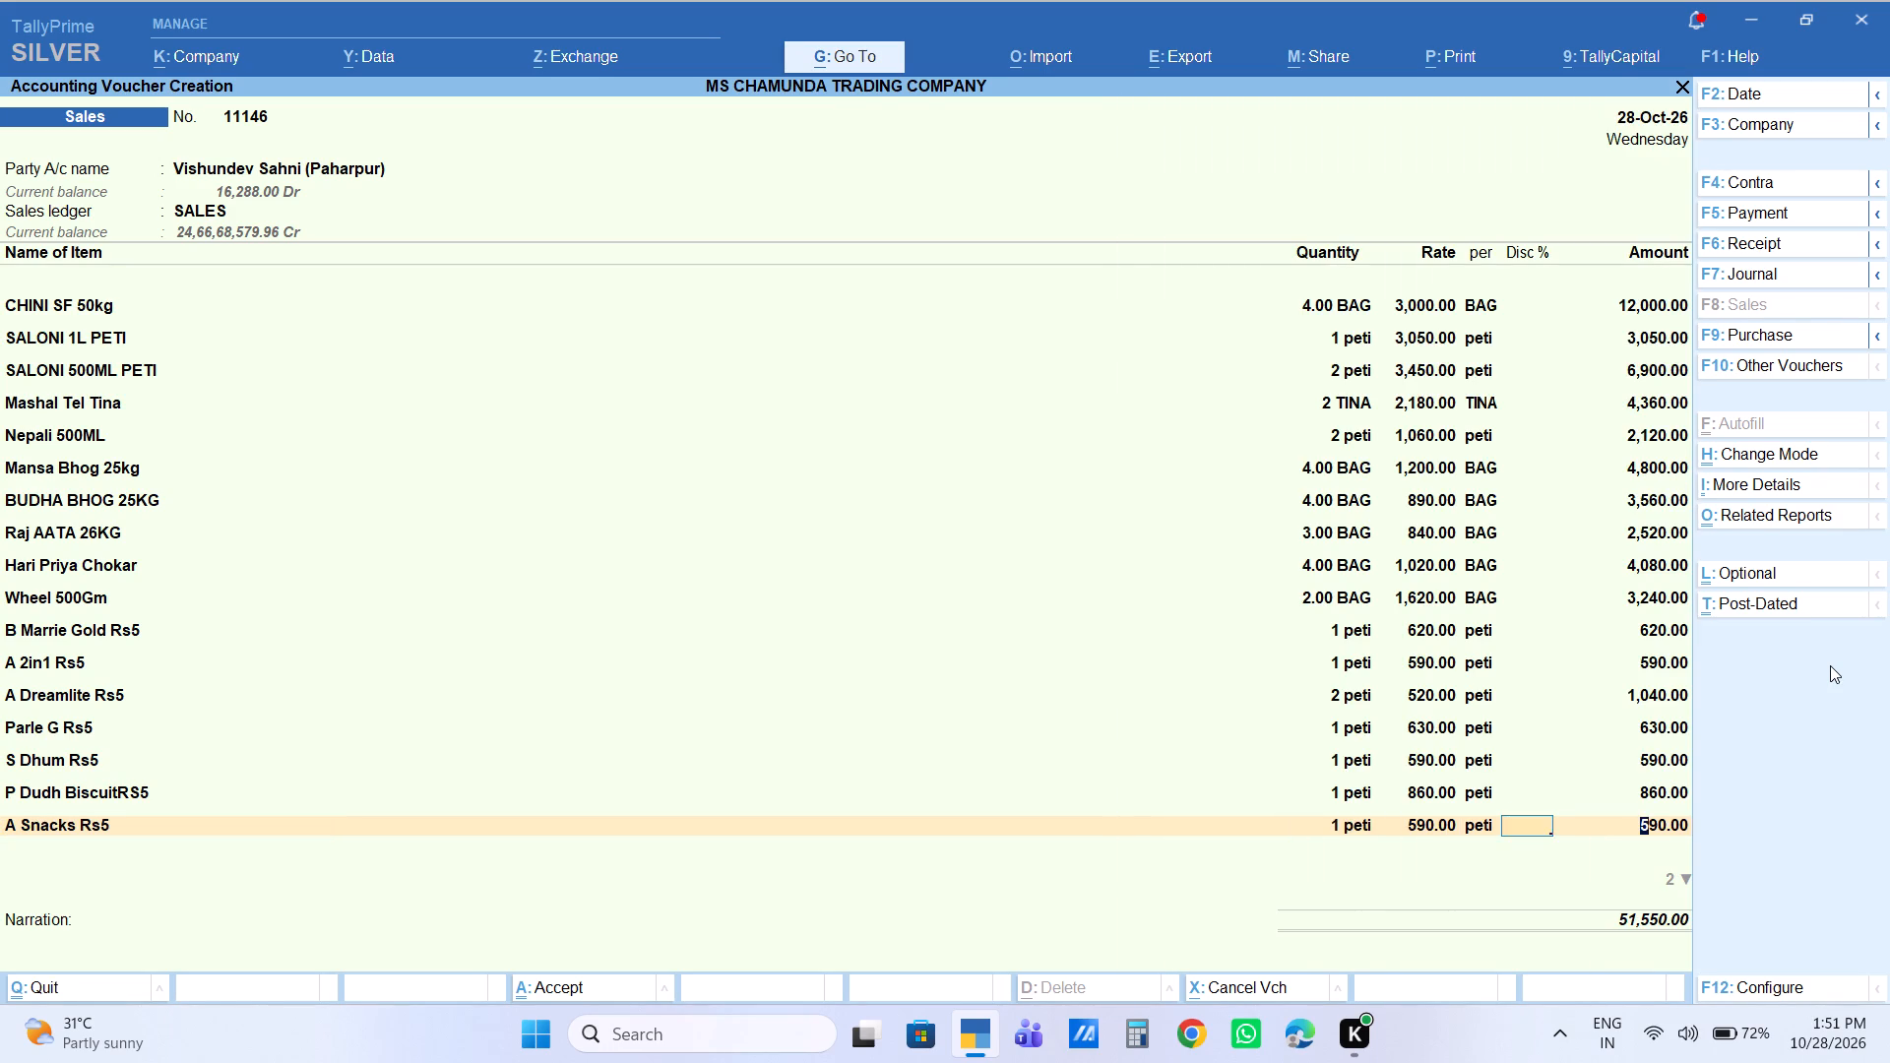
key(Return)
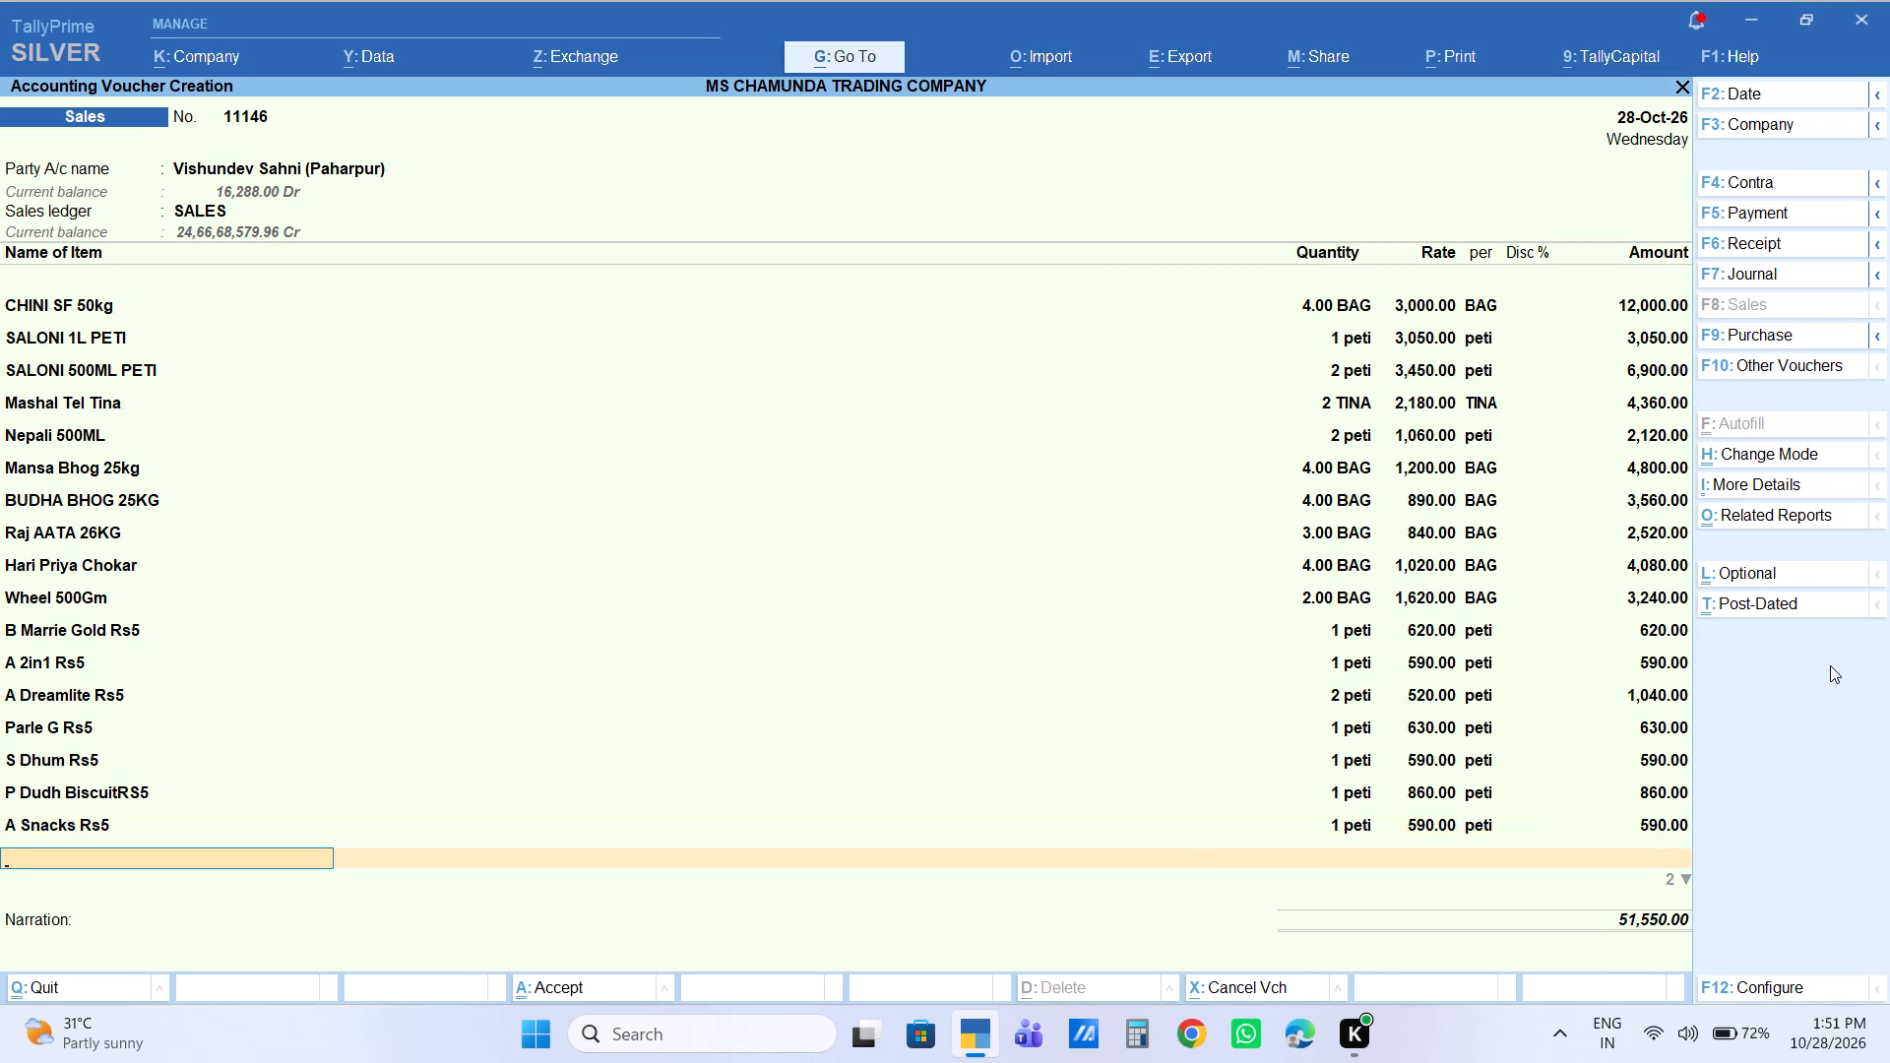
Add 1 peti of P Orange Rs5 to the voucher at the default rate of 580.
text(p or)
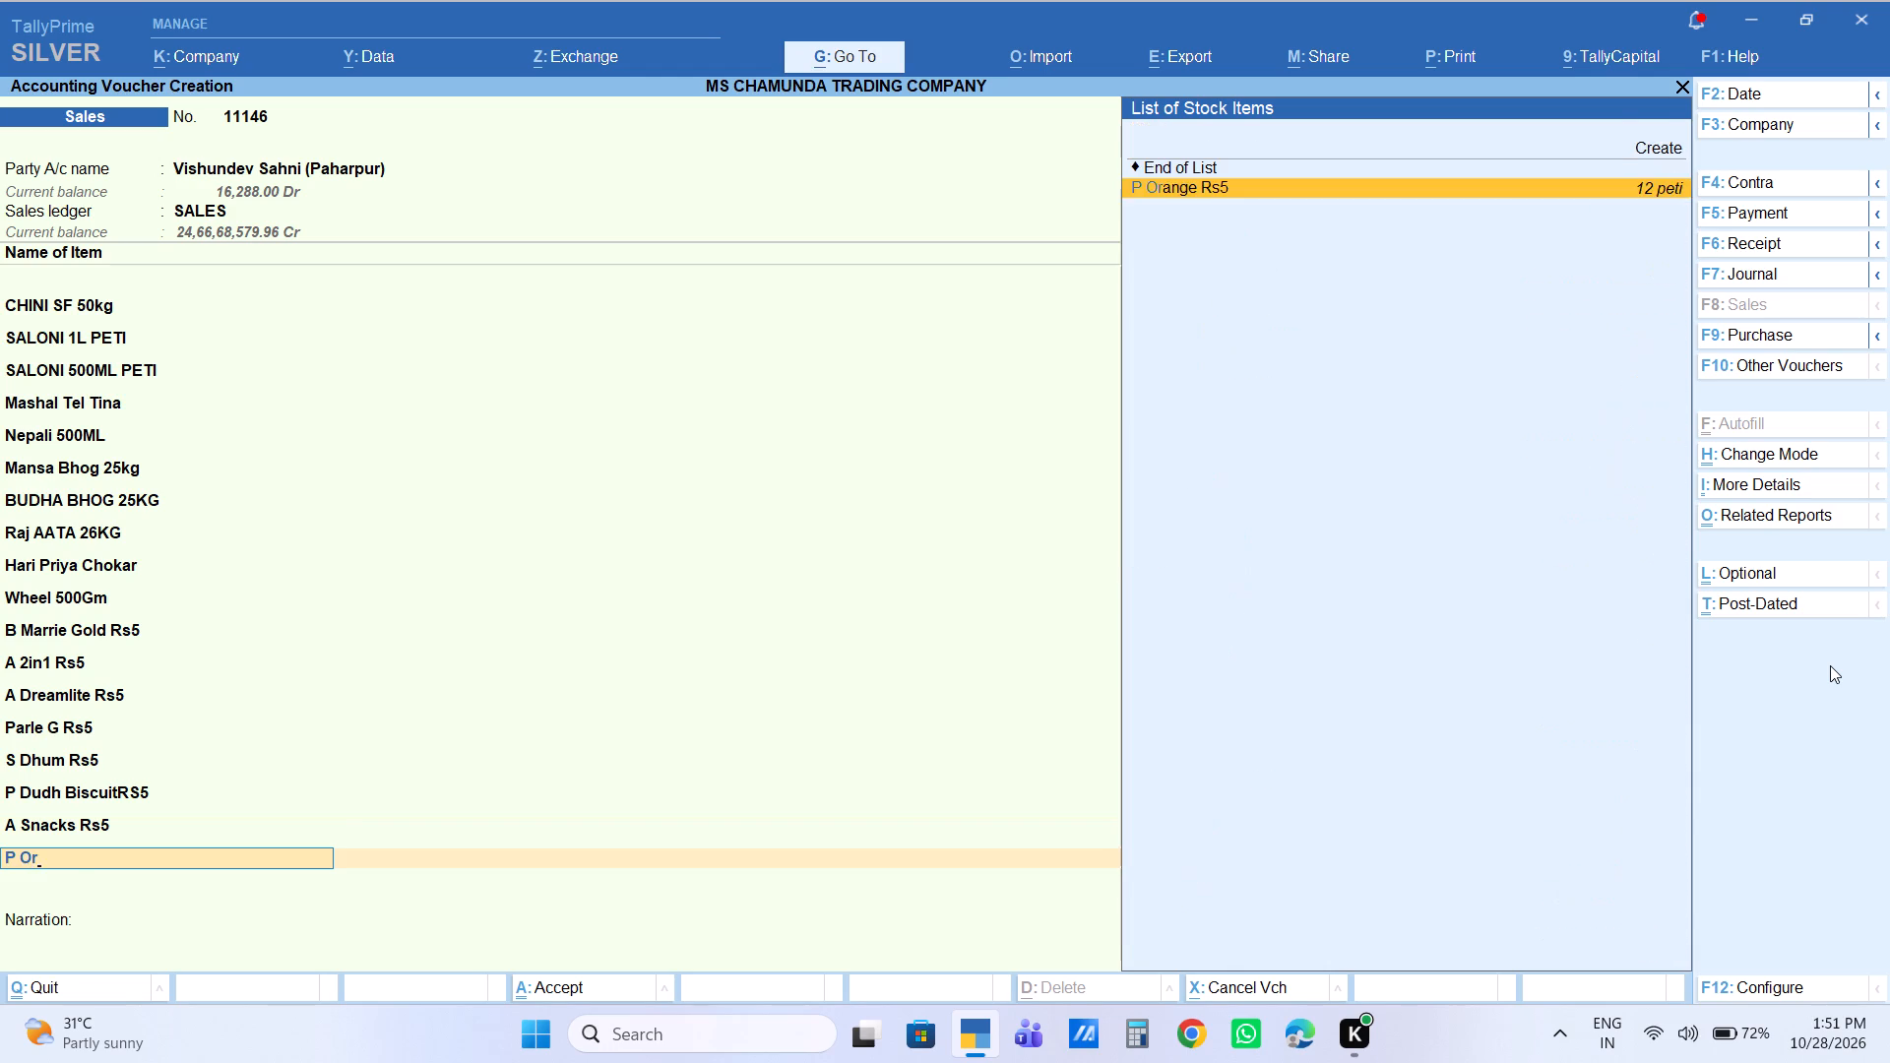
key(Return)
key(1)
key(Return)
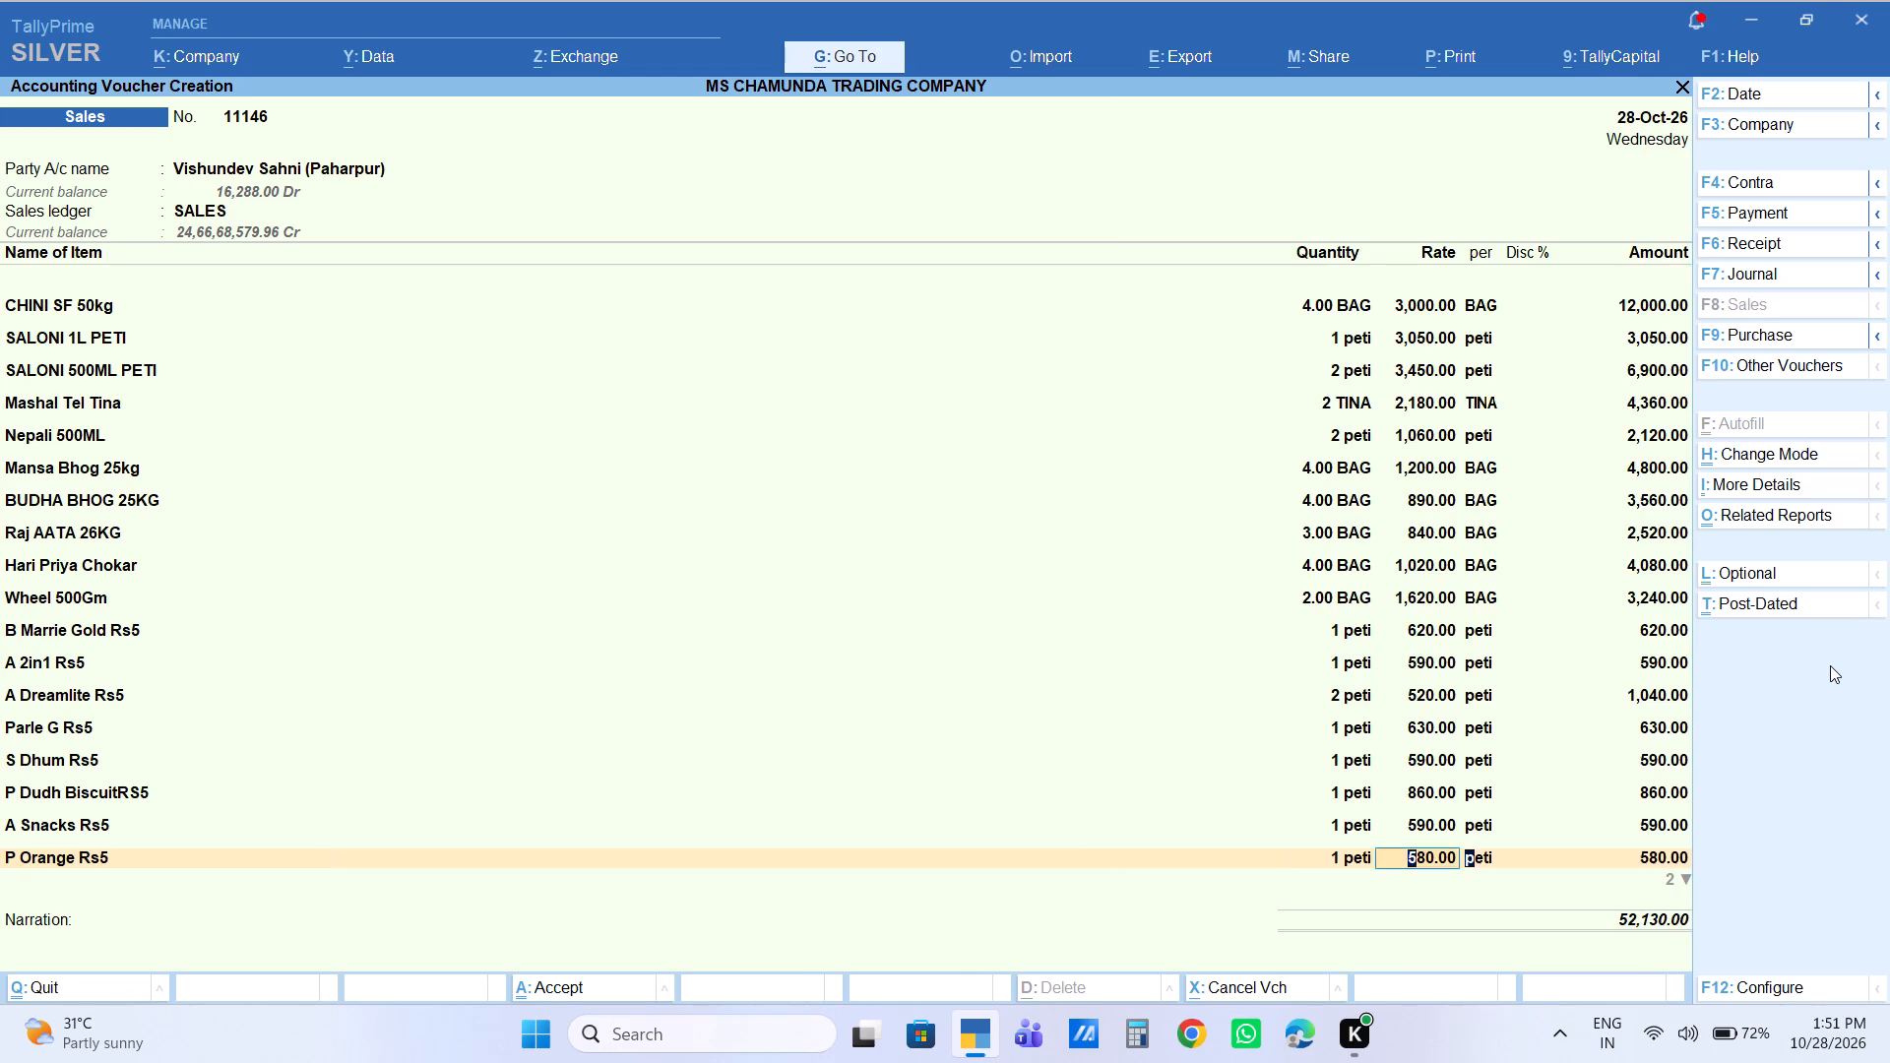
key(Return)
key(Return)
key(Return)
key(Return)
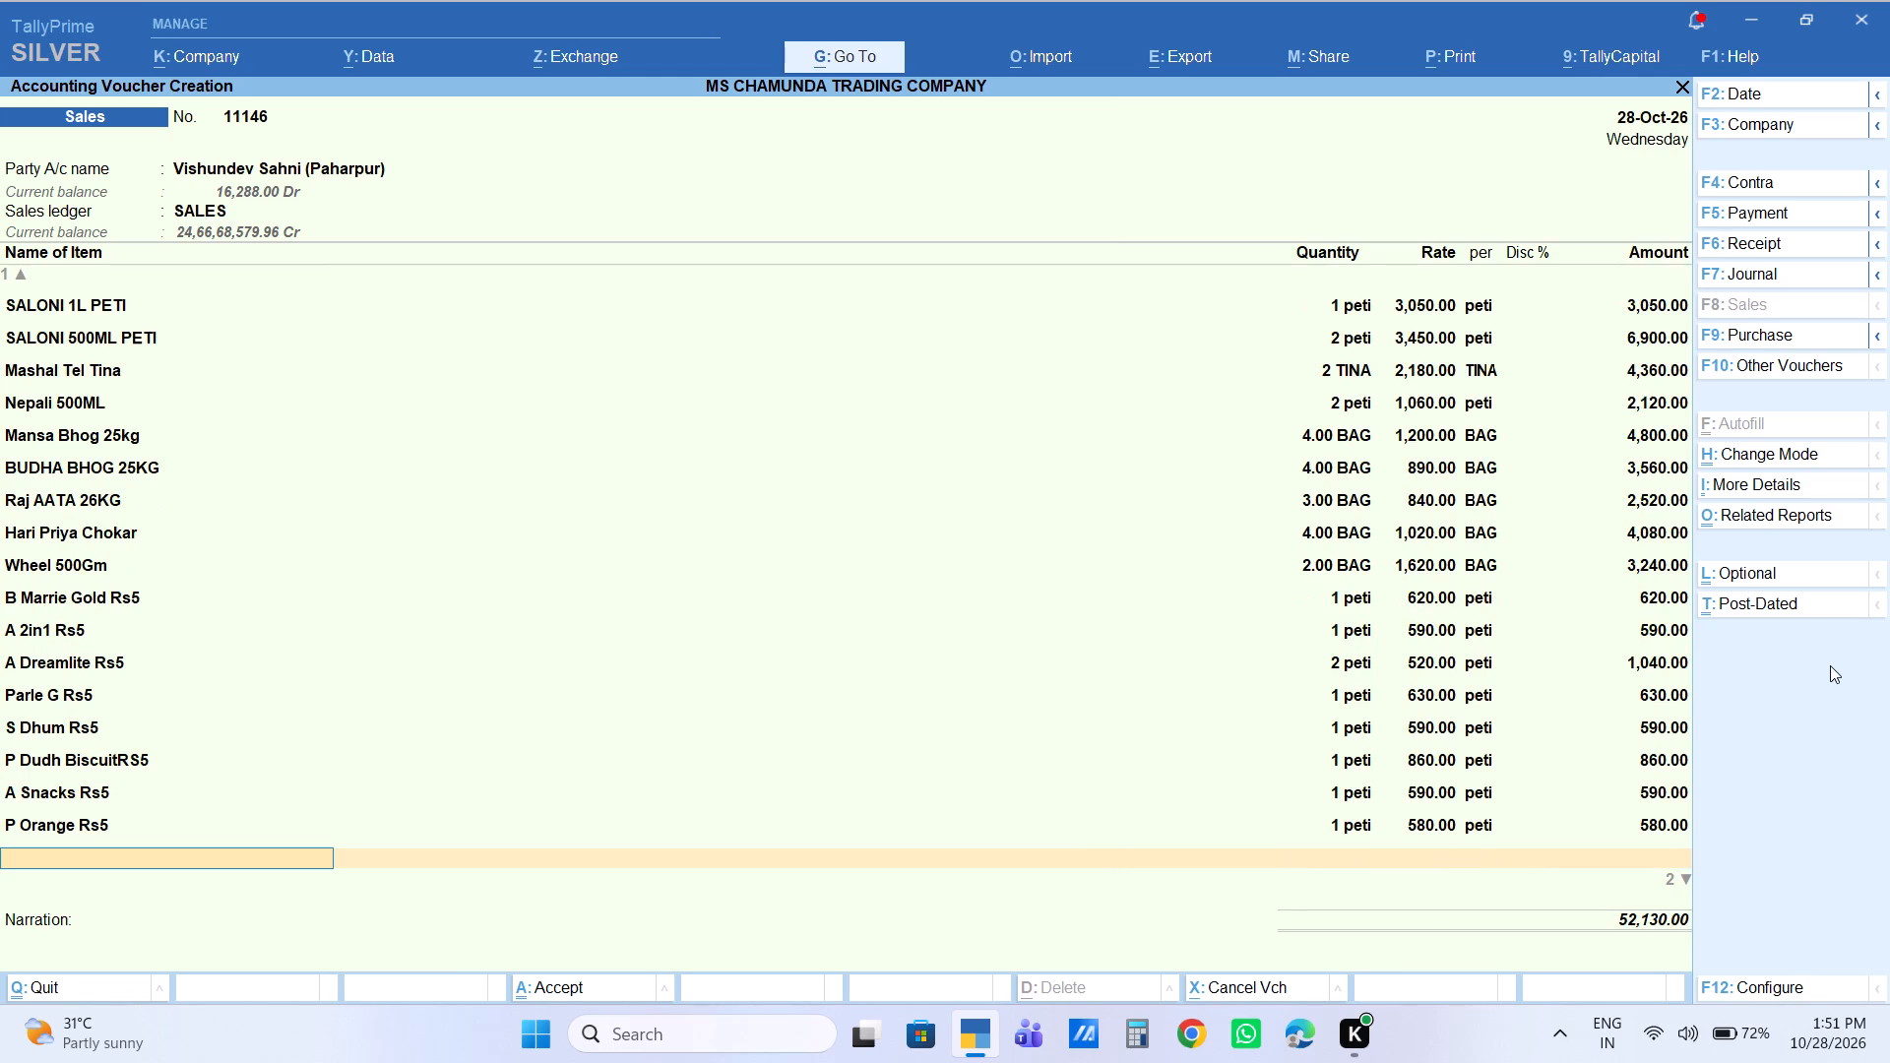
Add 1 peti of A Butter Rs5 to the voucher at the default rate of 490.
text(a bu)
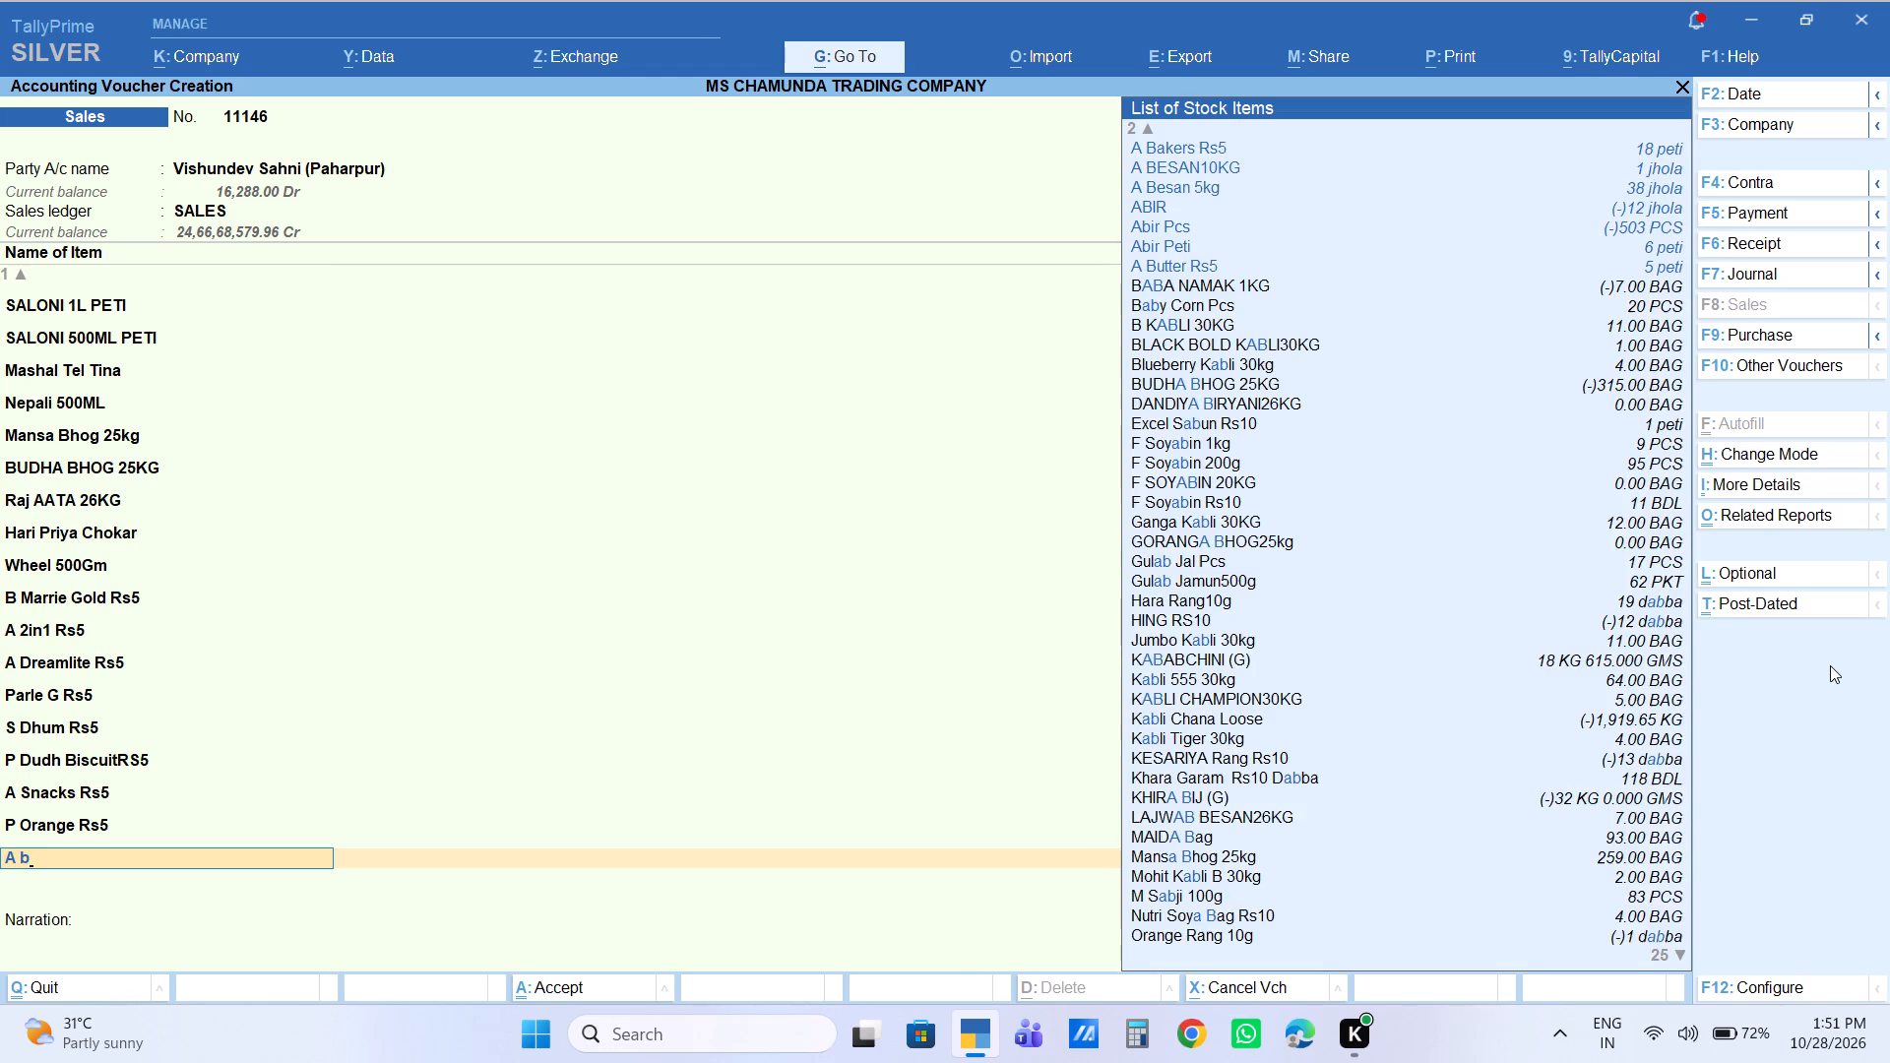
key(Return)
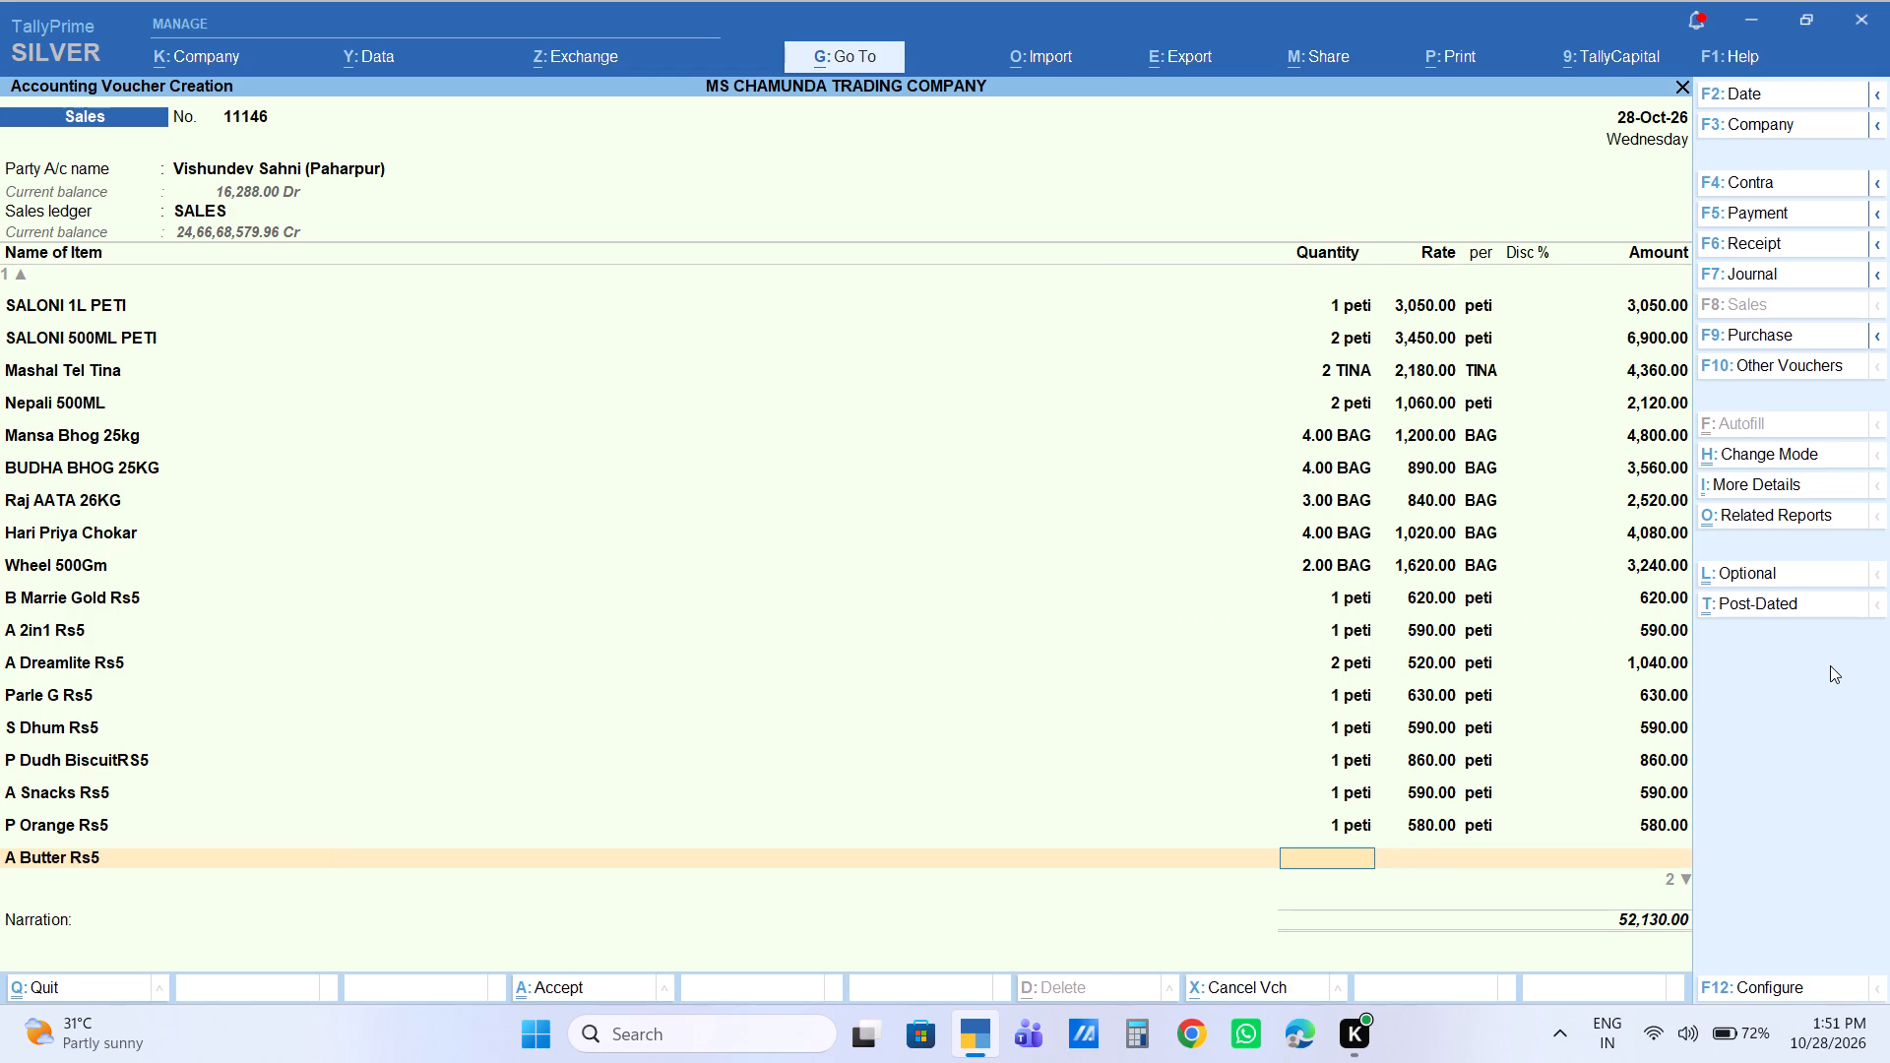
key(1)
key(Return)
key(Return)
key(Return)
key(Return)
key(Return)
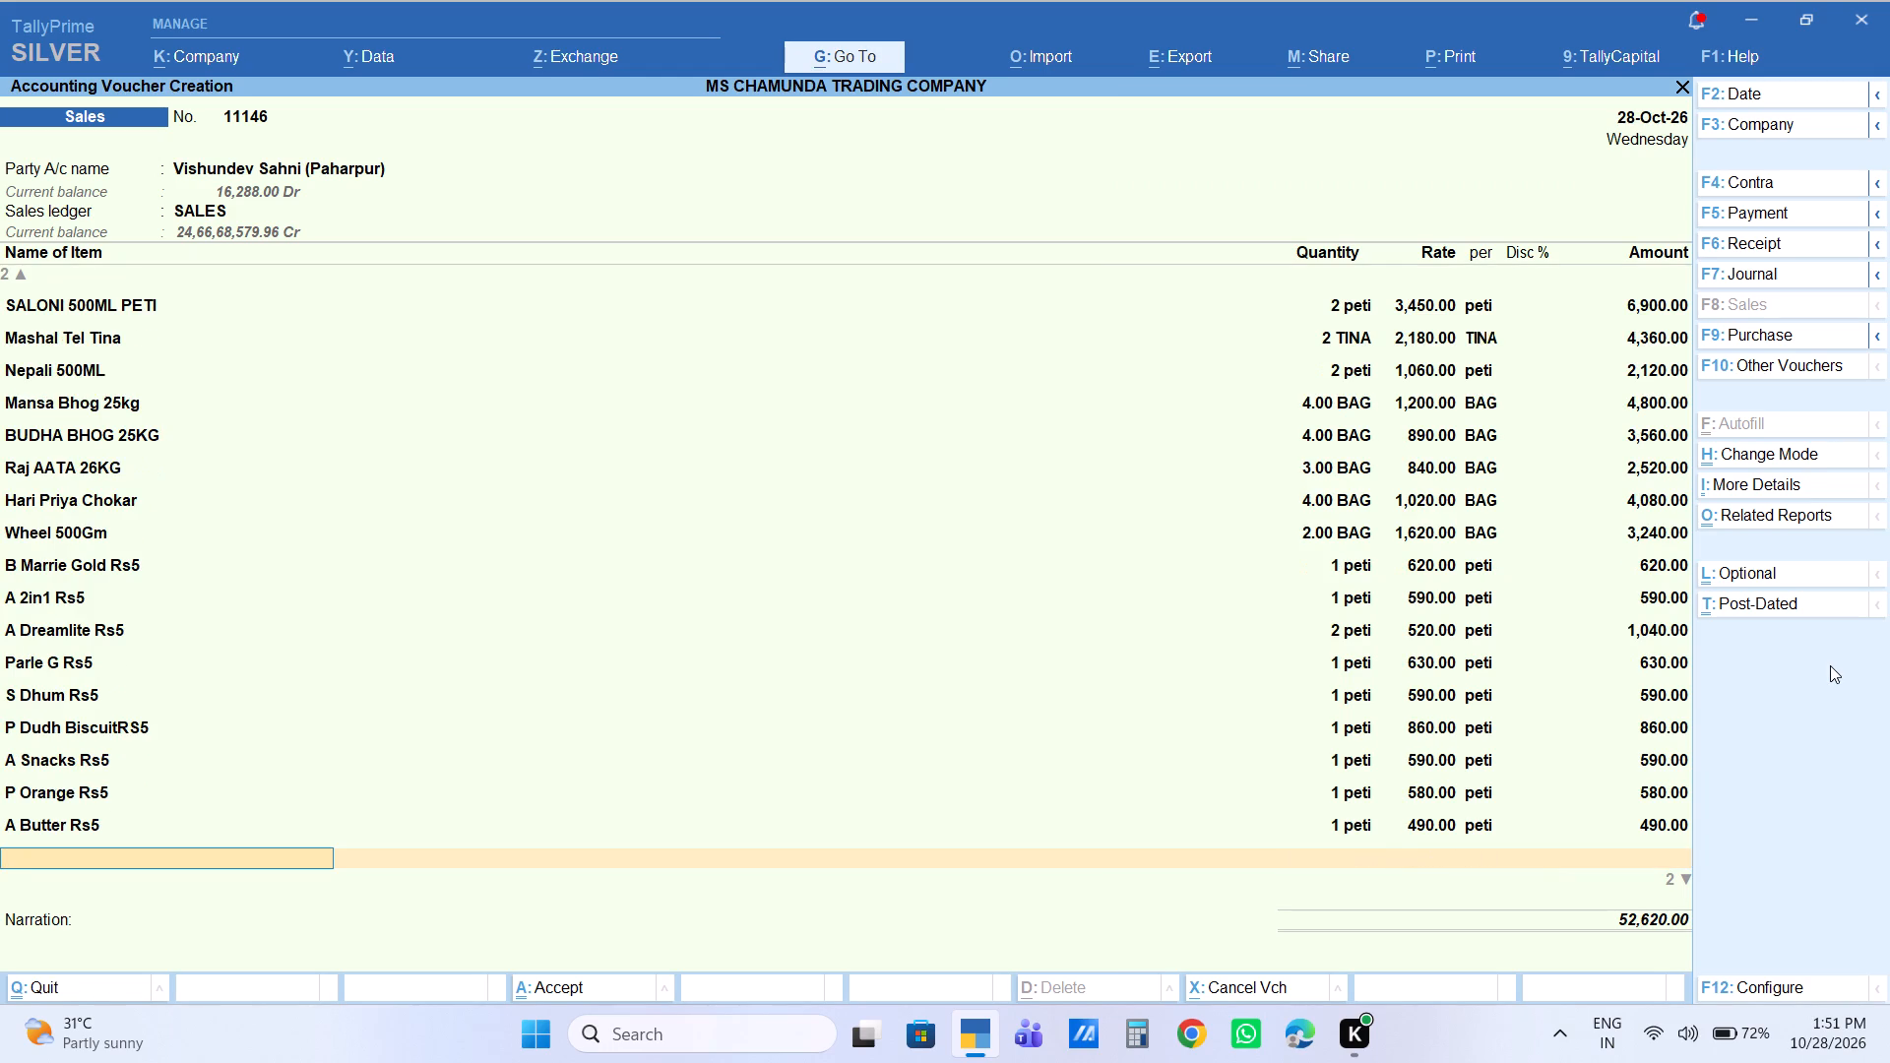
Add 1 peti of B Good Day Rs5 to the voucher at the default rate of 780.
text(b g)
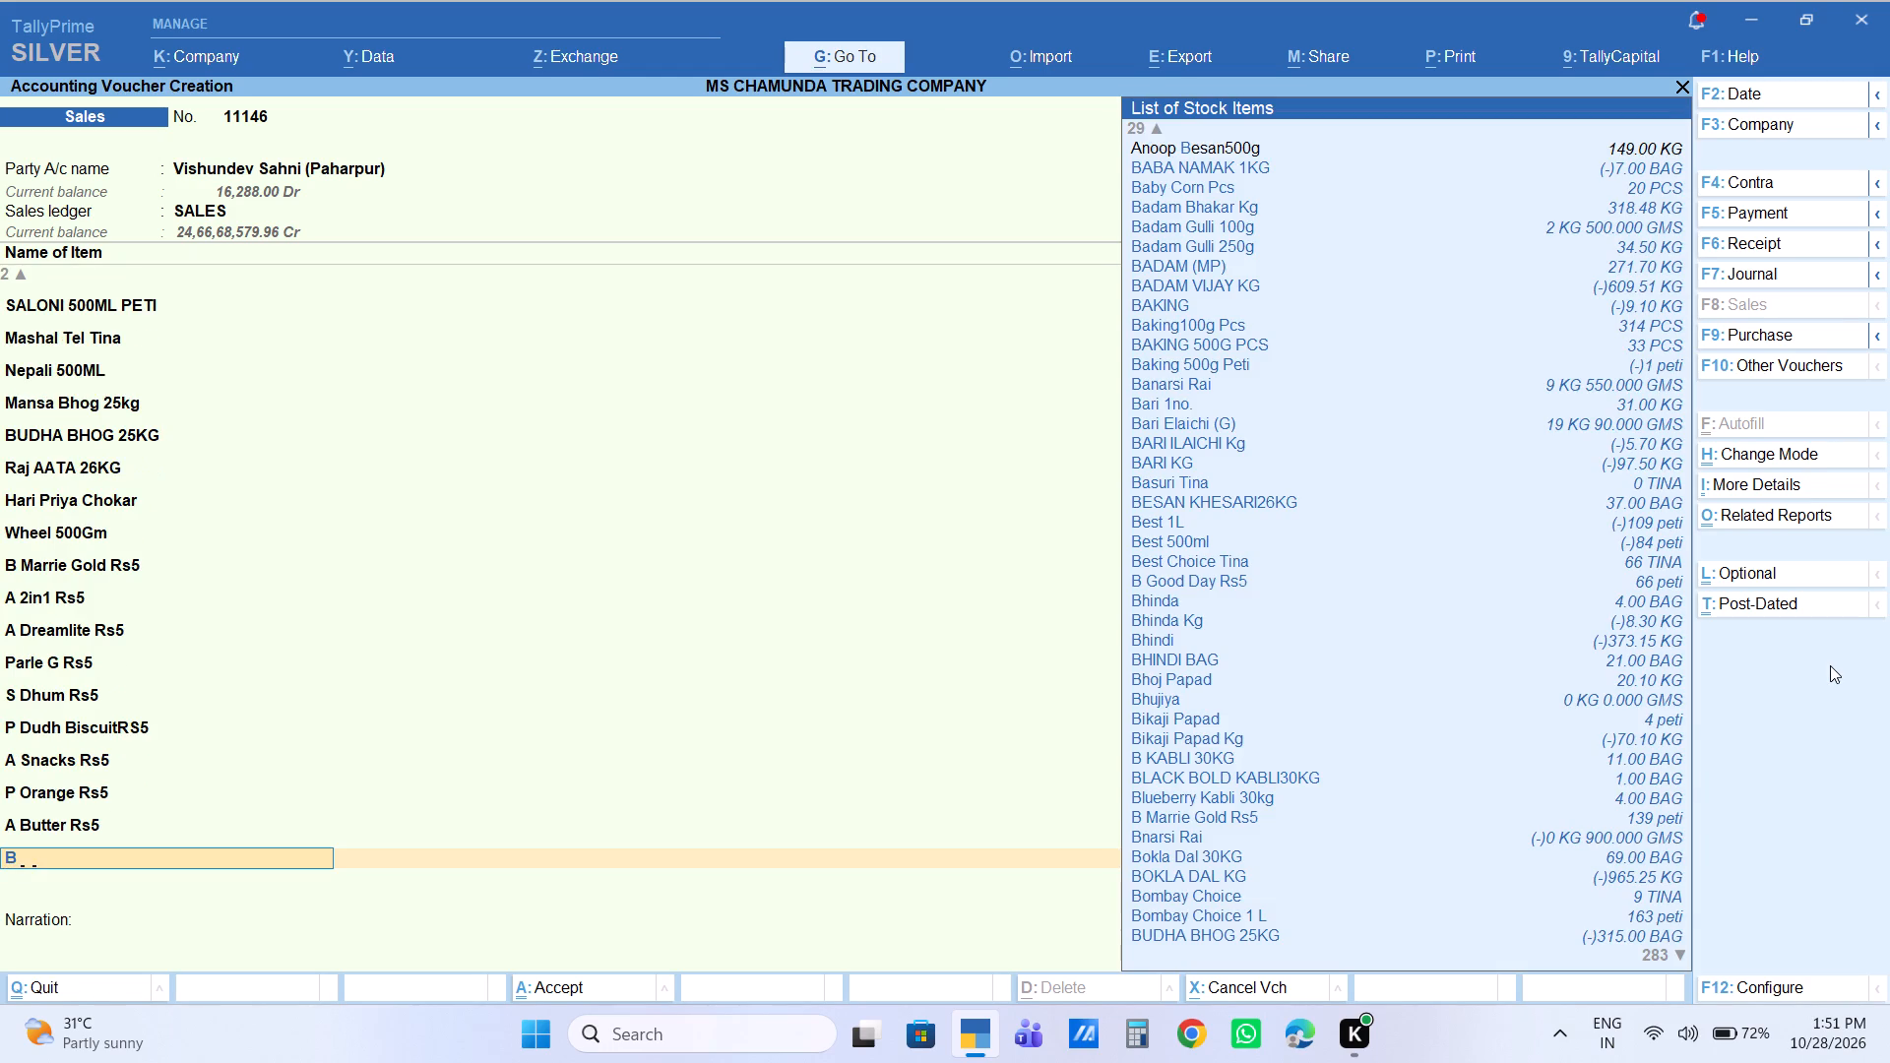
key(Return)
key(1)
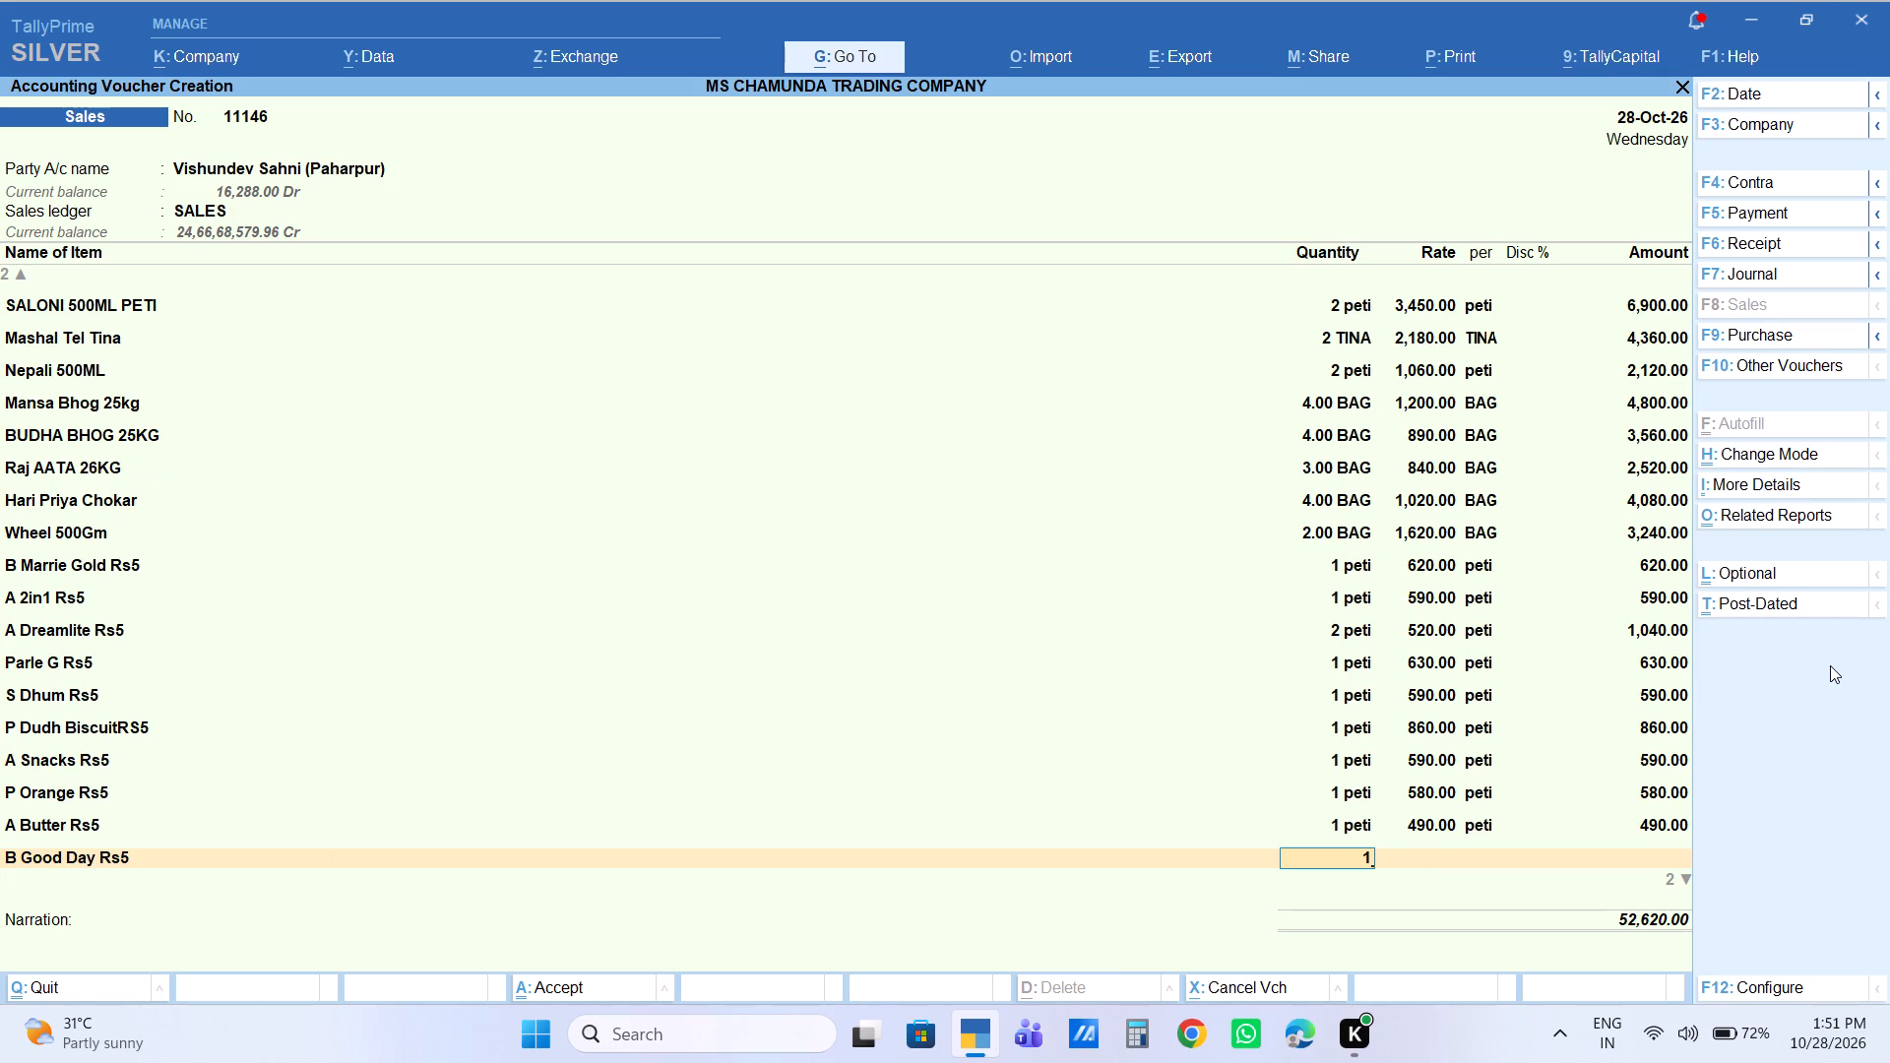
key(Return)
key(Return)
key(Return)
key(Return)
key(Return)
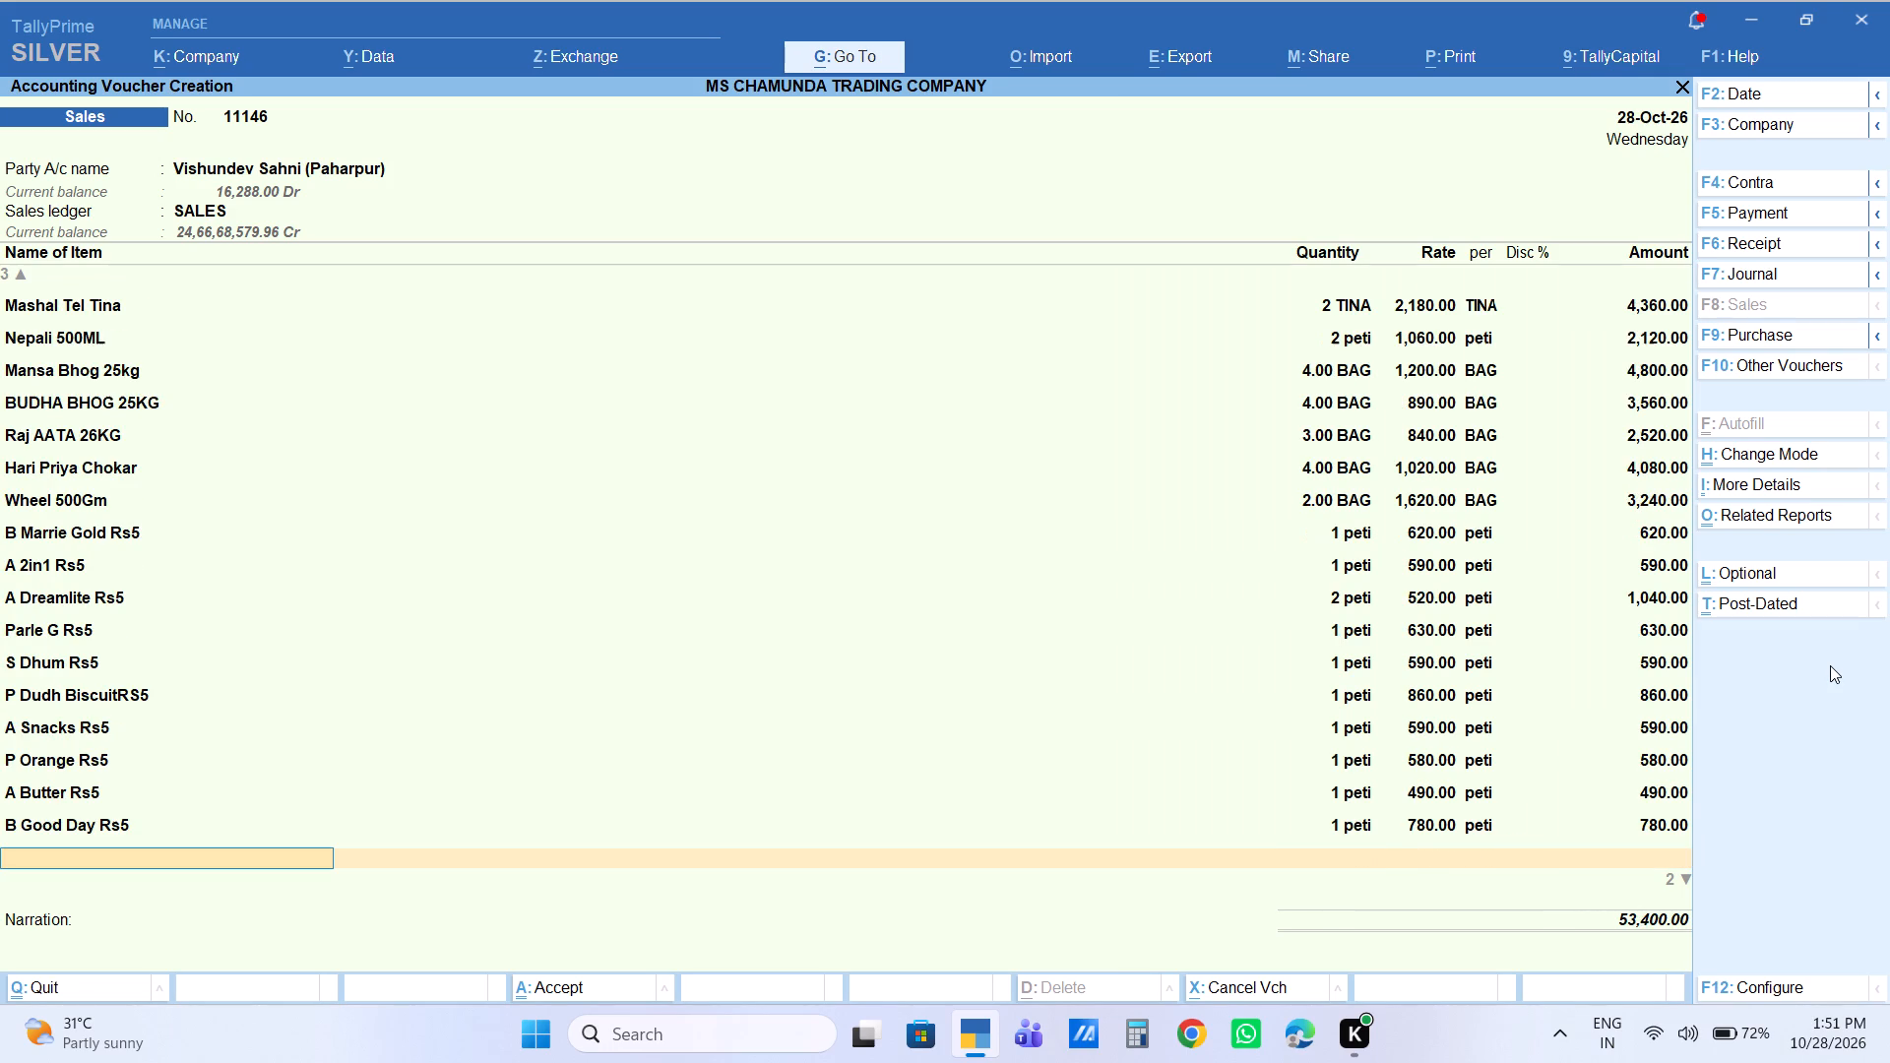
Add 1 peti of A Bakers Rs5 to the voucher at the default rate of 490.
text(a ba)
key(Return)
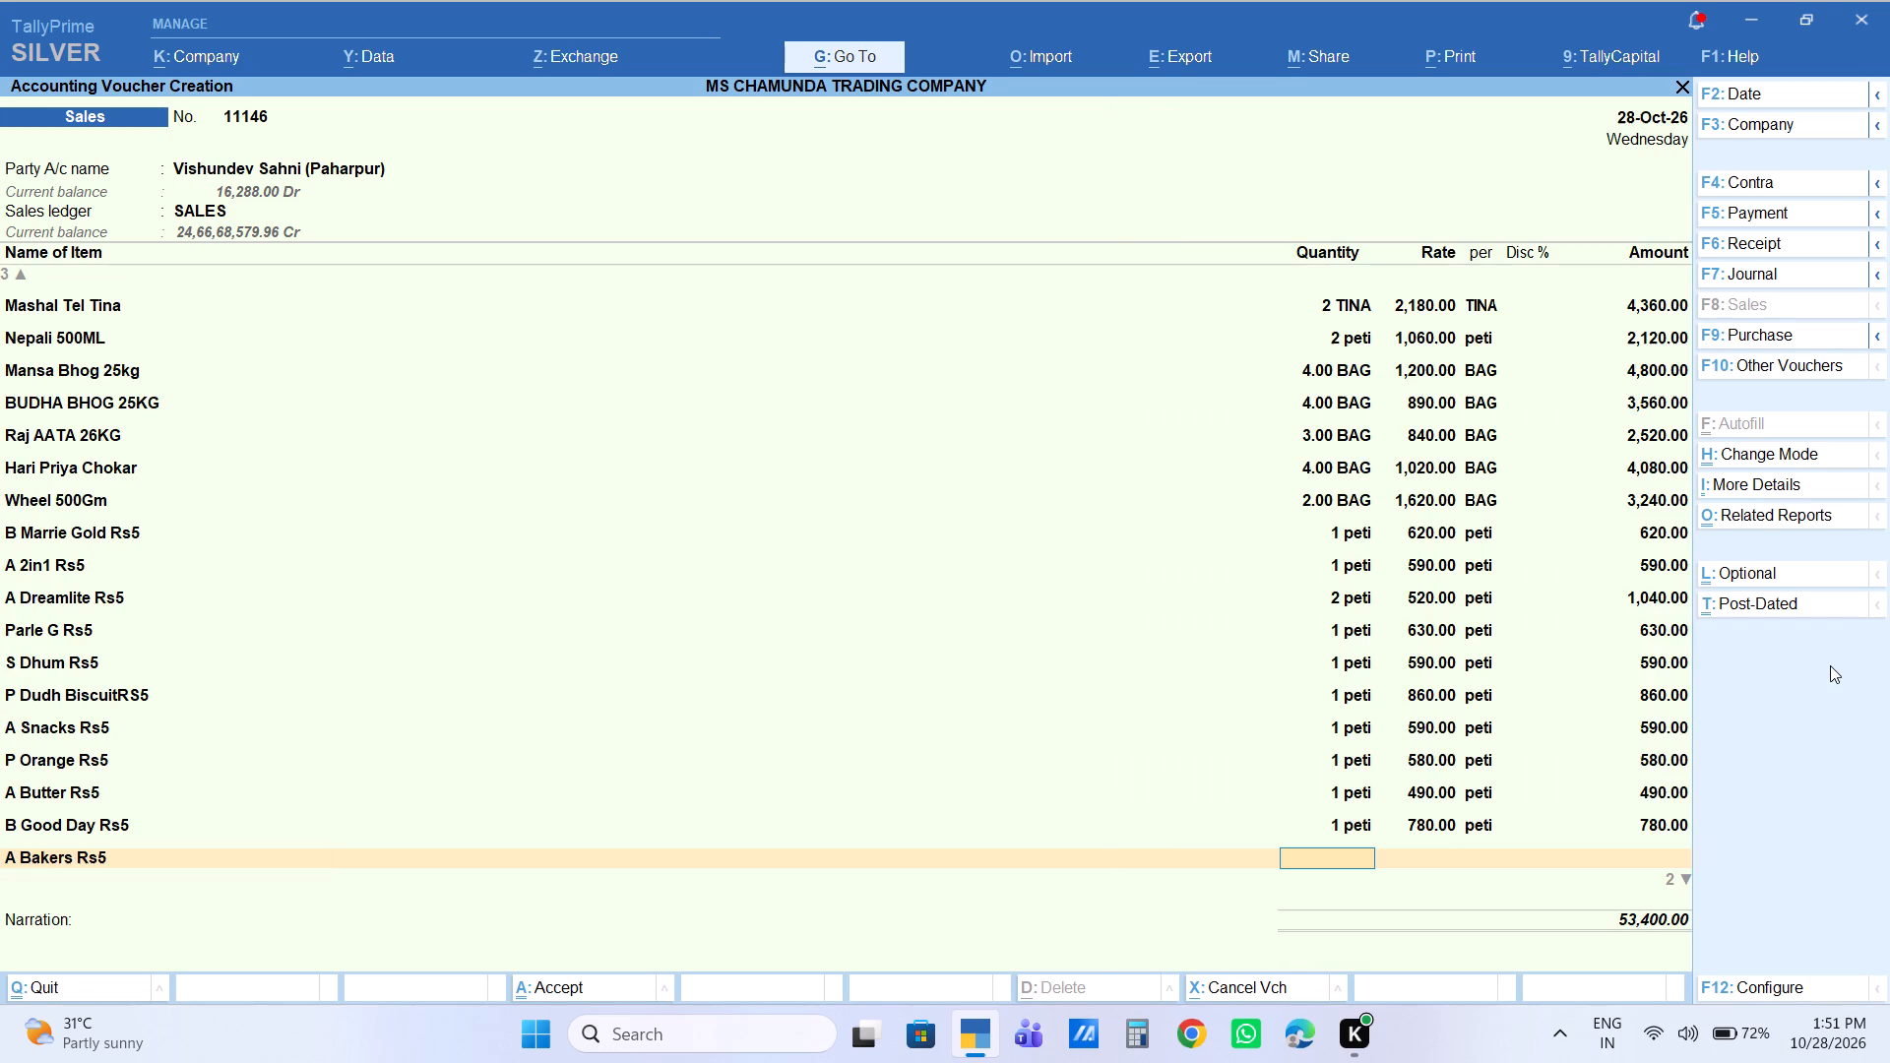
key(1)
key(Return)
key(Return)
key(Return)
key(Return)
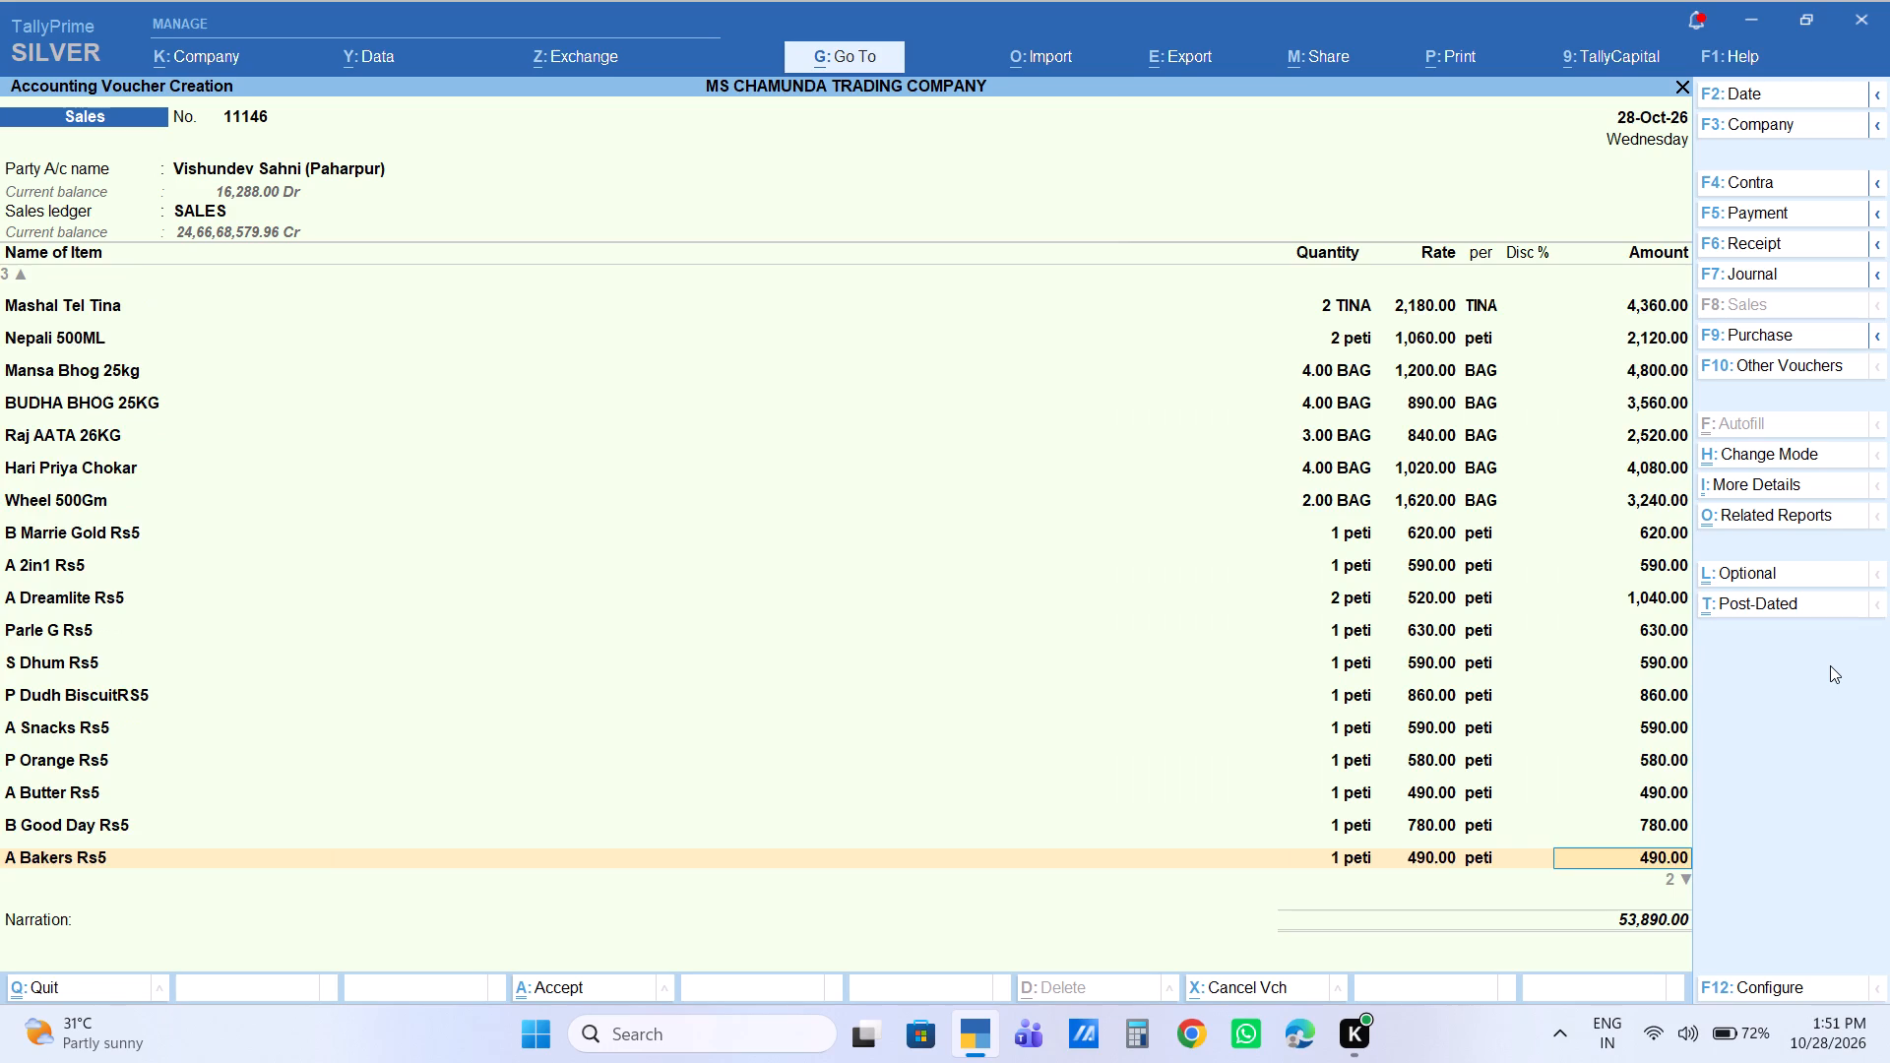
key(Return)
Add 1 bag of MASOOR DAL 30kg to the voucher at the default rate of 2,130.
text(masoo)
key(Down)
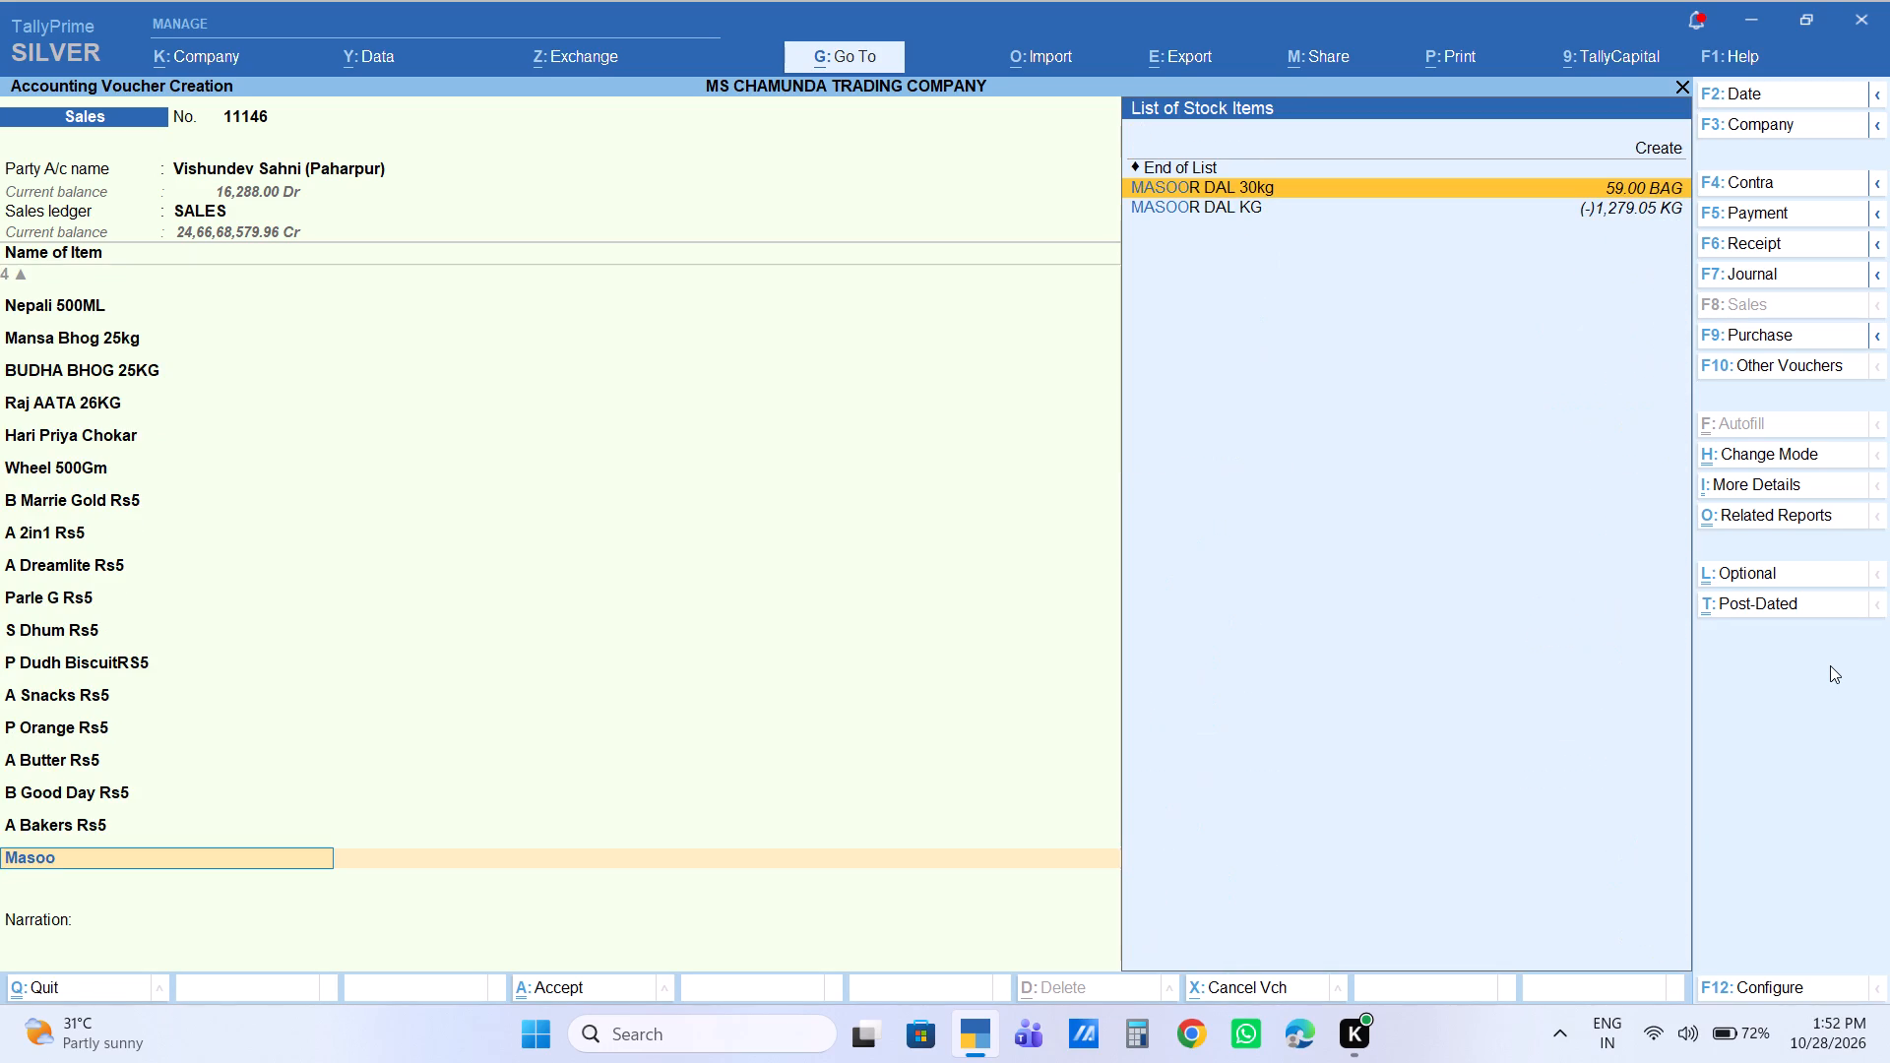
key(Return)
key(1)
key(Return)
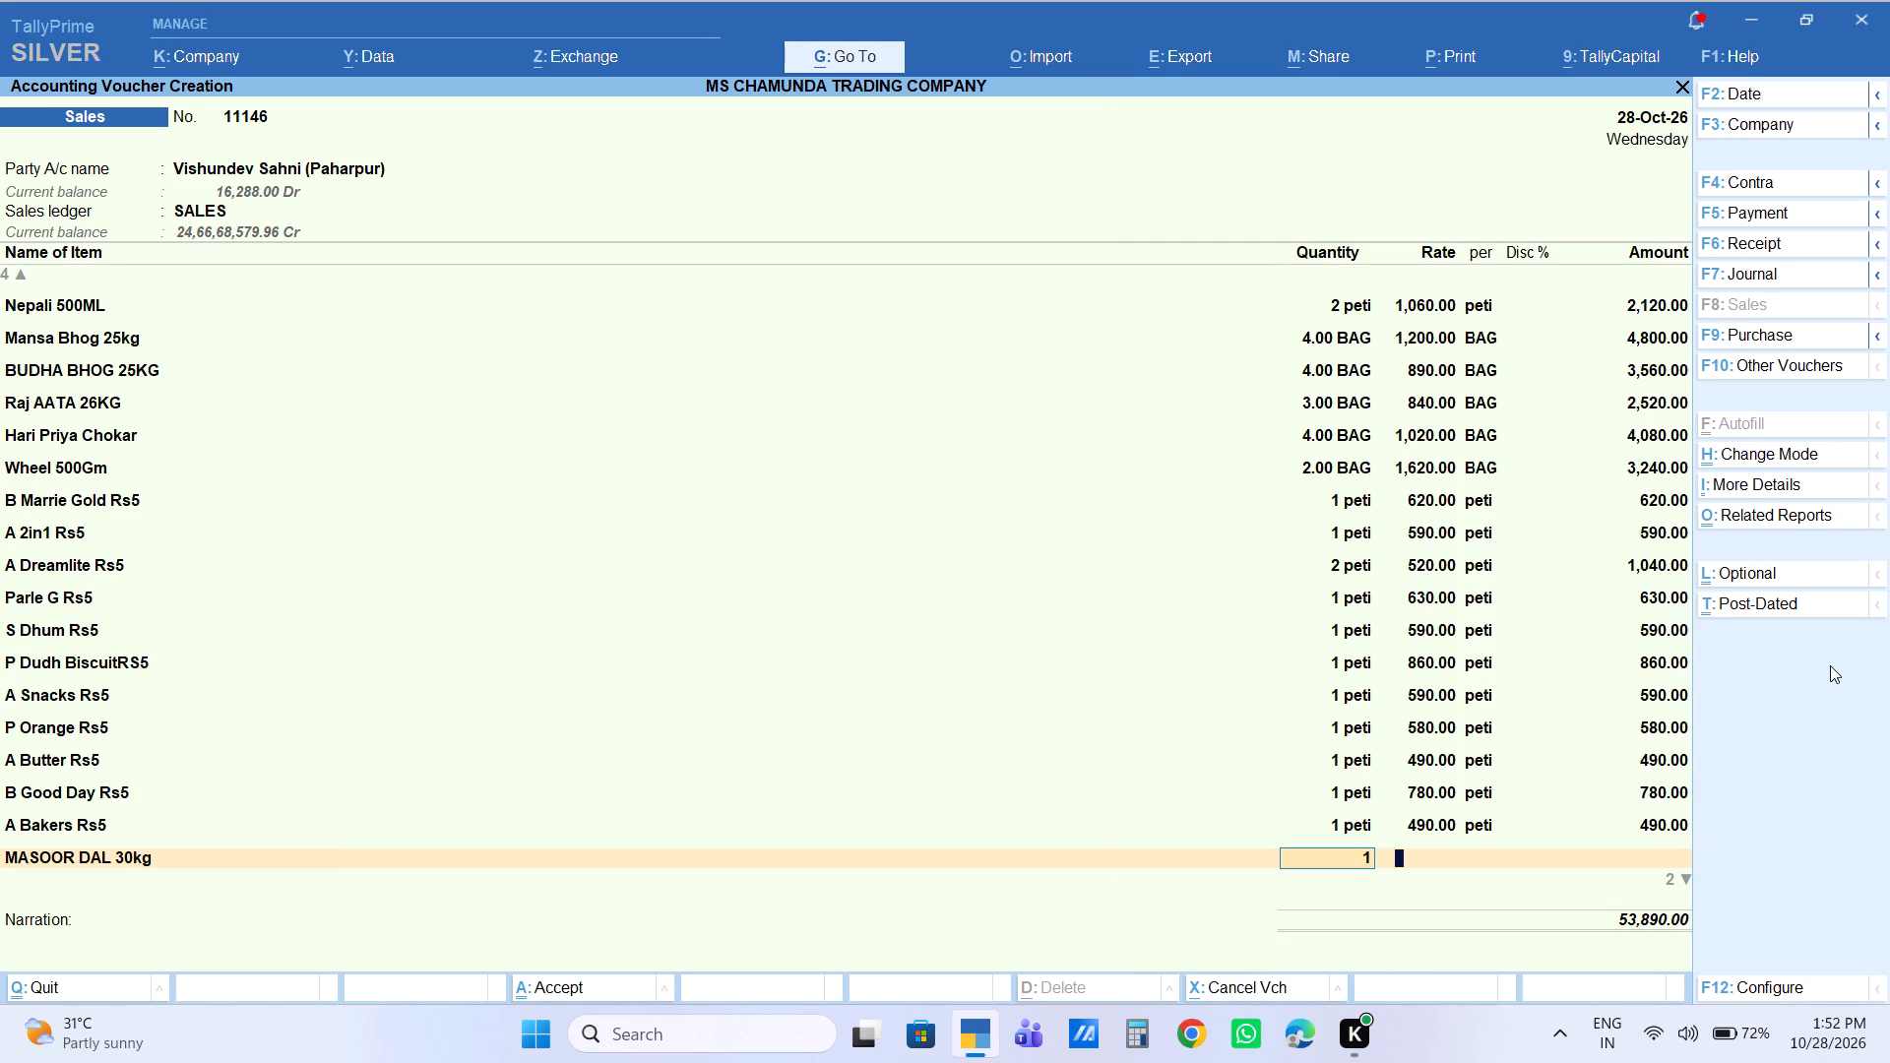
key(Return)
key(Return)
key(Return)
key(Return)
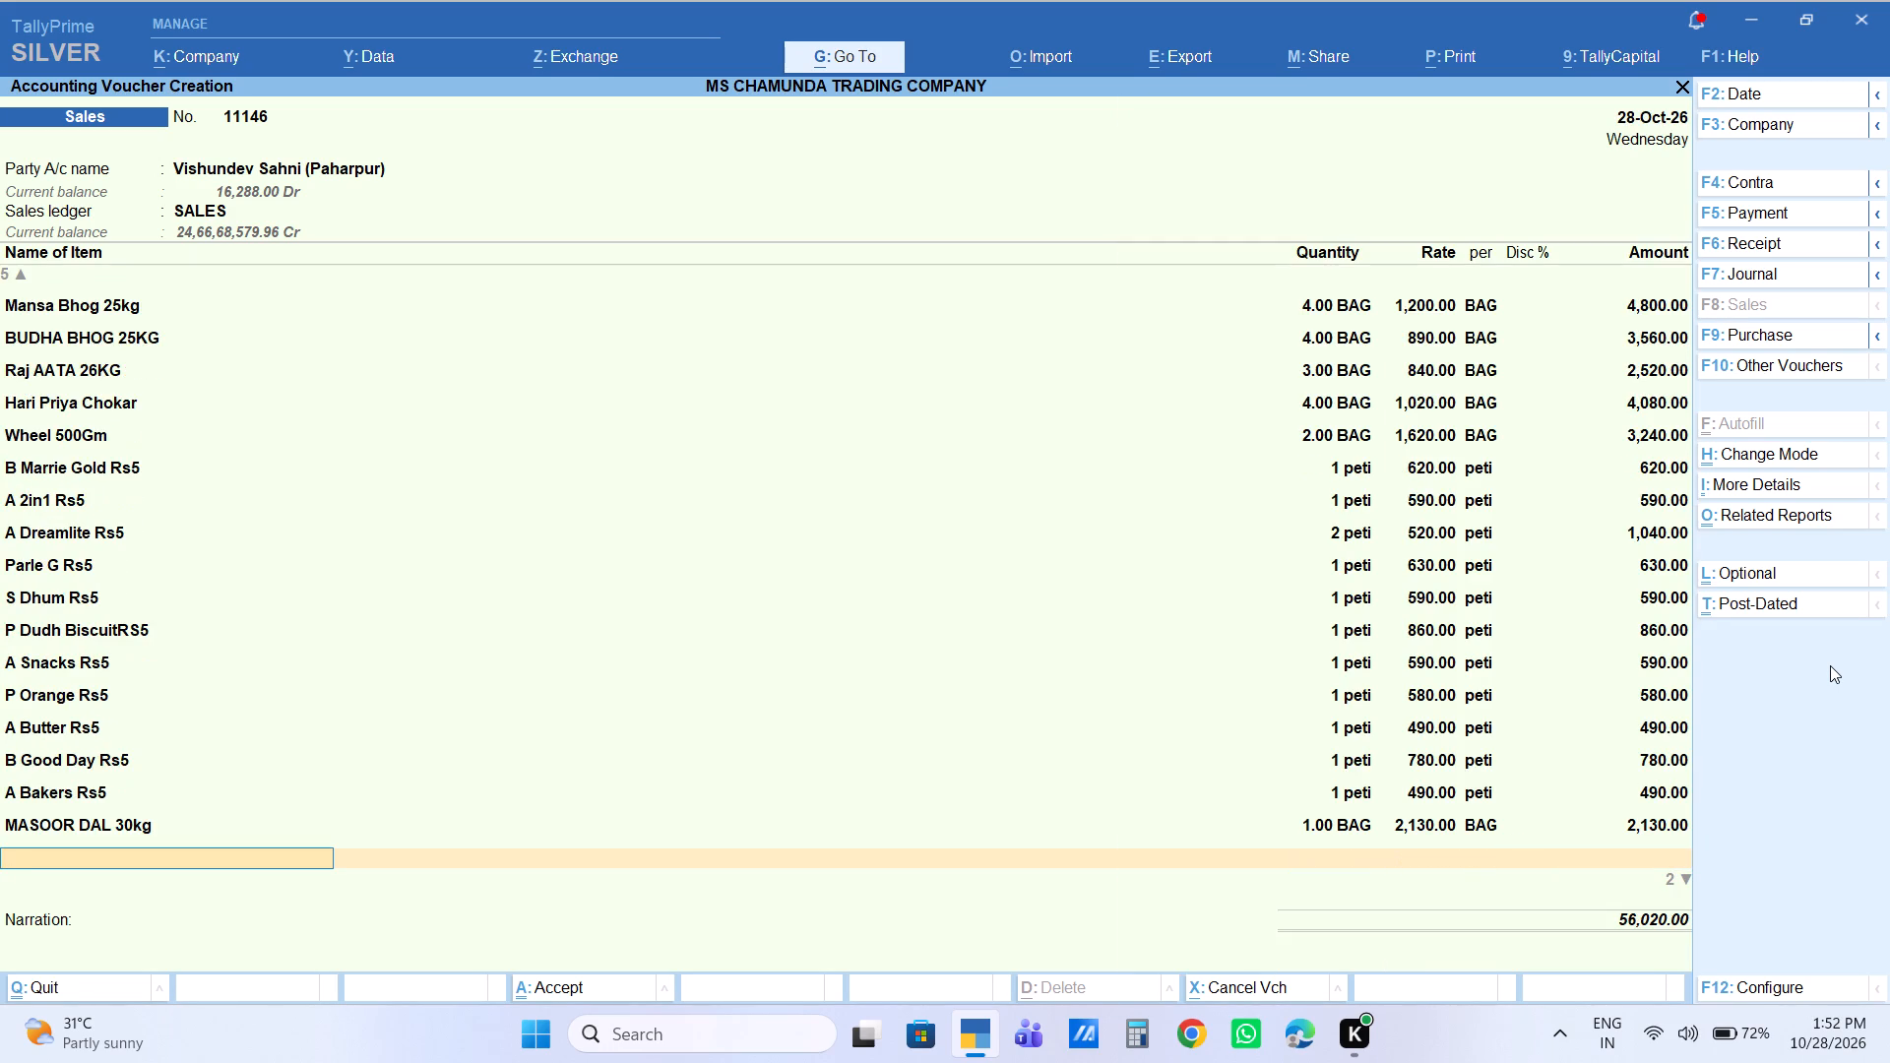
Add 2 kg of Khara Mircha to the voucher at the default rate of 240.
text(mircha)
key(Down)
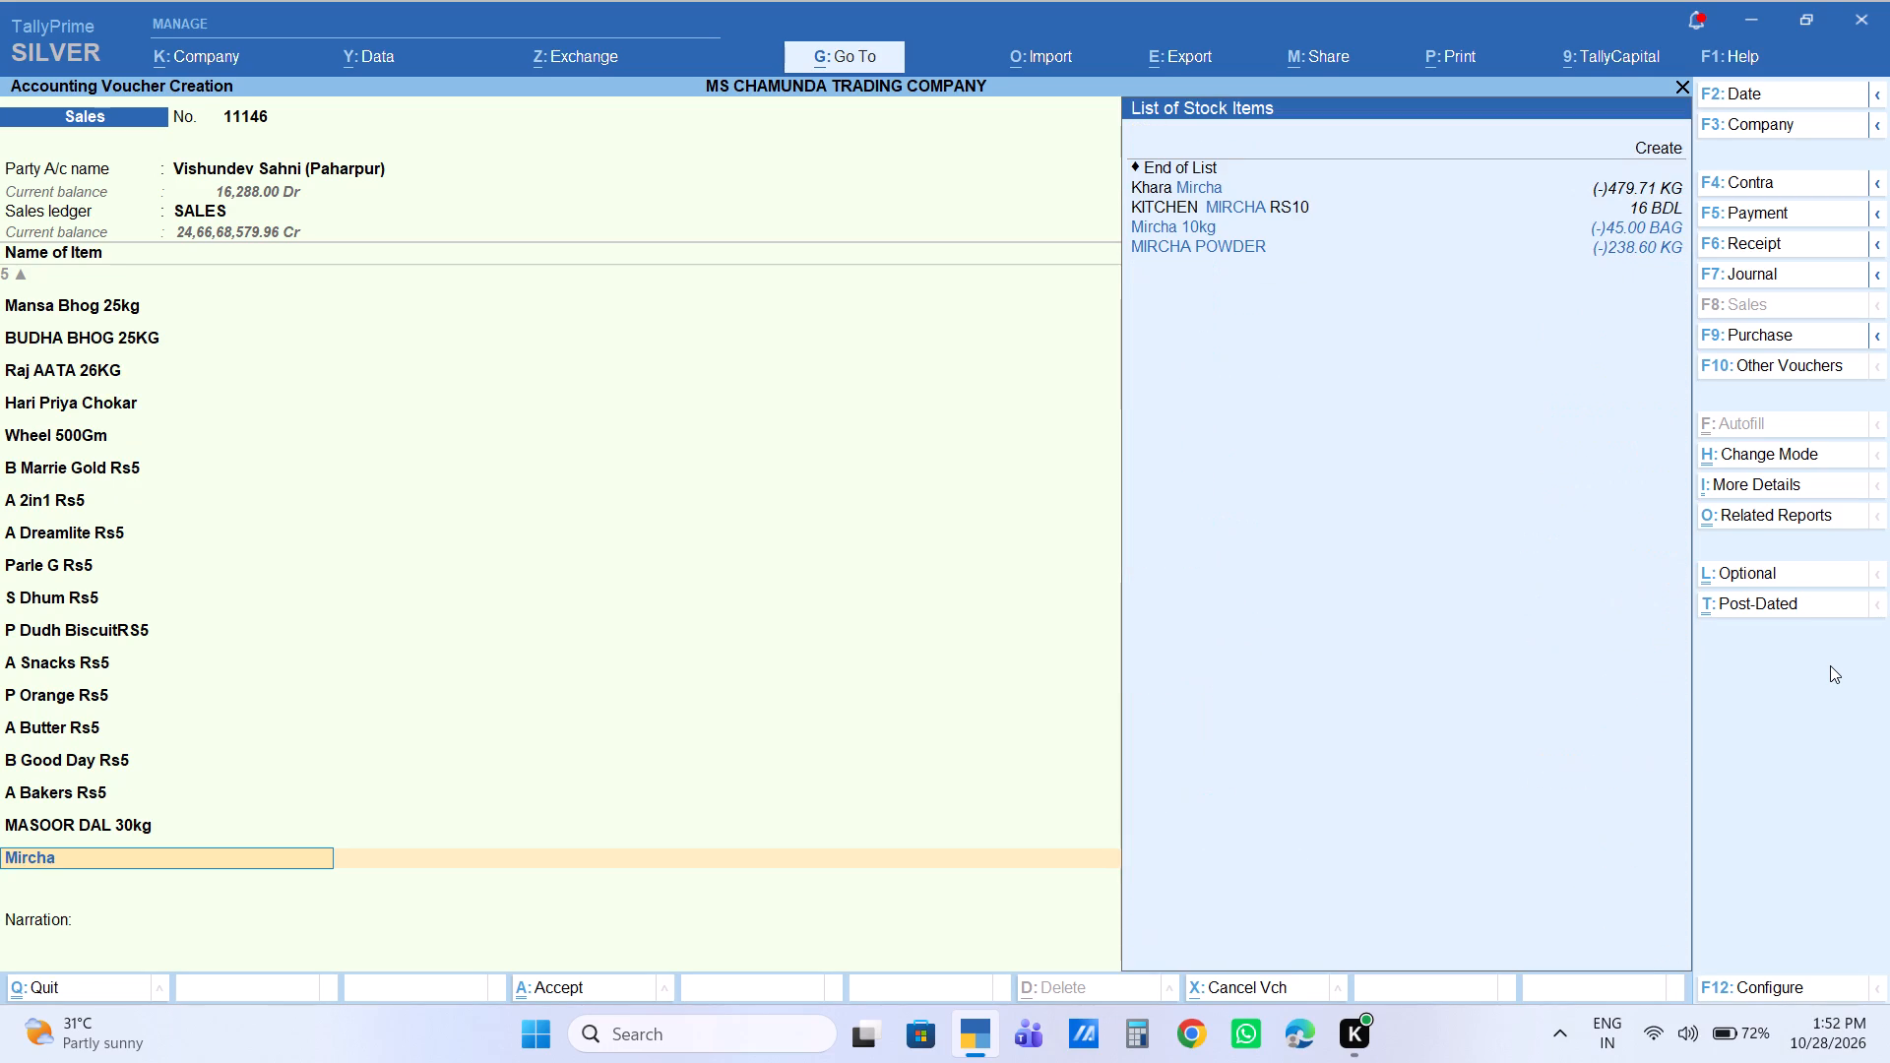
key(Up)
key(Up)
key(Return)
key(2)
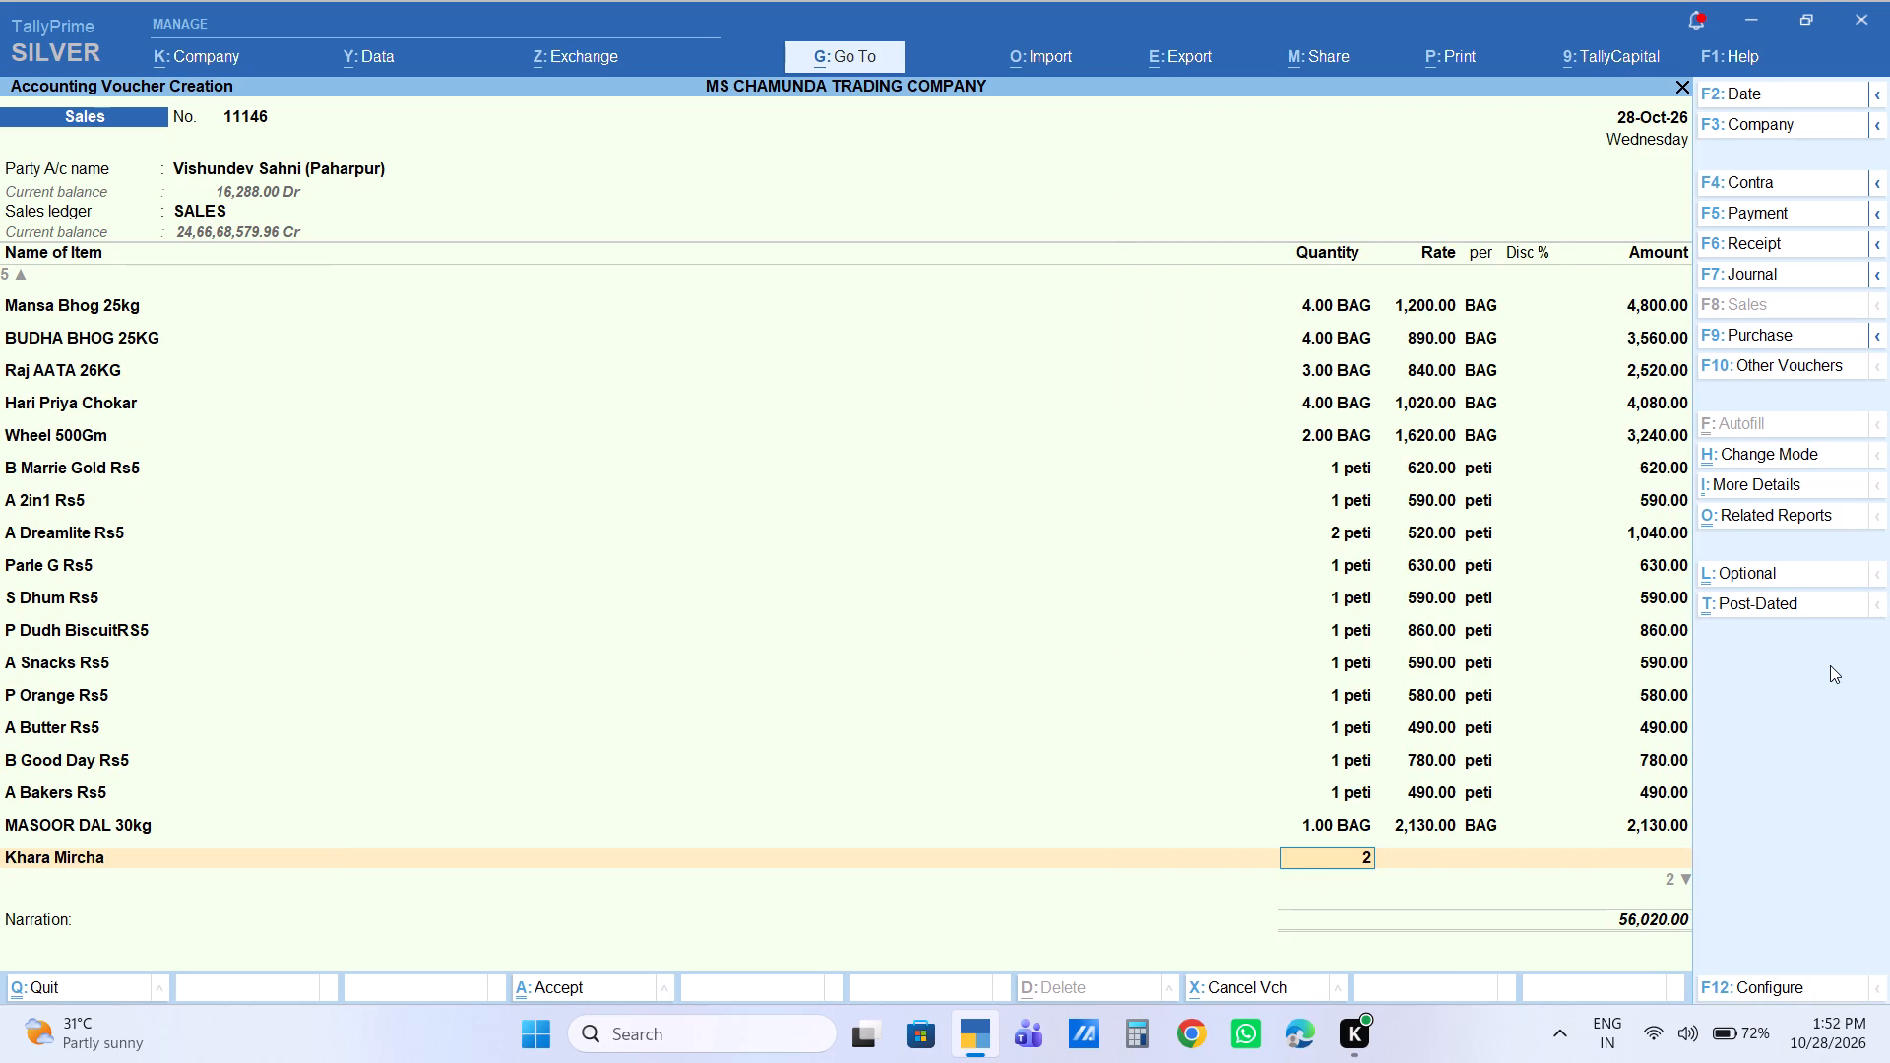
key(Return)
key(Return)
key(Return)
key(Return)
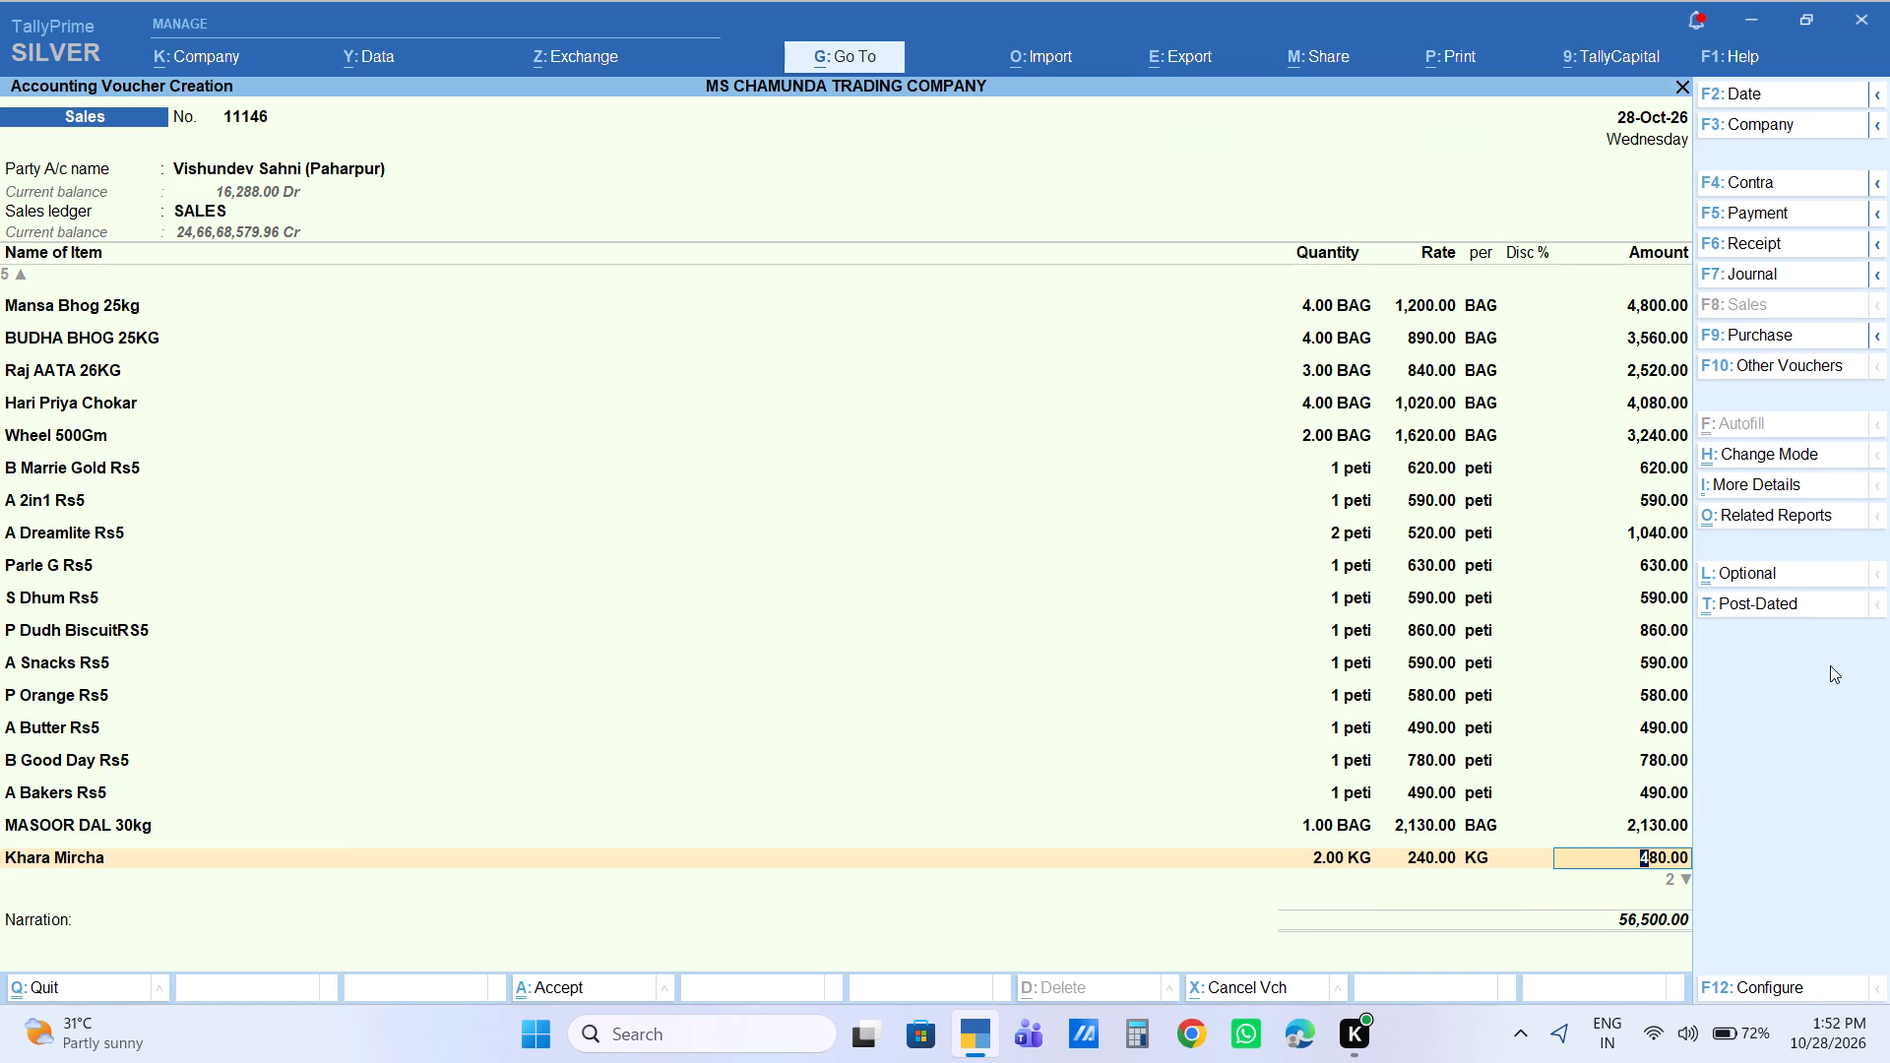
key(Return)
Add 2 kg of HALDI POWDER to the voucher at a rate of 160.
text(haldi)
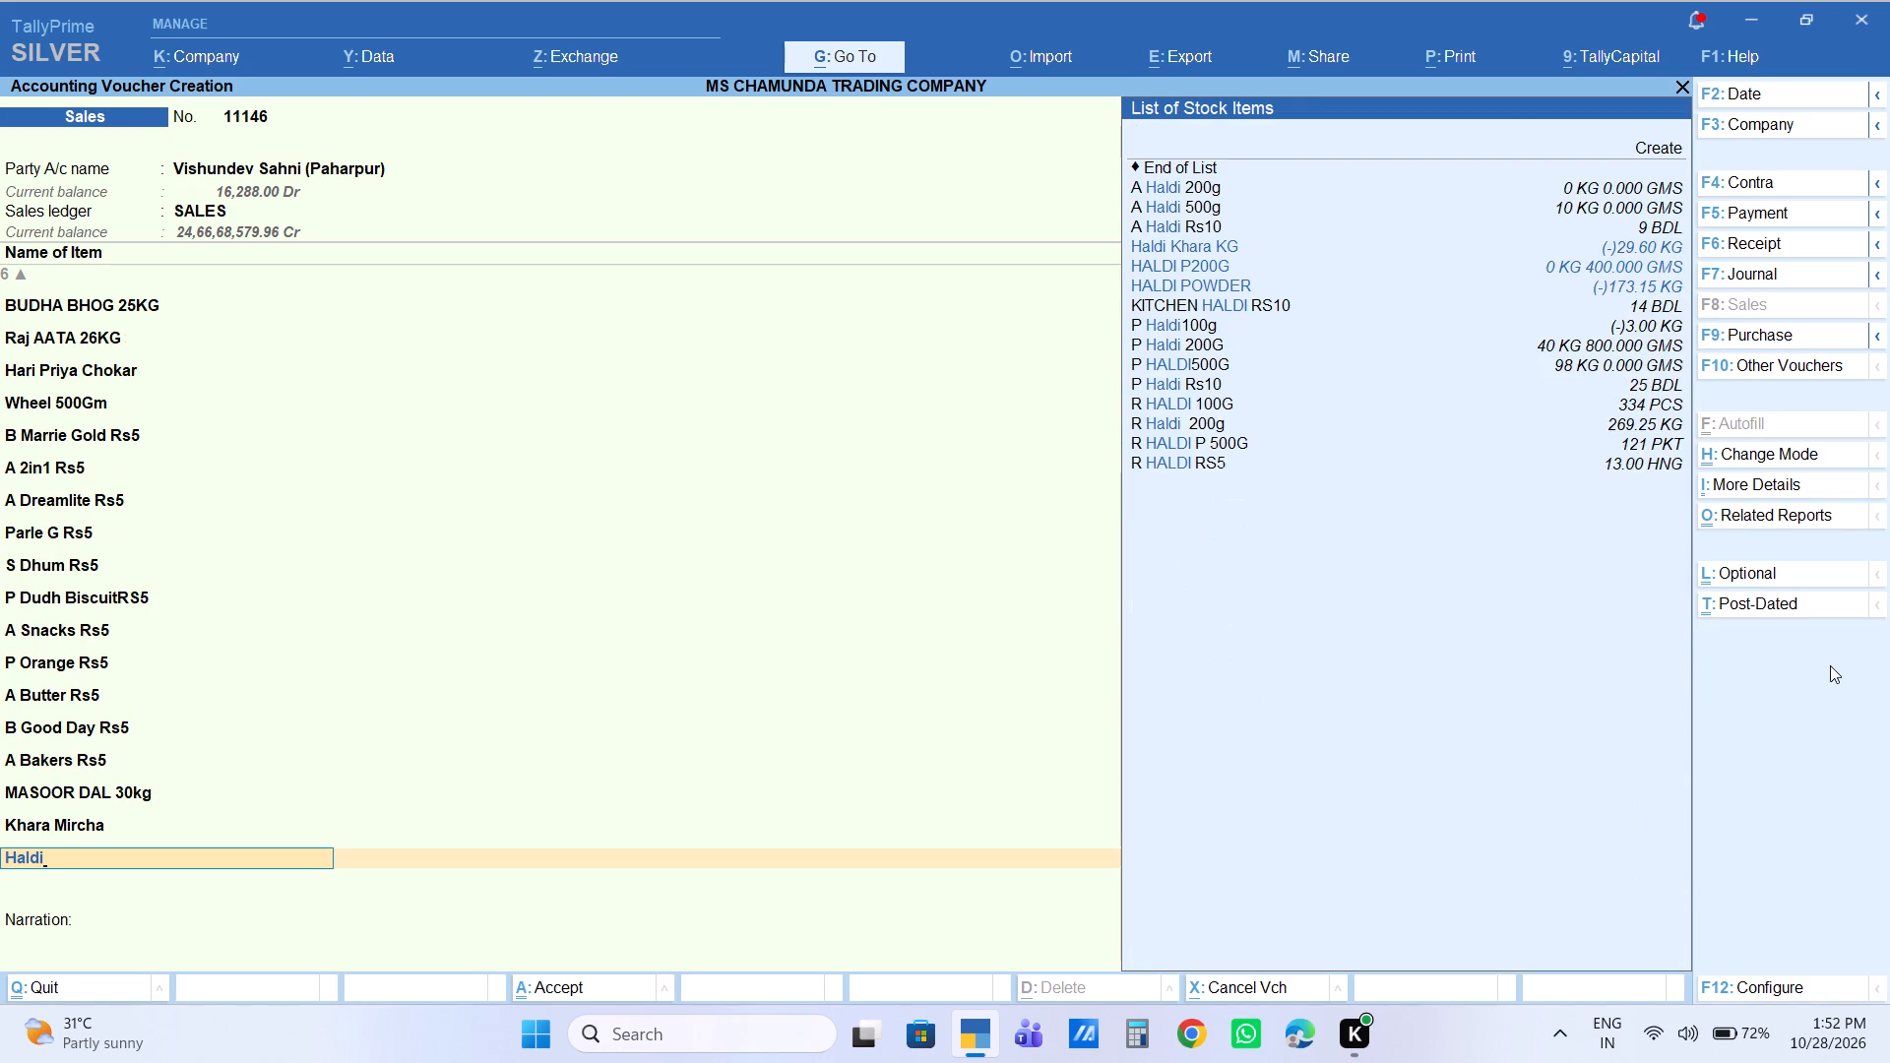
key(Down)
key(Down)
key(Down)
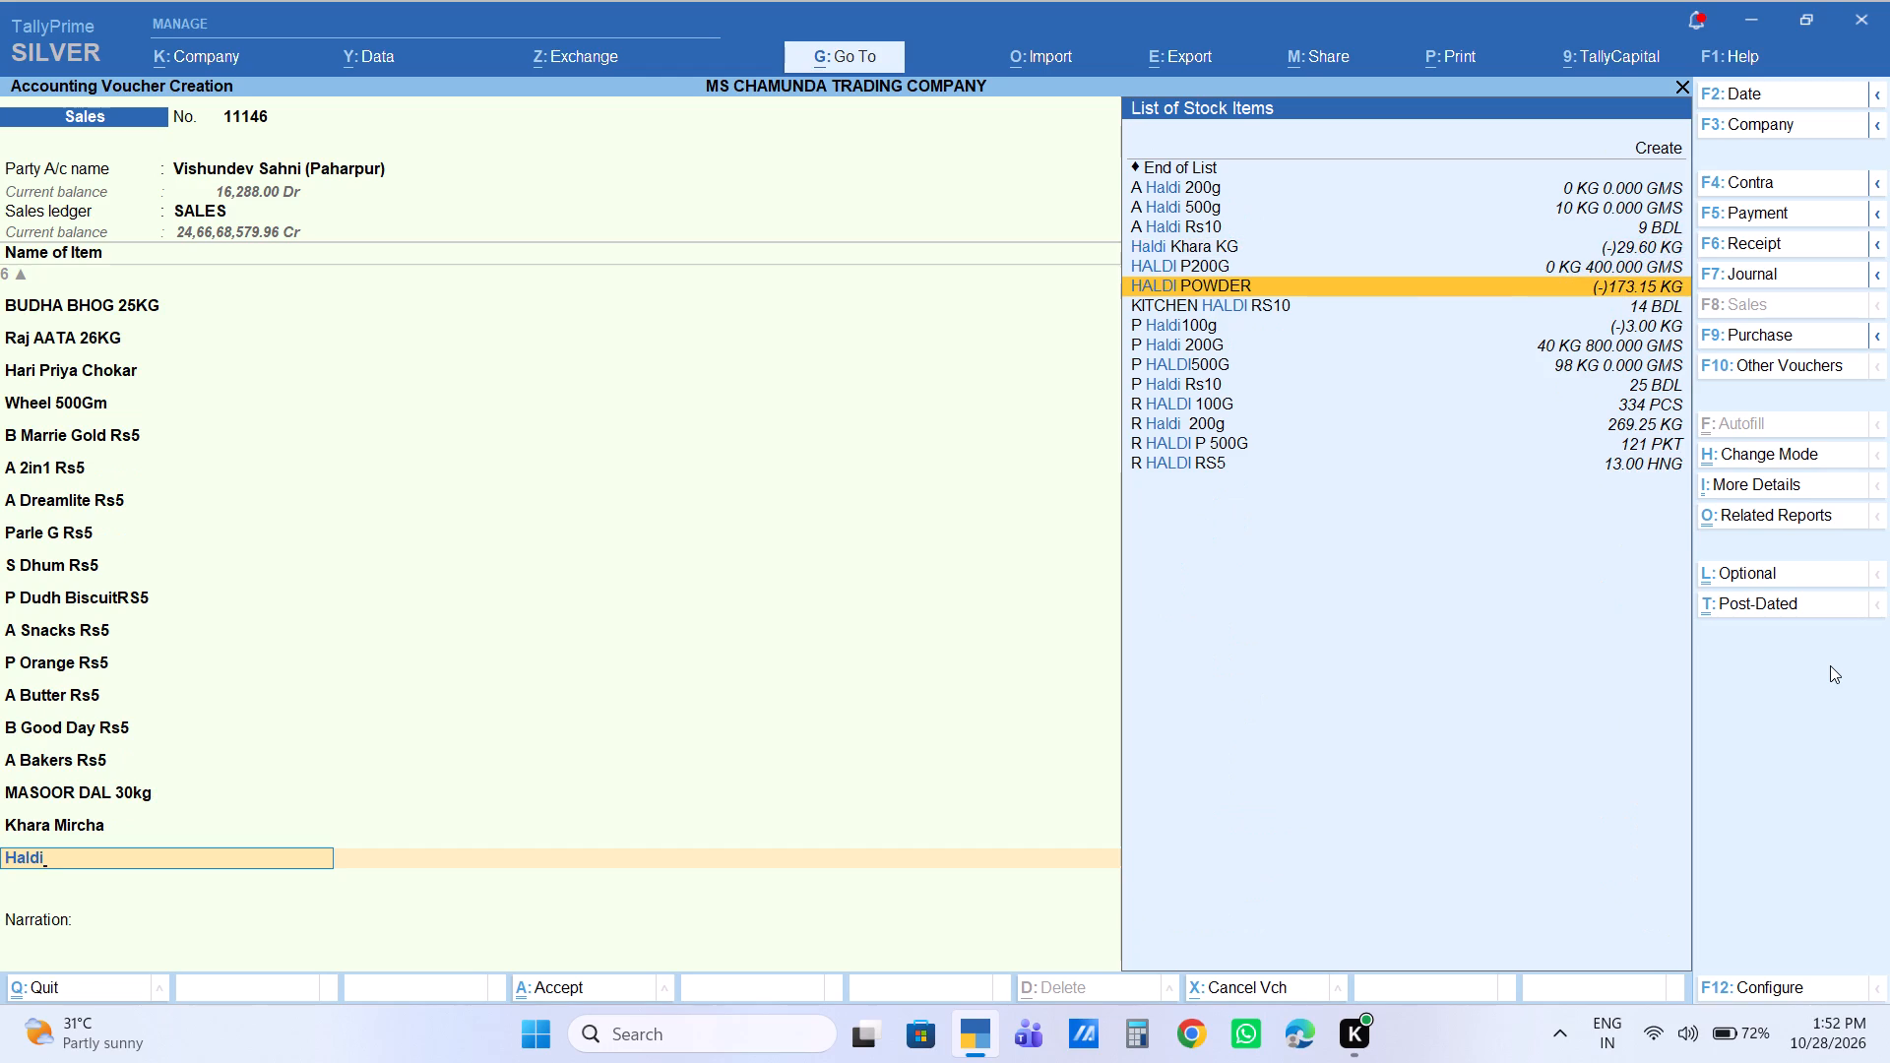
key(Return)
key(2)
key(Return)
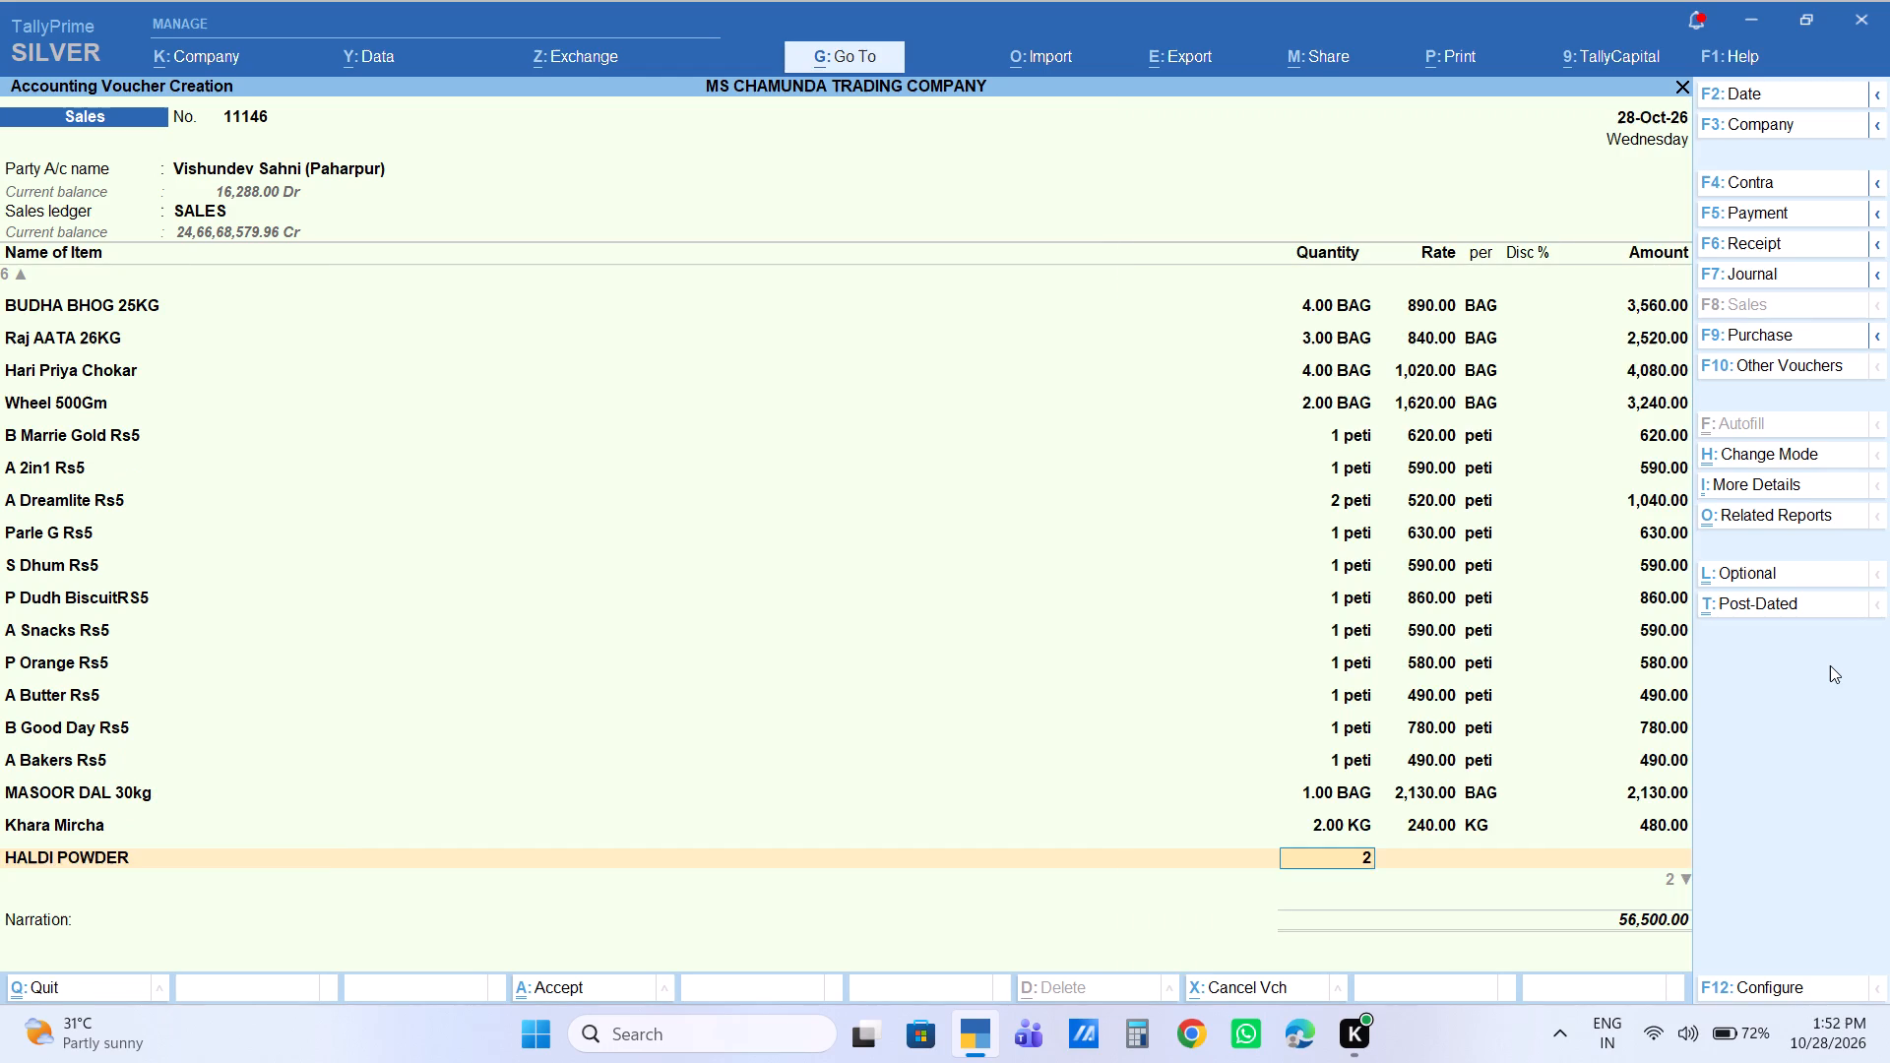
text(160)
key(Return)
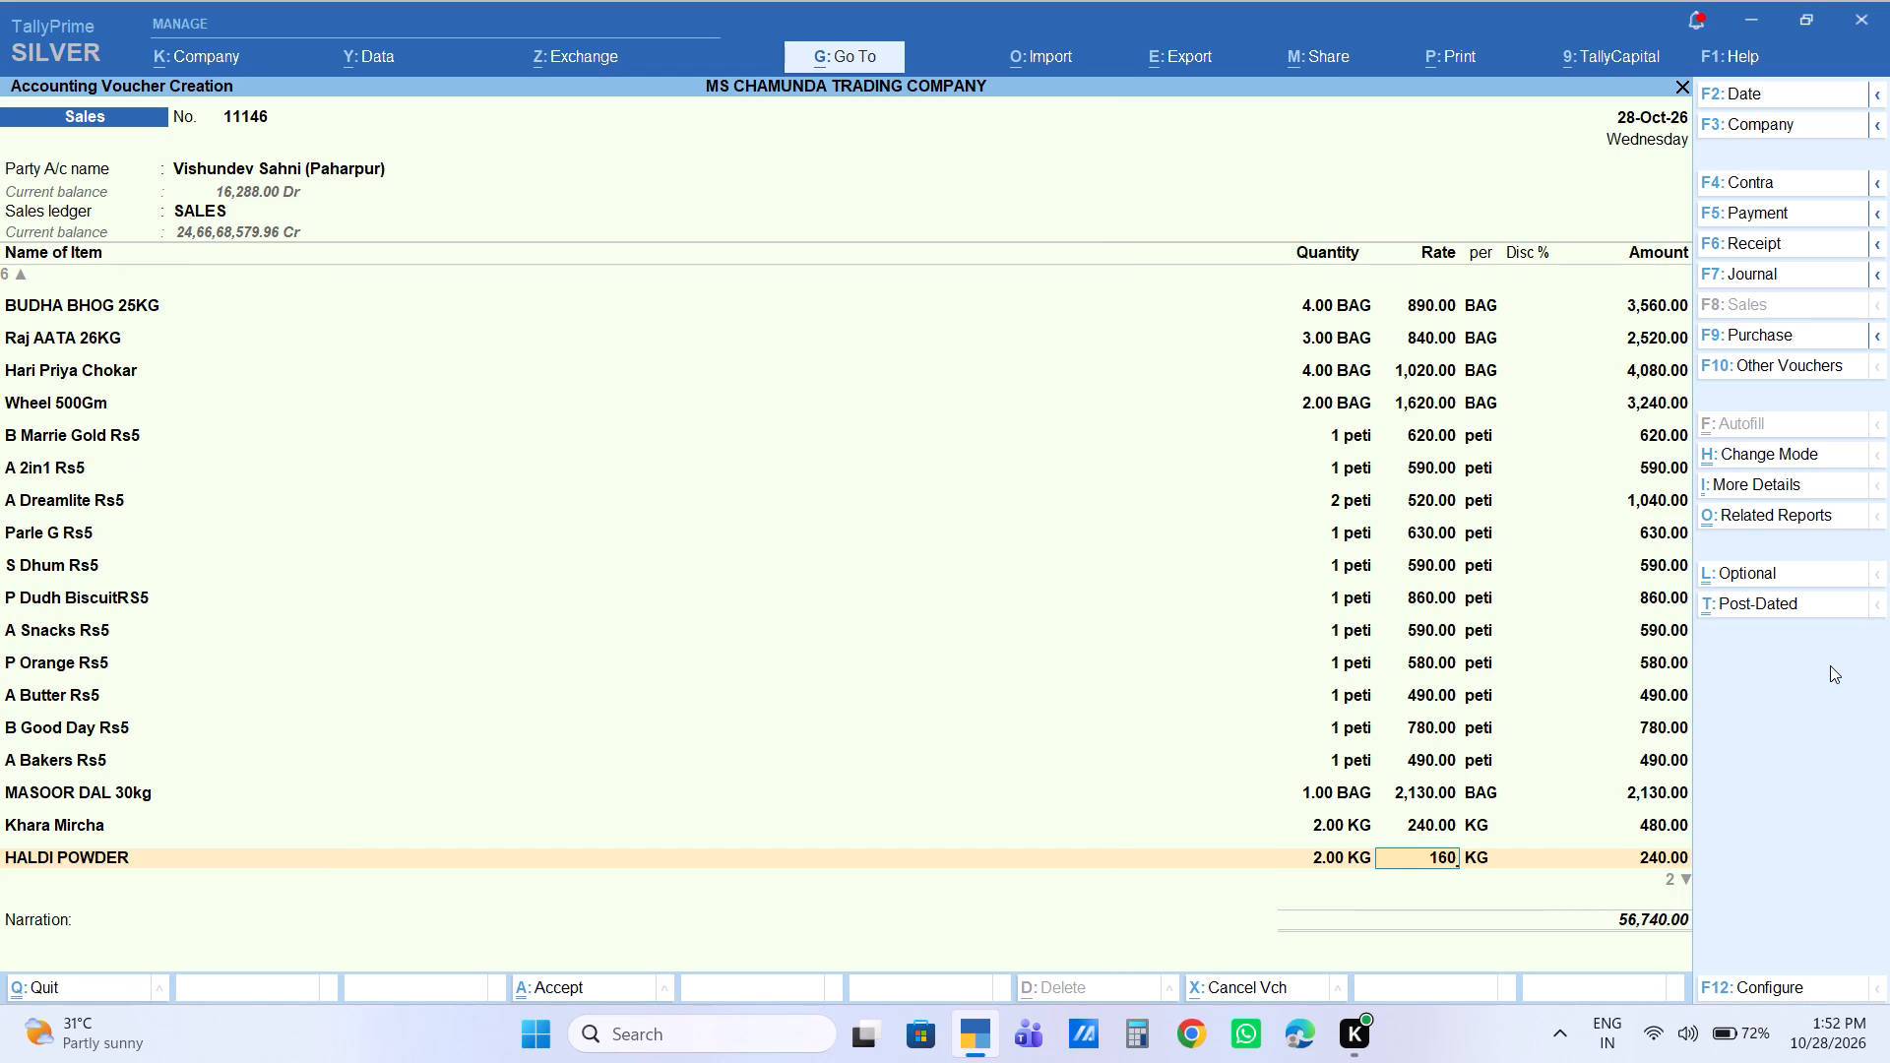
key(Return)
key(Return)
key(Return)
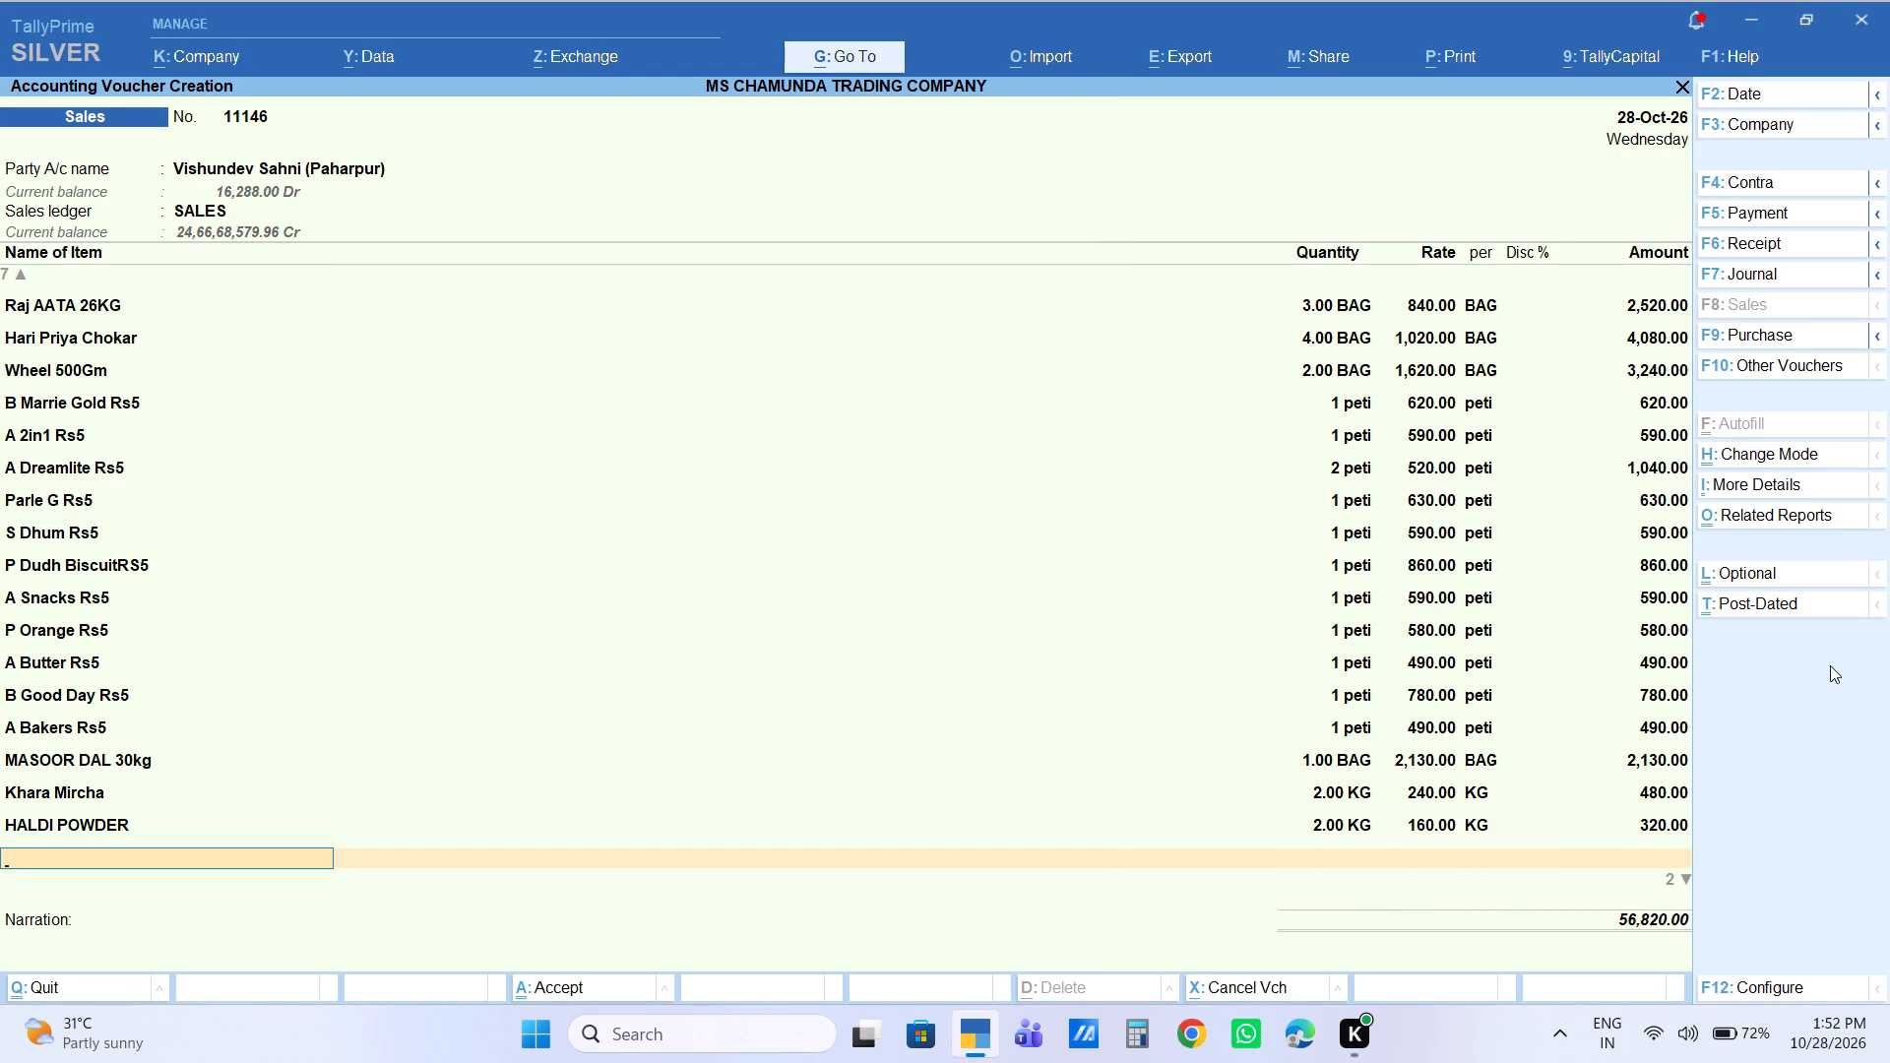
Add 2 kg of Sarso Mahin Kg to the voucher at the default rate of 110.
text(sarso)
key(Down)
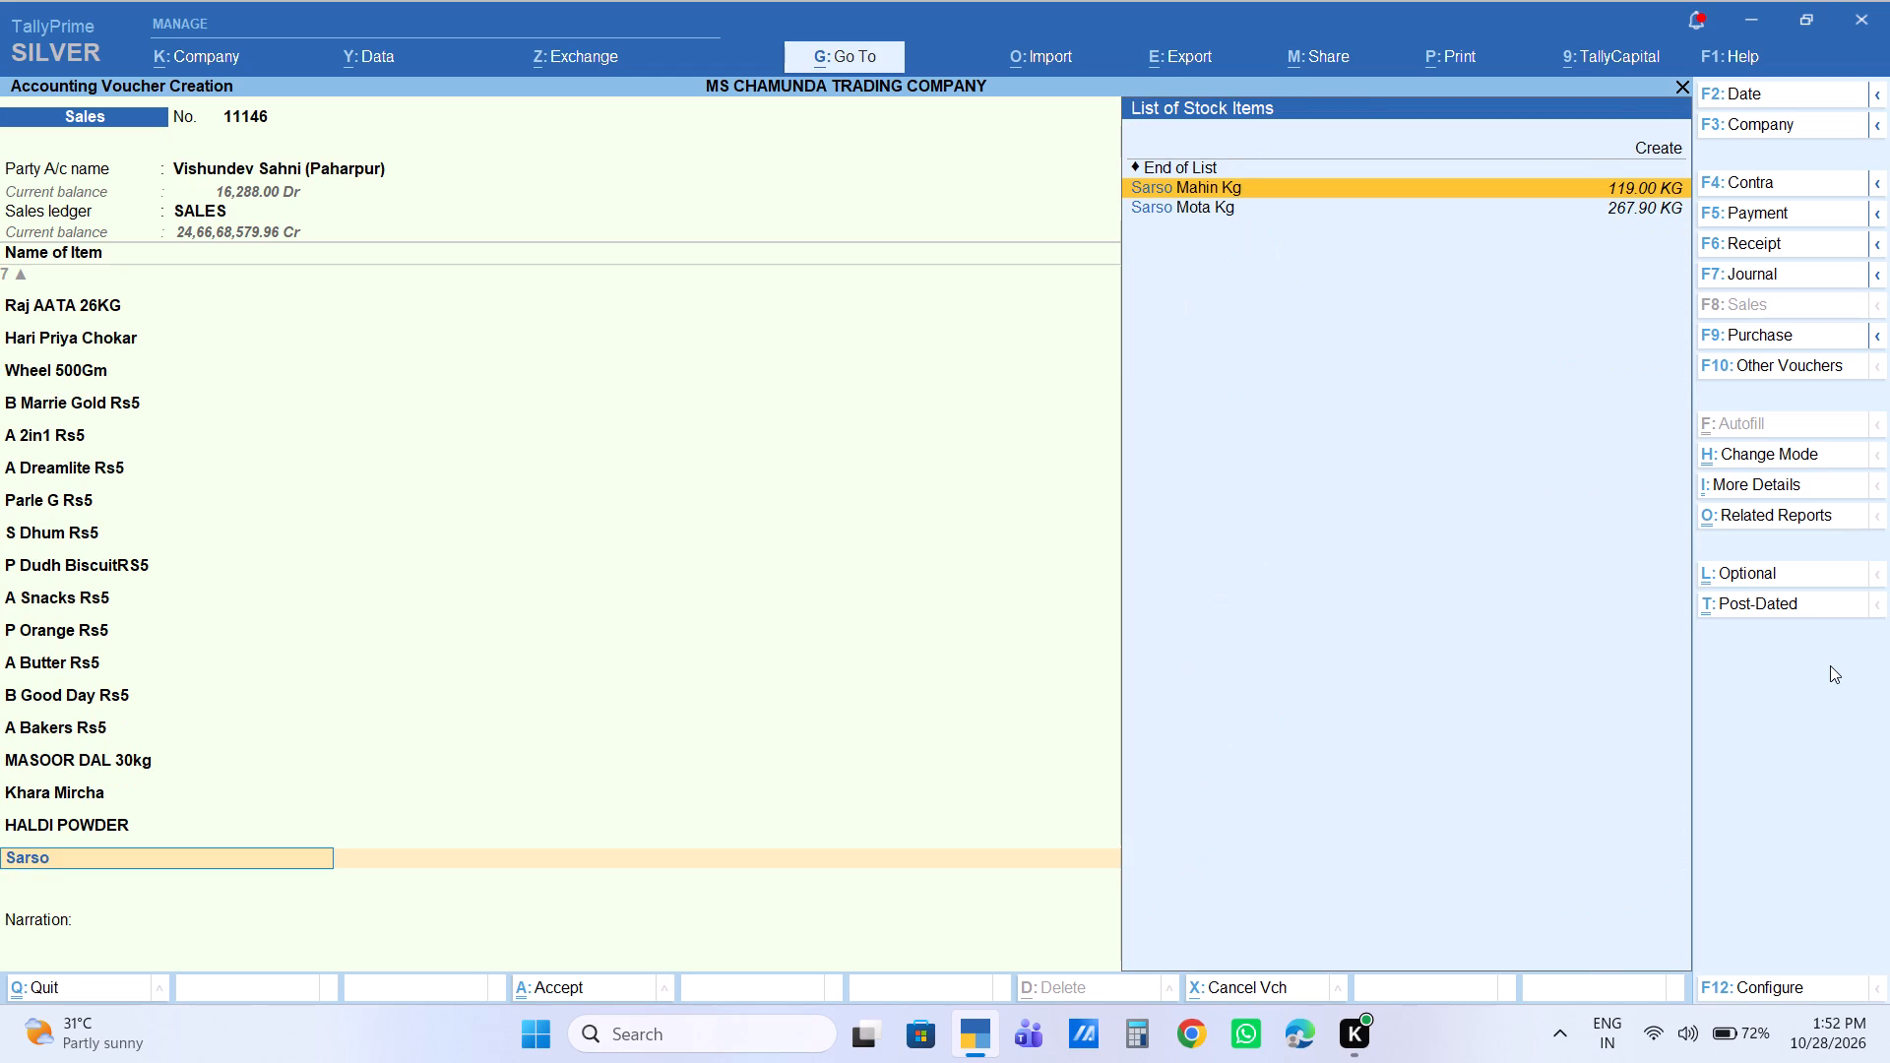
key(Return)
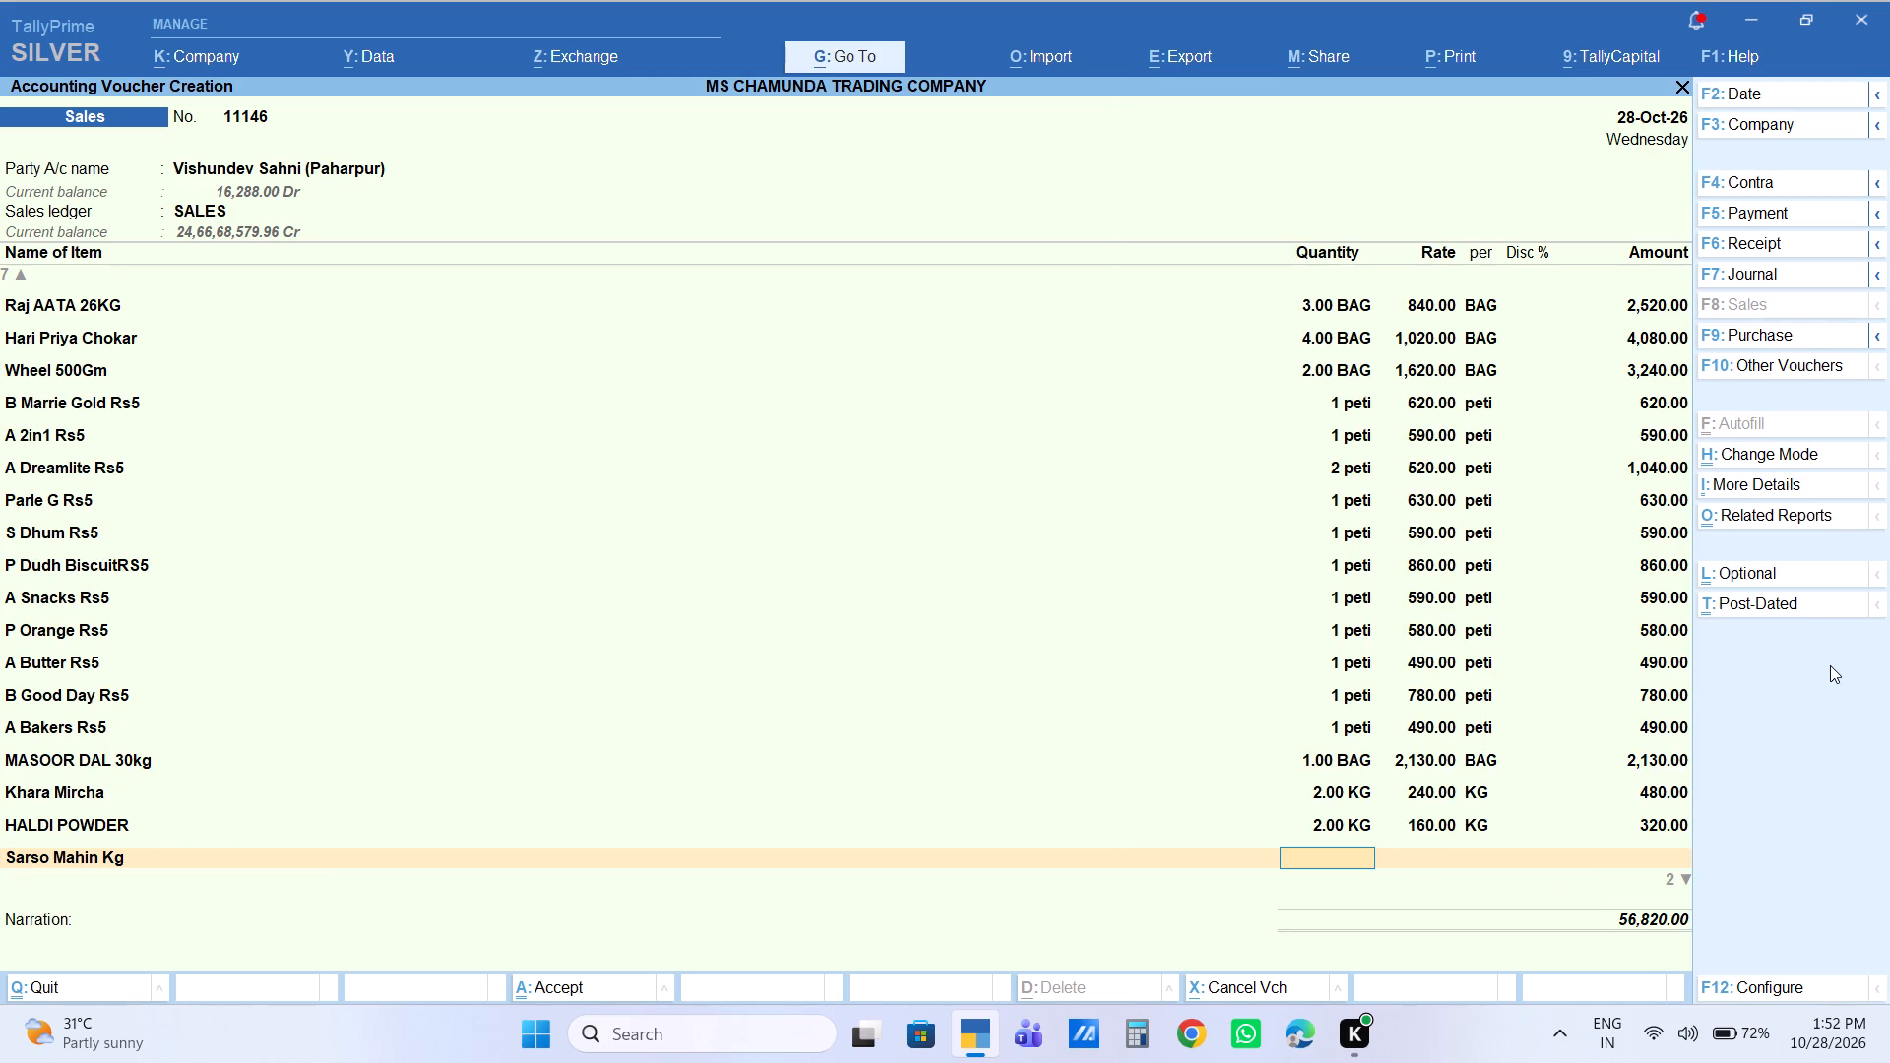
key(2)
key(Return)
key(Return)
key(Return)
key(Return)
key(Return)
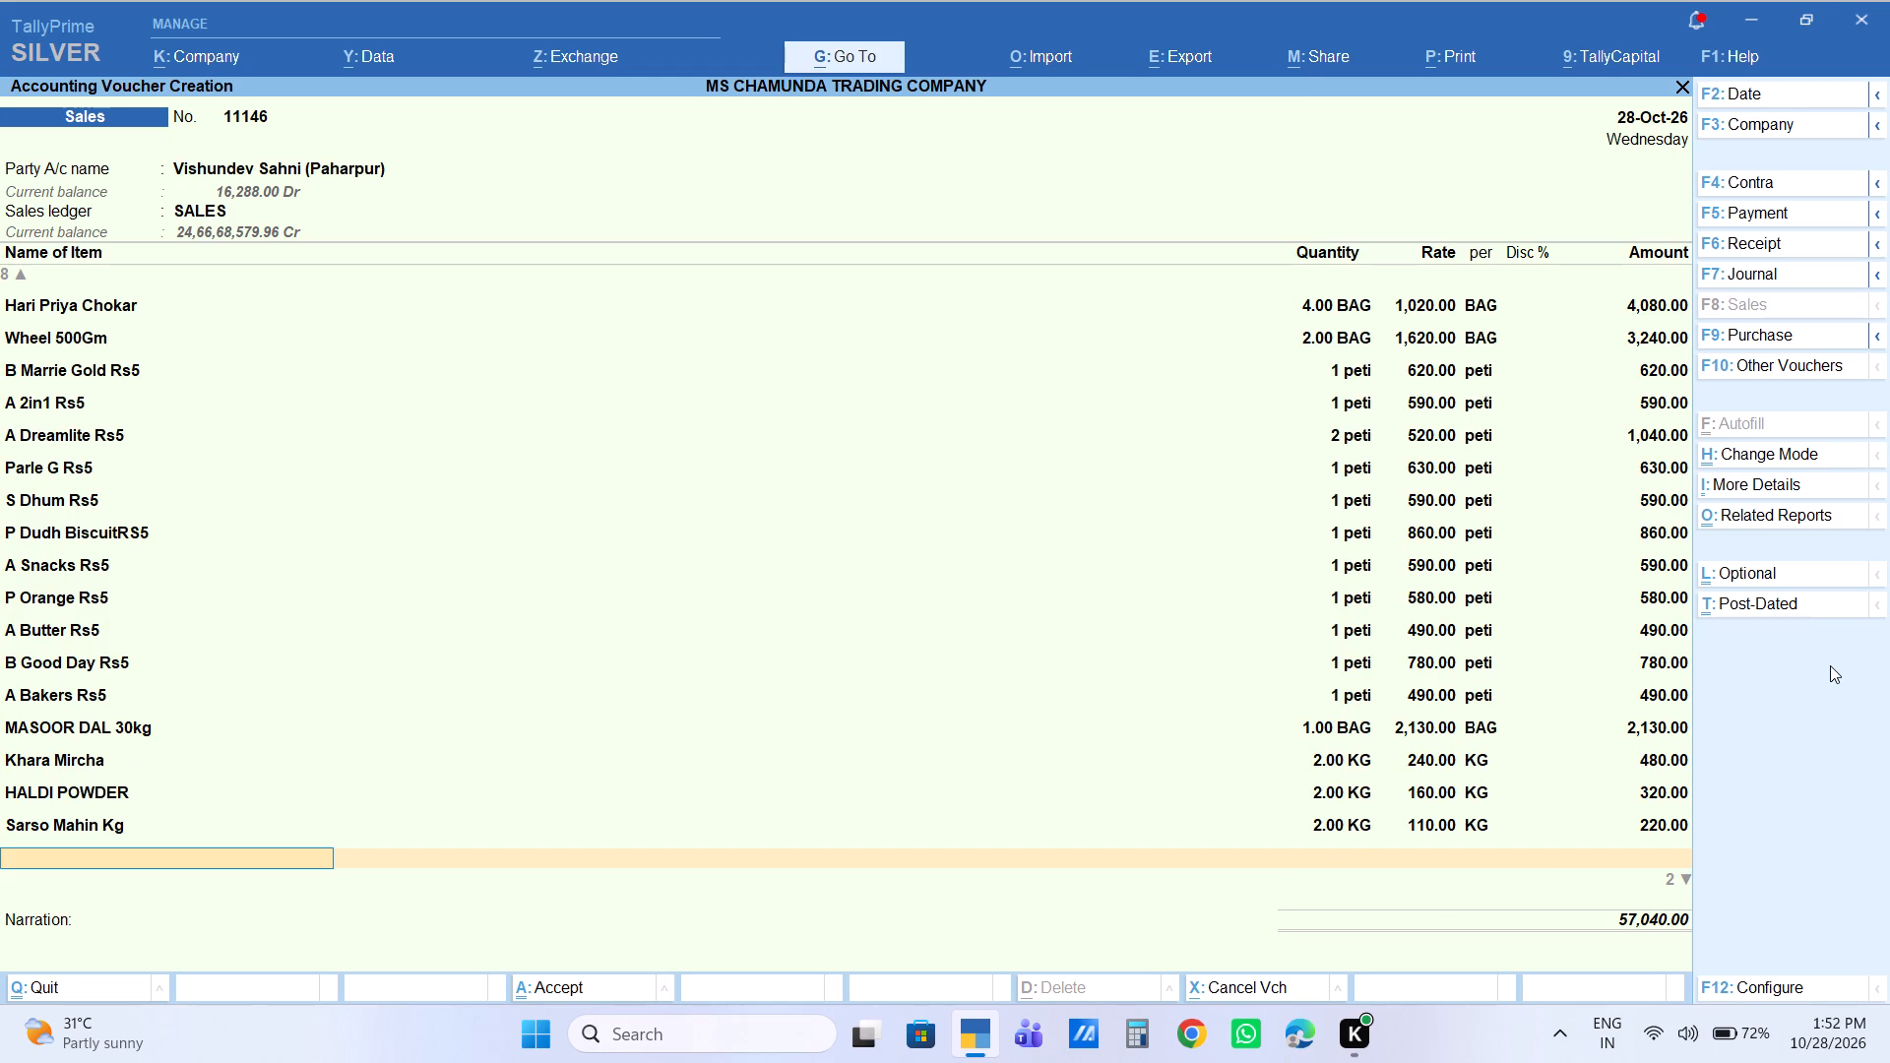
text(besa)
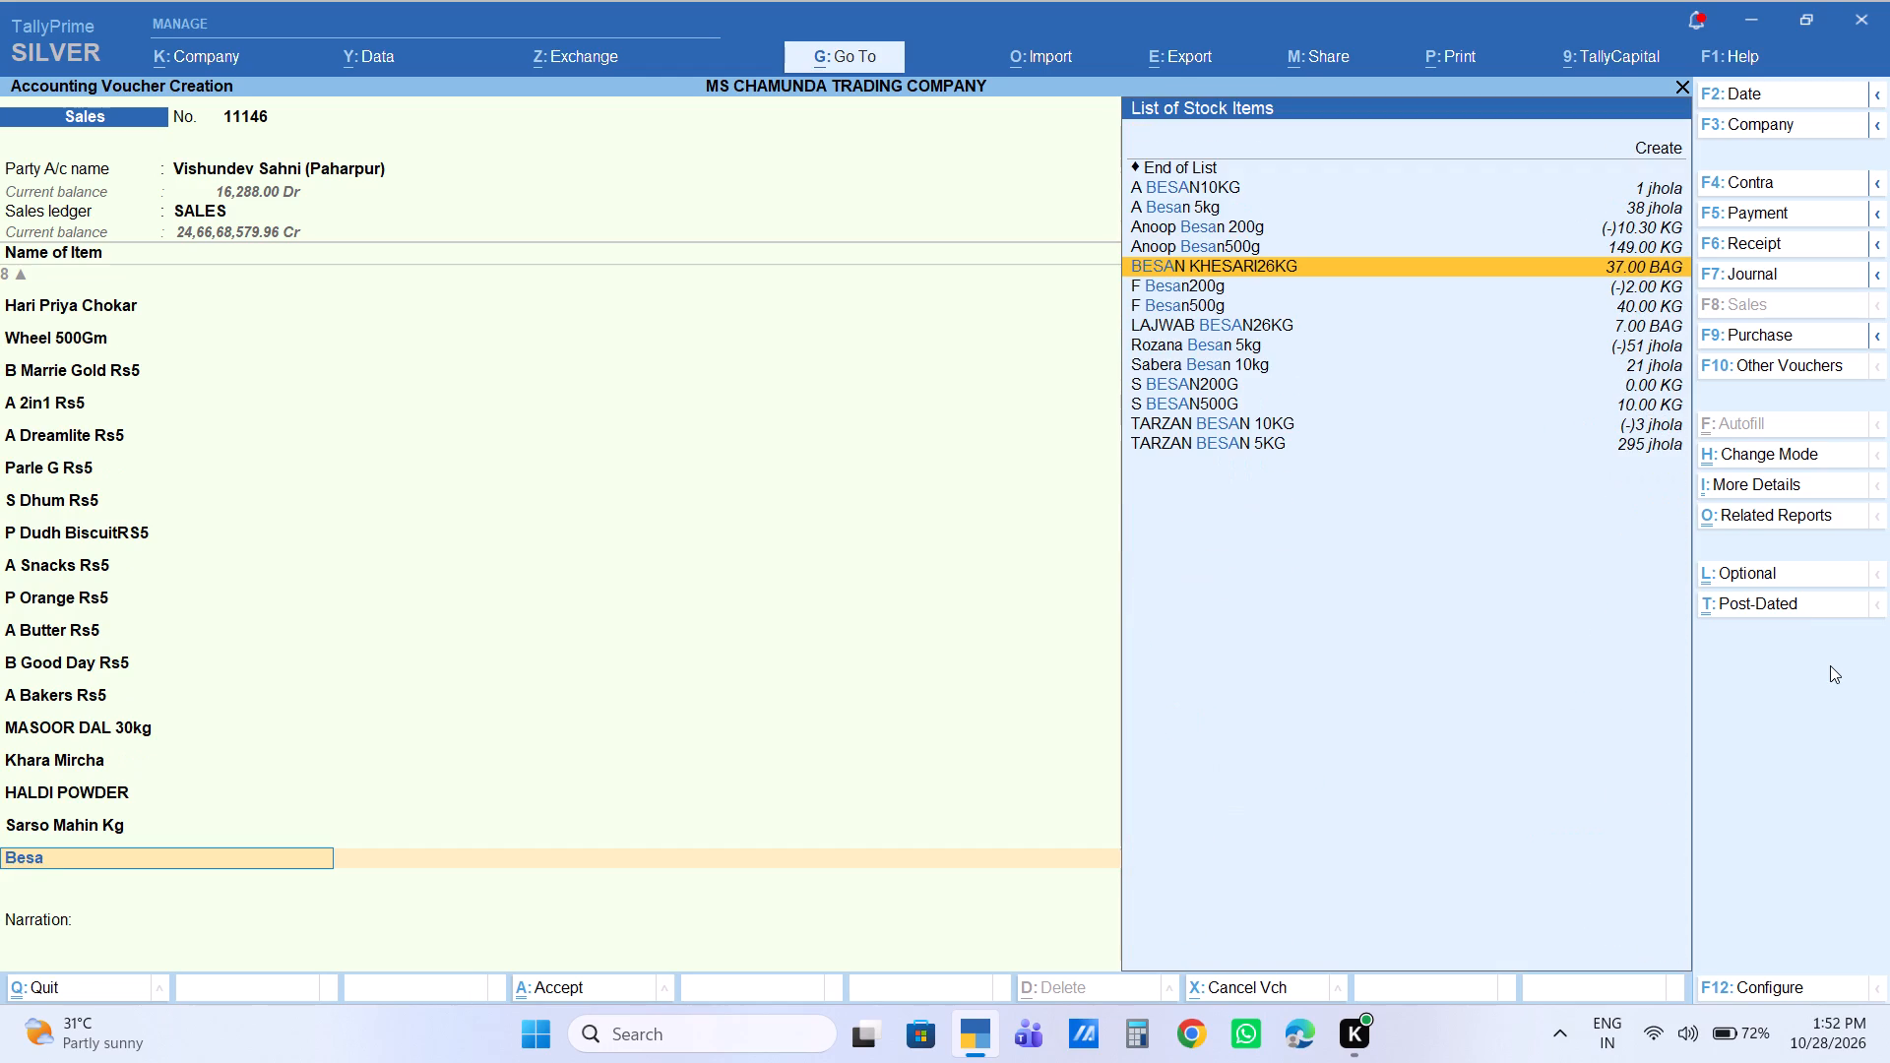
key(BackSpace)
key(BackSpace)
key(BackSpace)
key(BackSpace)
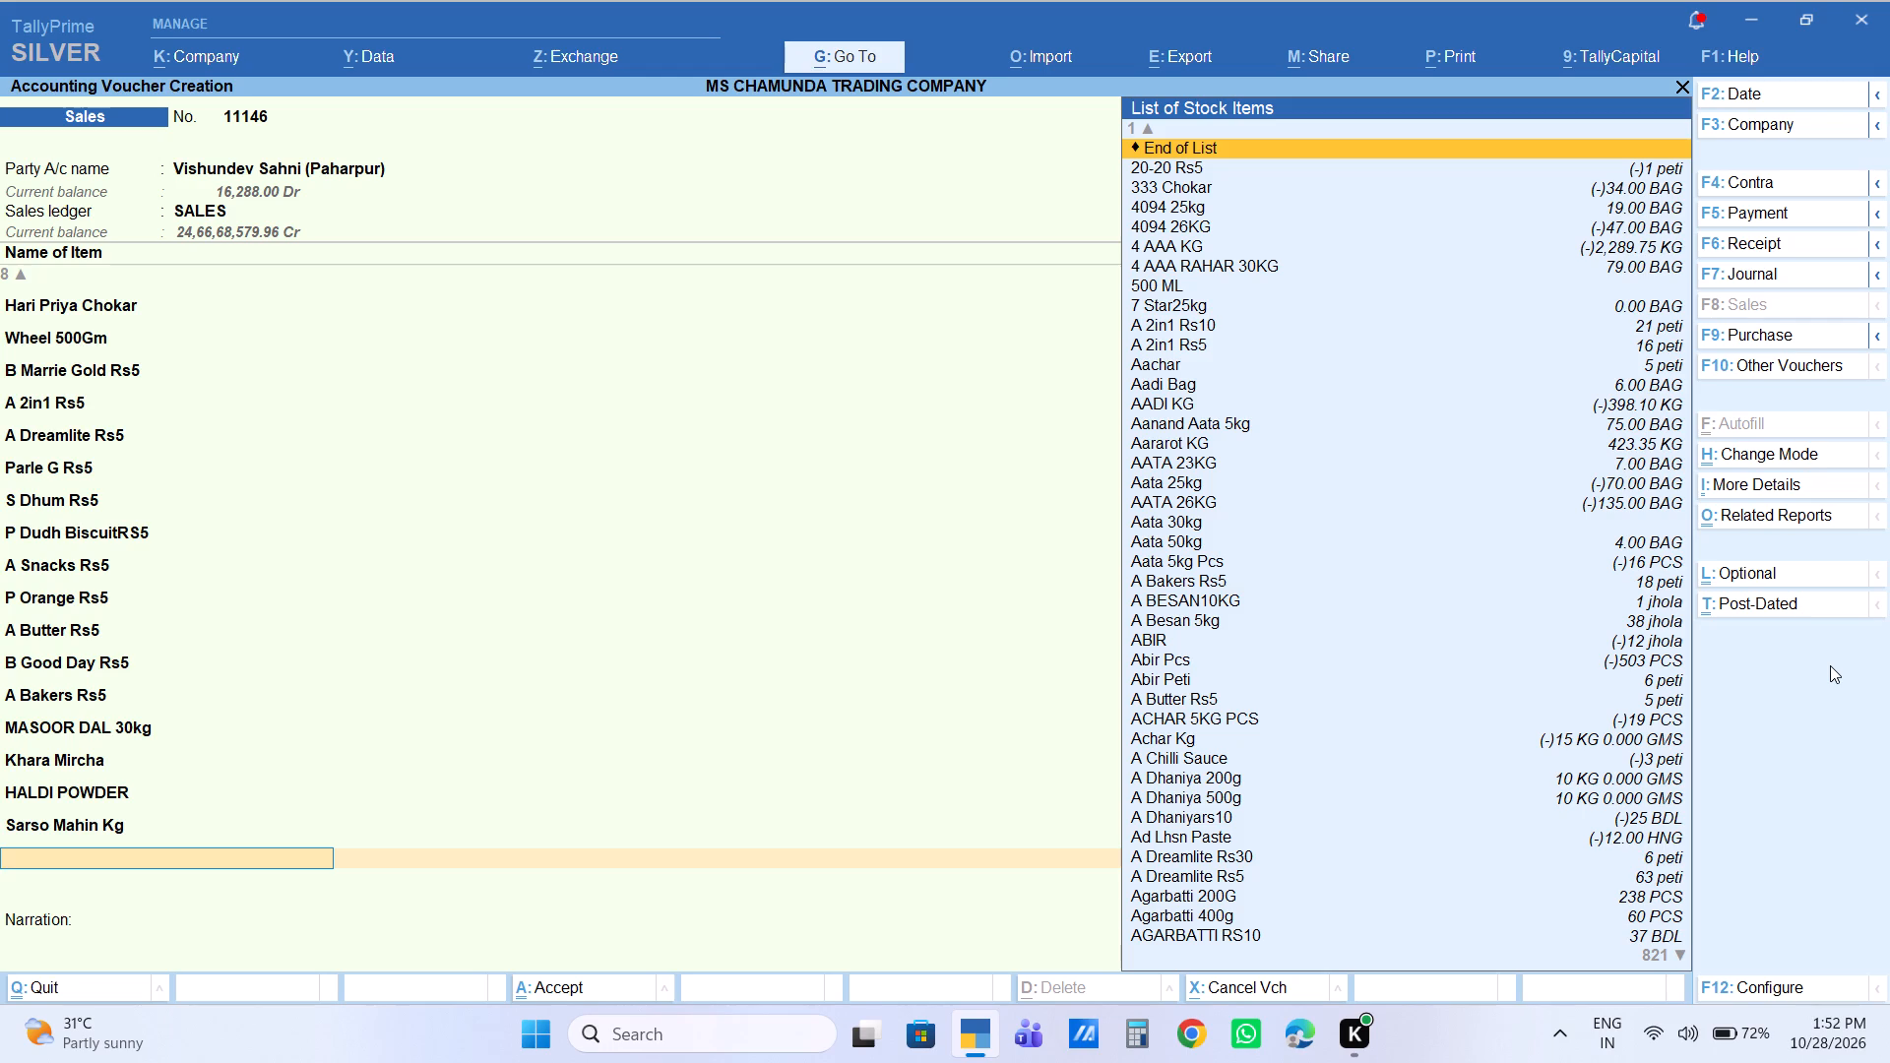
Add 1 jhola of TARZAN BESAN 5KG to the voucher at the default rate of 350.
text(tarza)
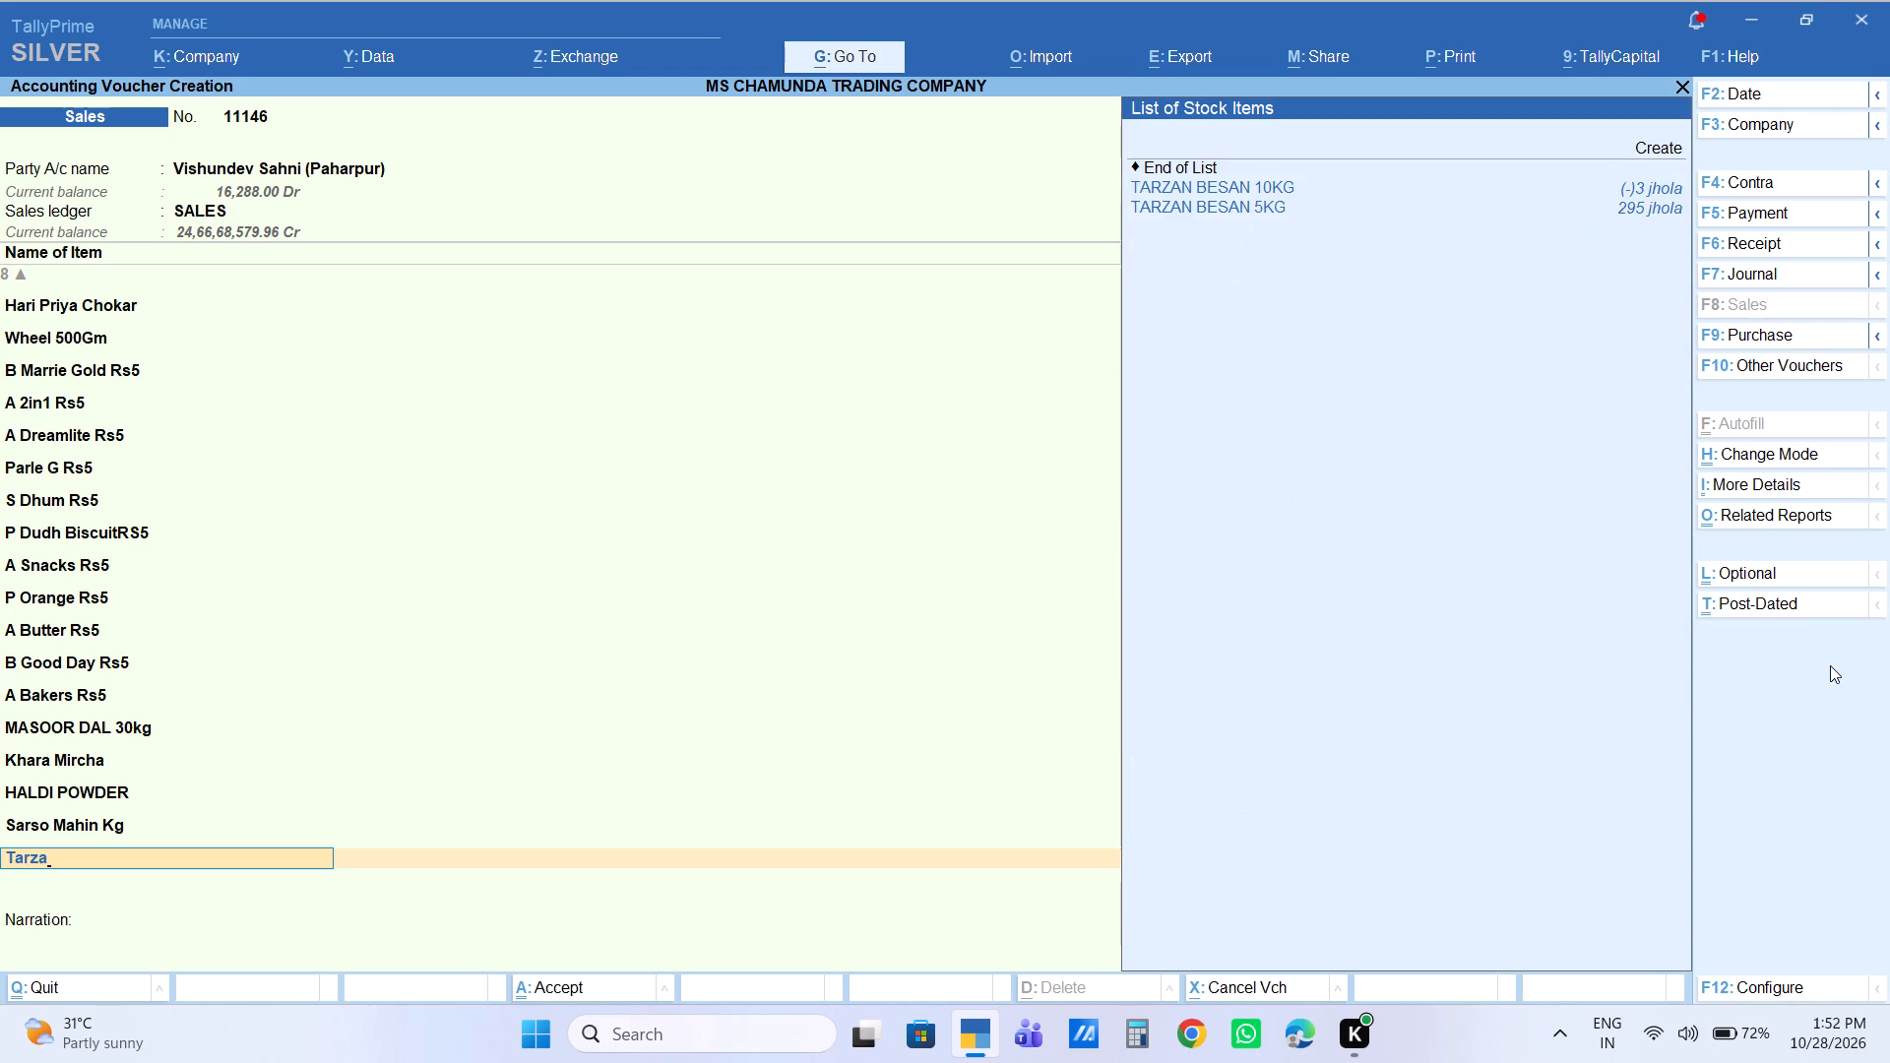
key(Down)
key(Down)
key(Return)
key(1)
key(Return)
key(Return)
key(Return)
key(Return)
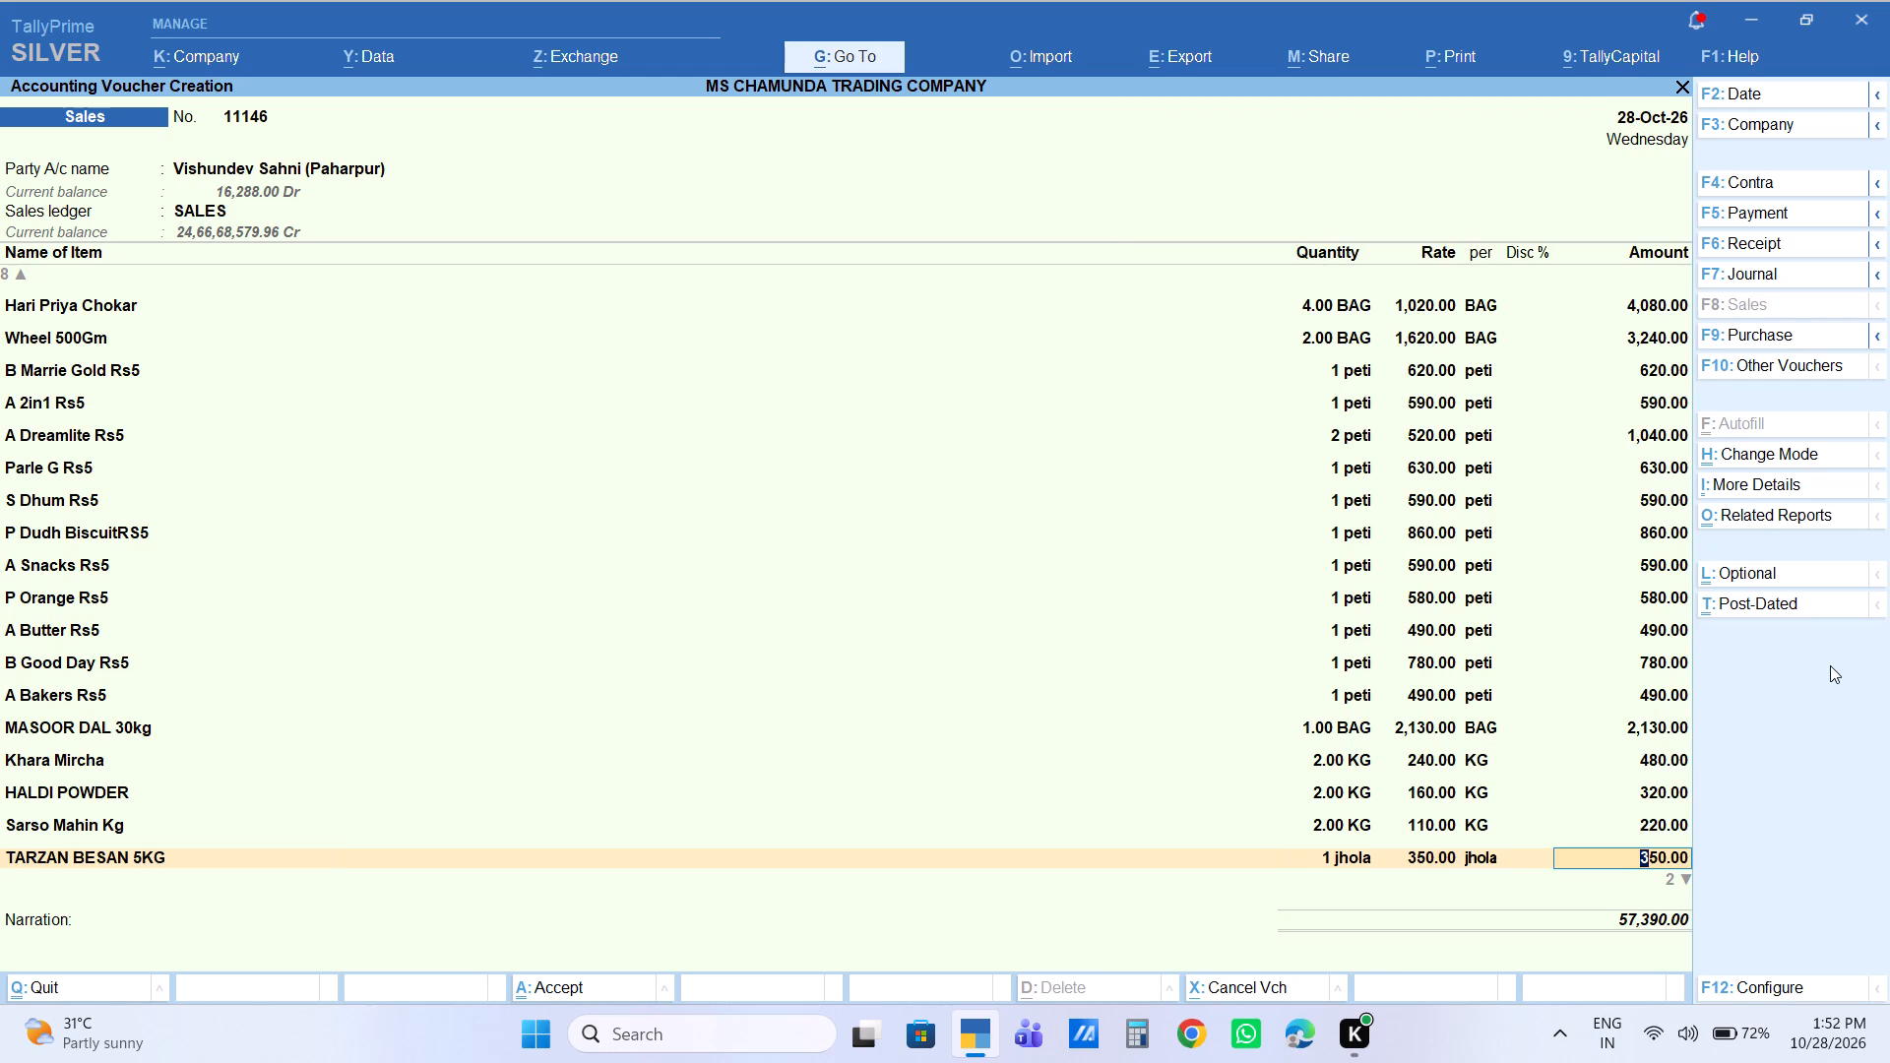
key(Return)
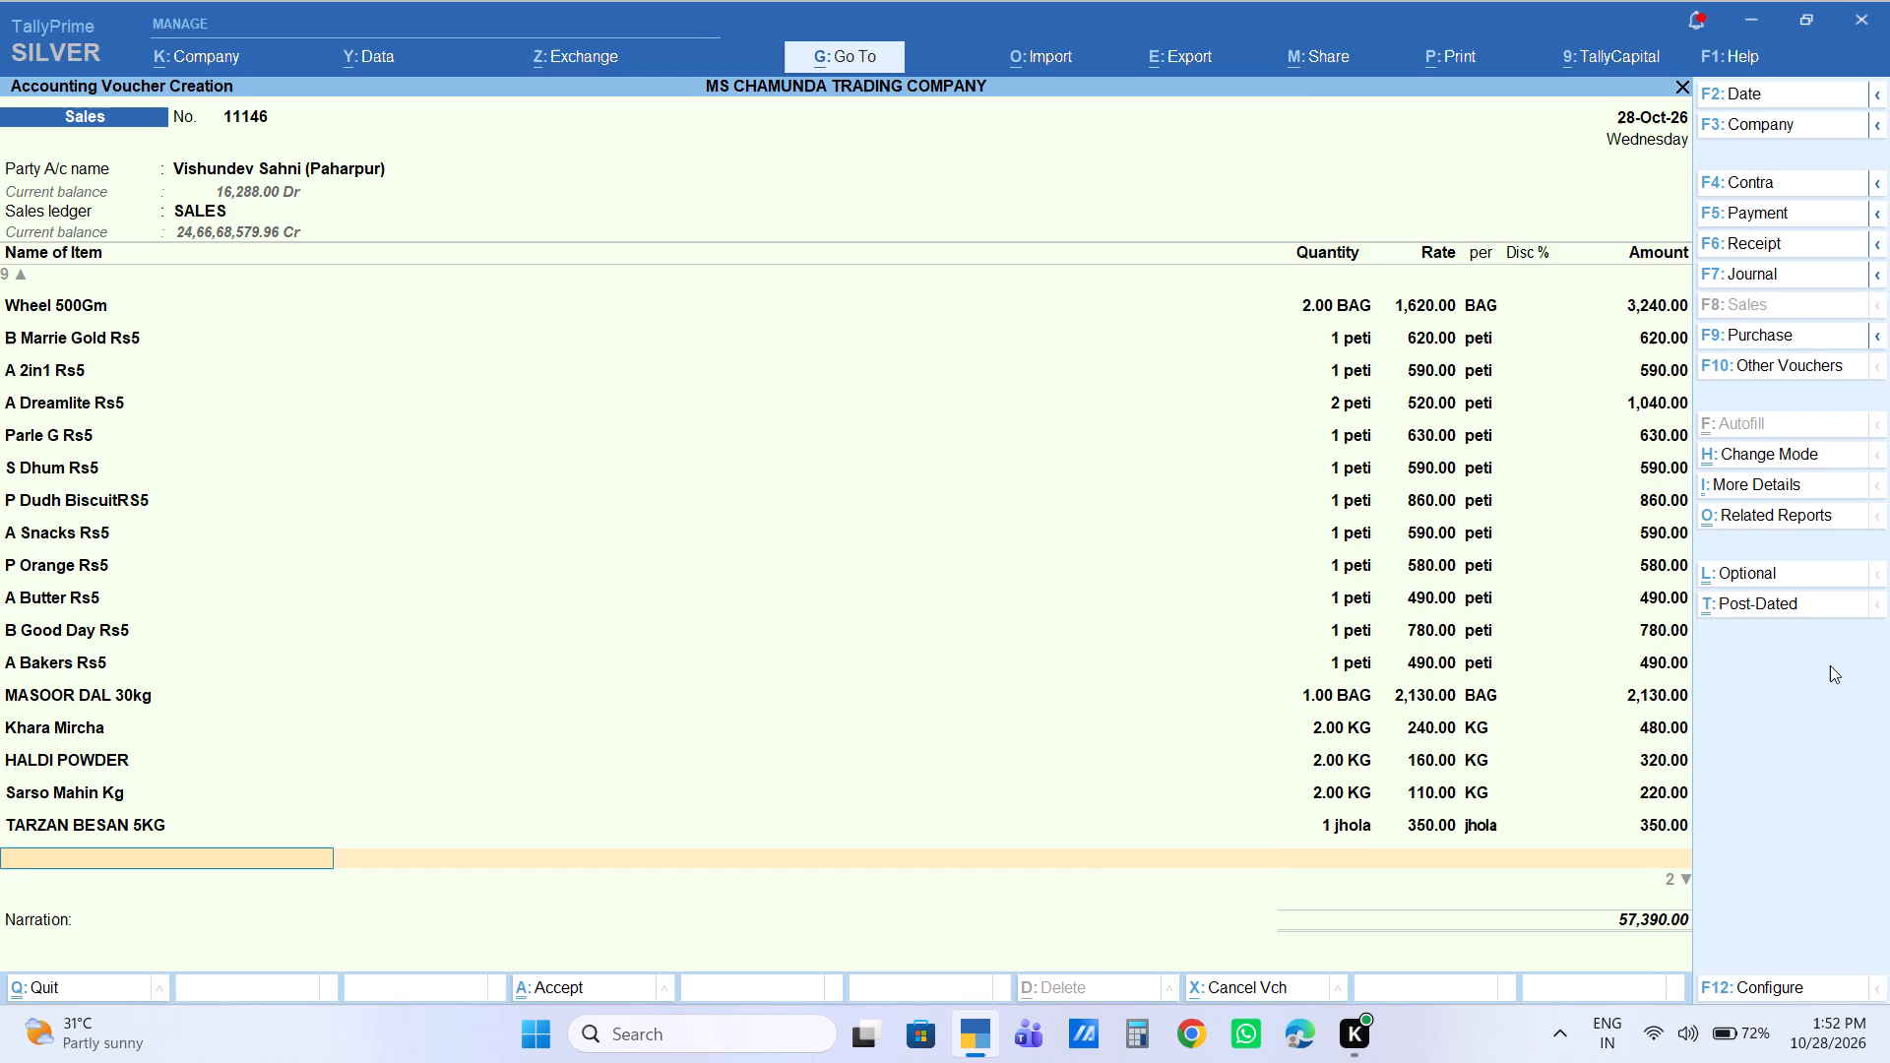
Add 1 bag of Soyabin 5kg to the voucher, overriding its amount with 380.
text(soya)
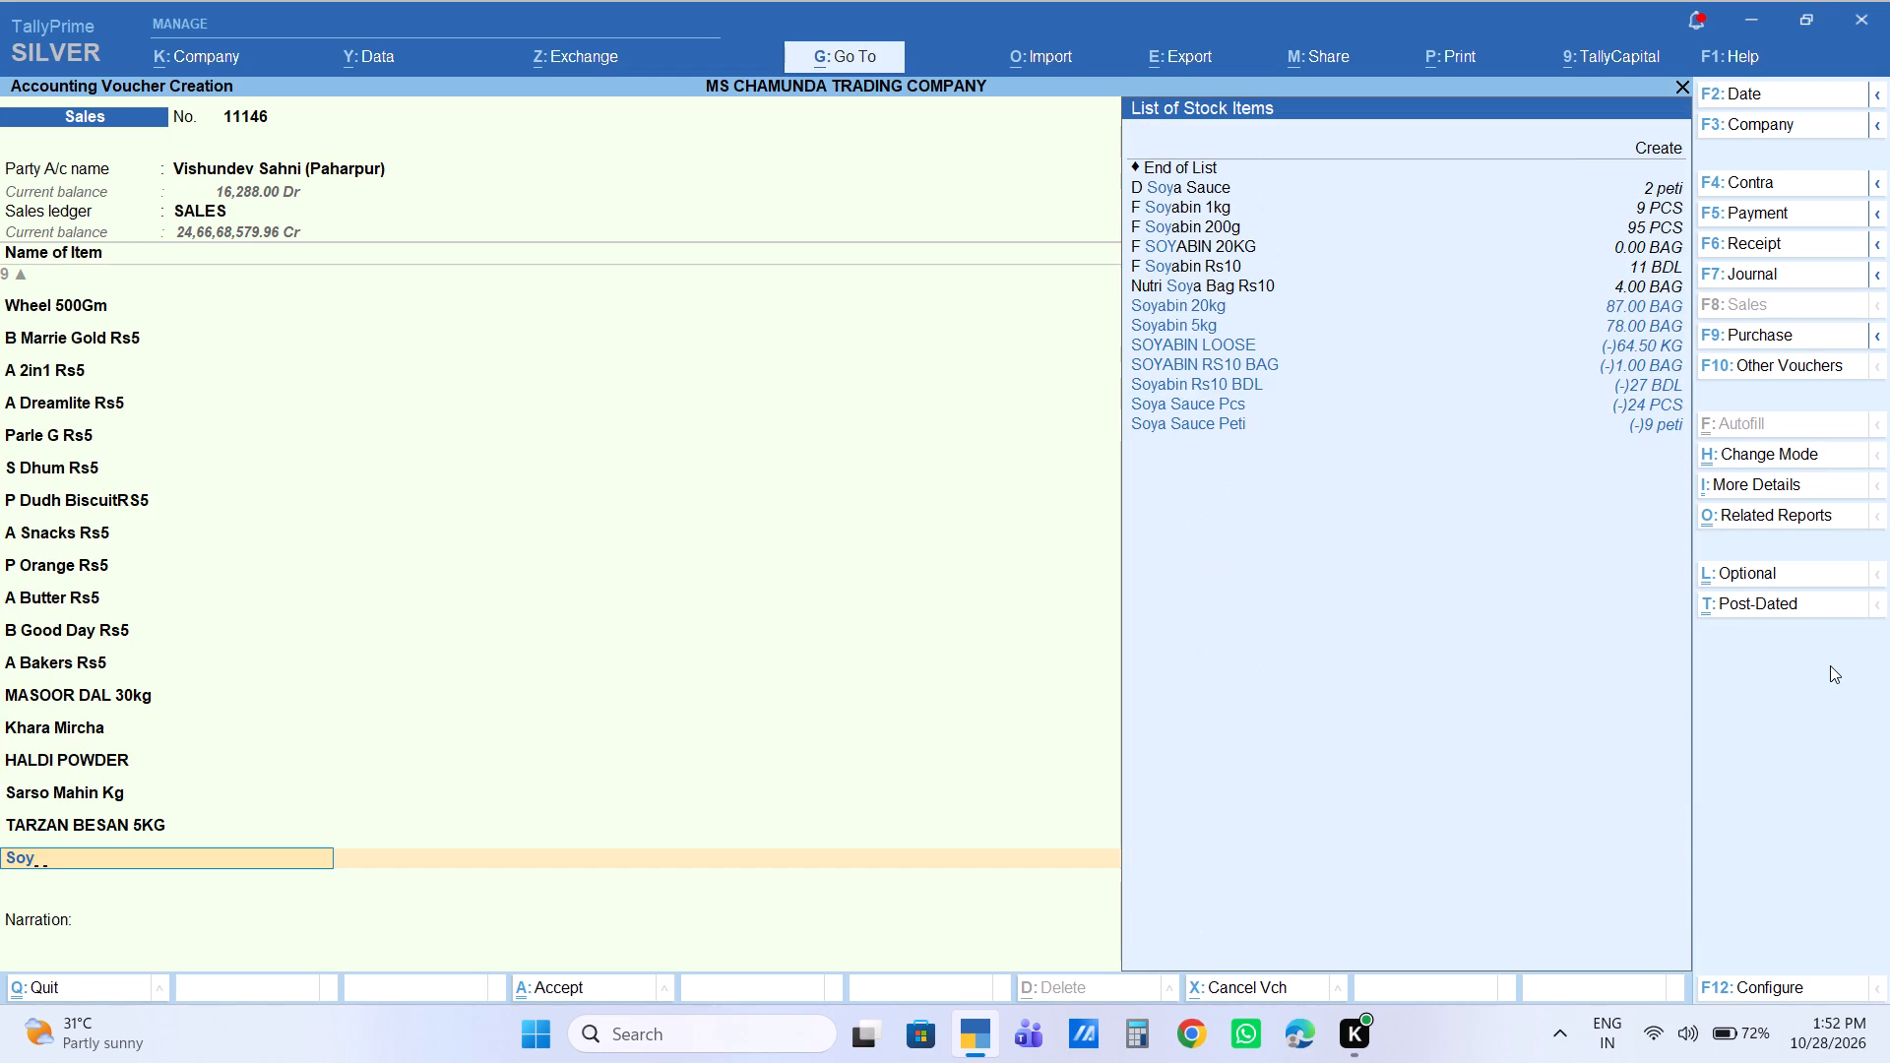
key(Down)
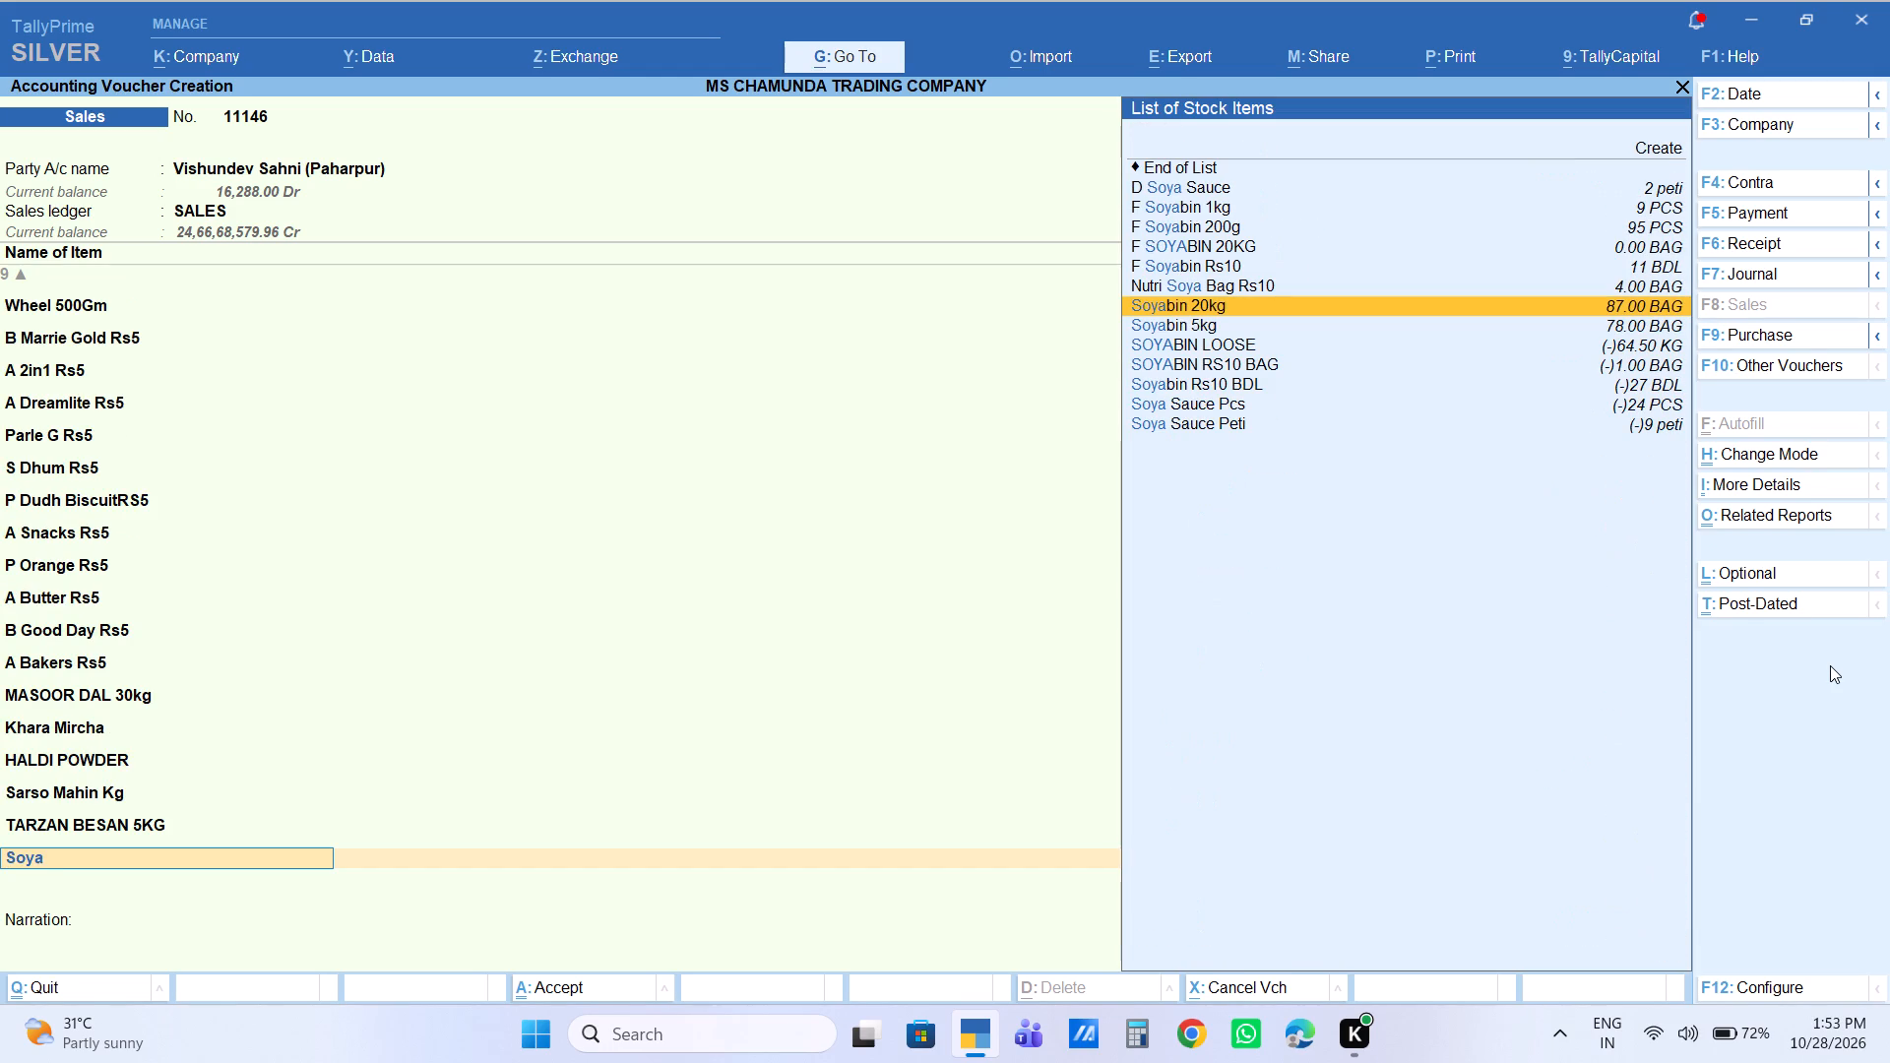
key(Down)
key(Return)
key(1)
key(Return)
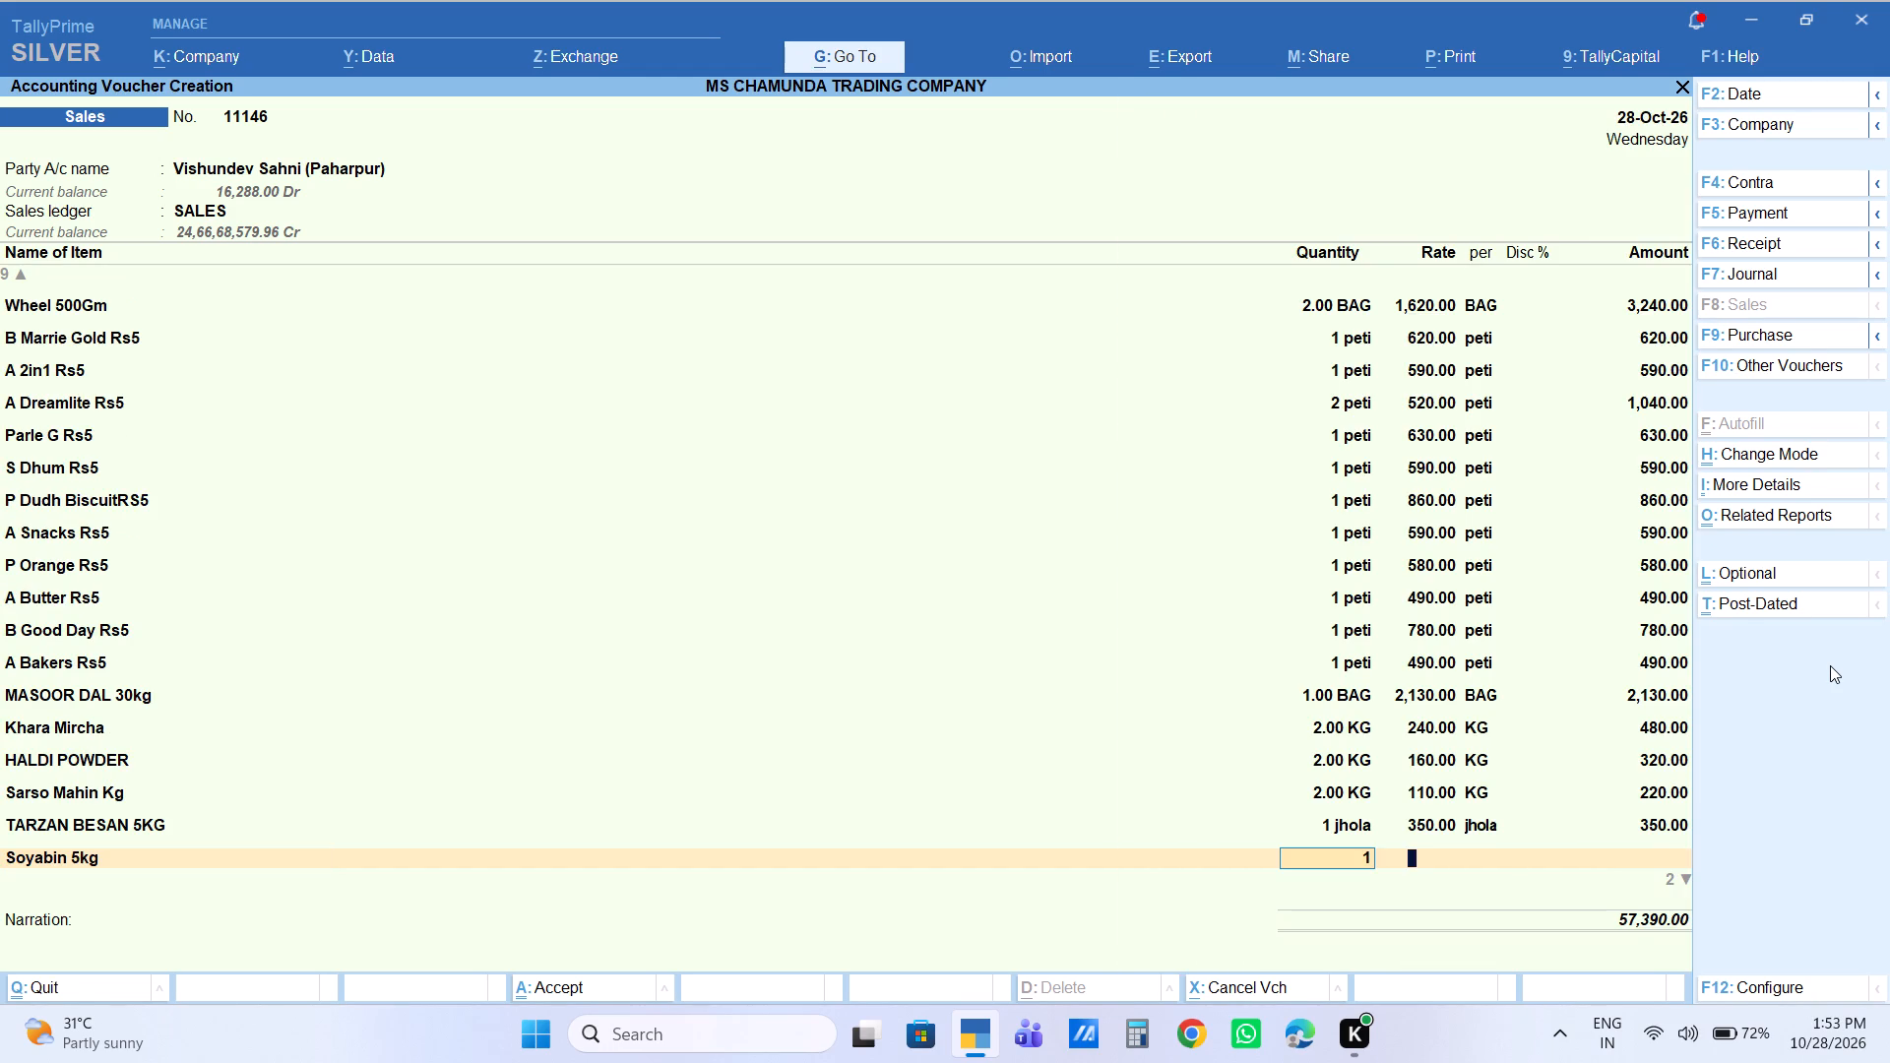
key(Return)
key(Return)
key(Return)
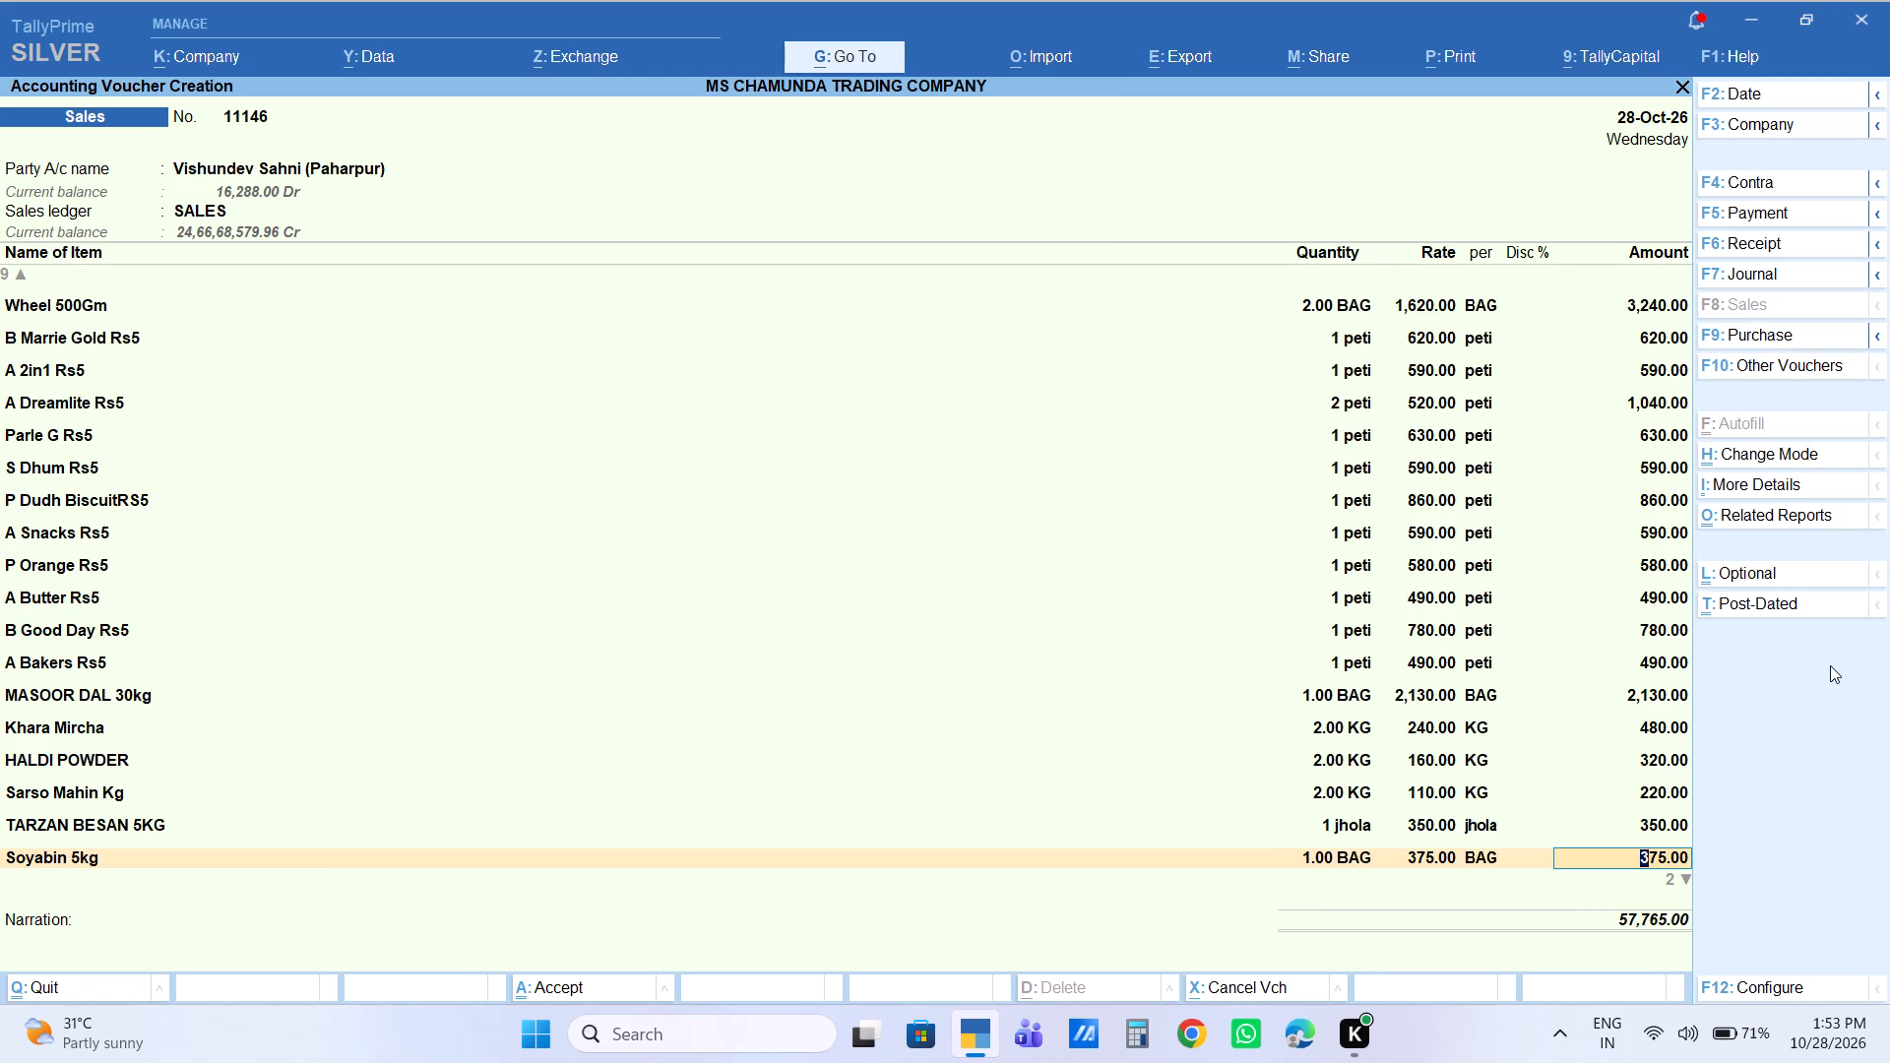
text(380)
key(Return)
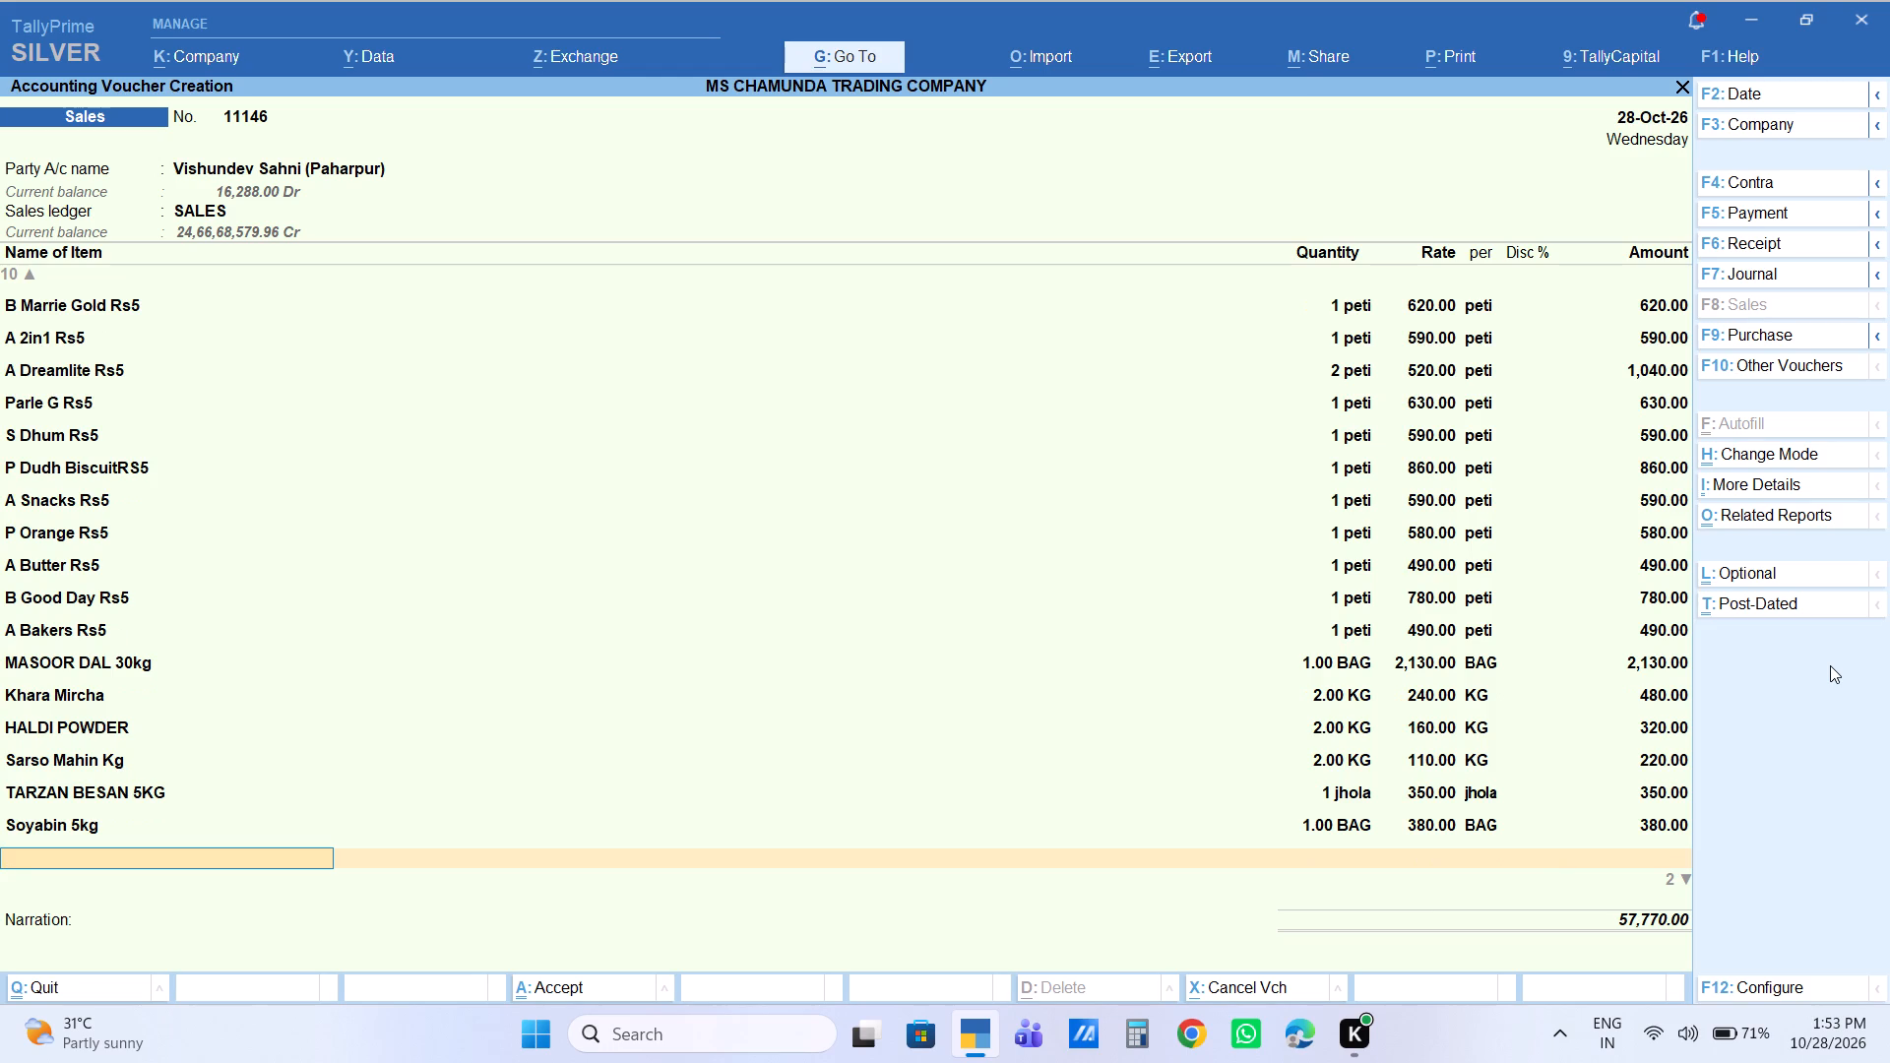
Add 1 BDL of NUTRELLA RS10 to the voucher at the default rate of 380.
text(nutre)
key(Down)
key(Down)
key(Down)
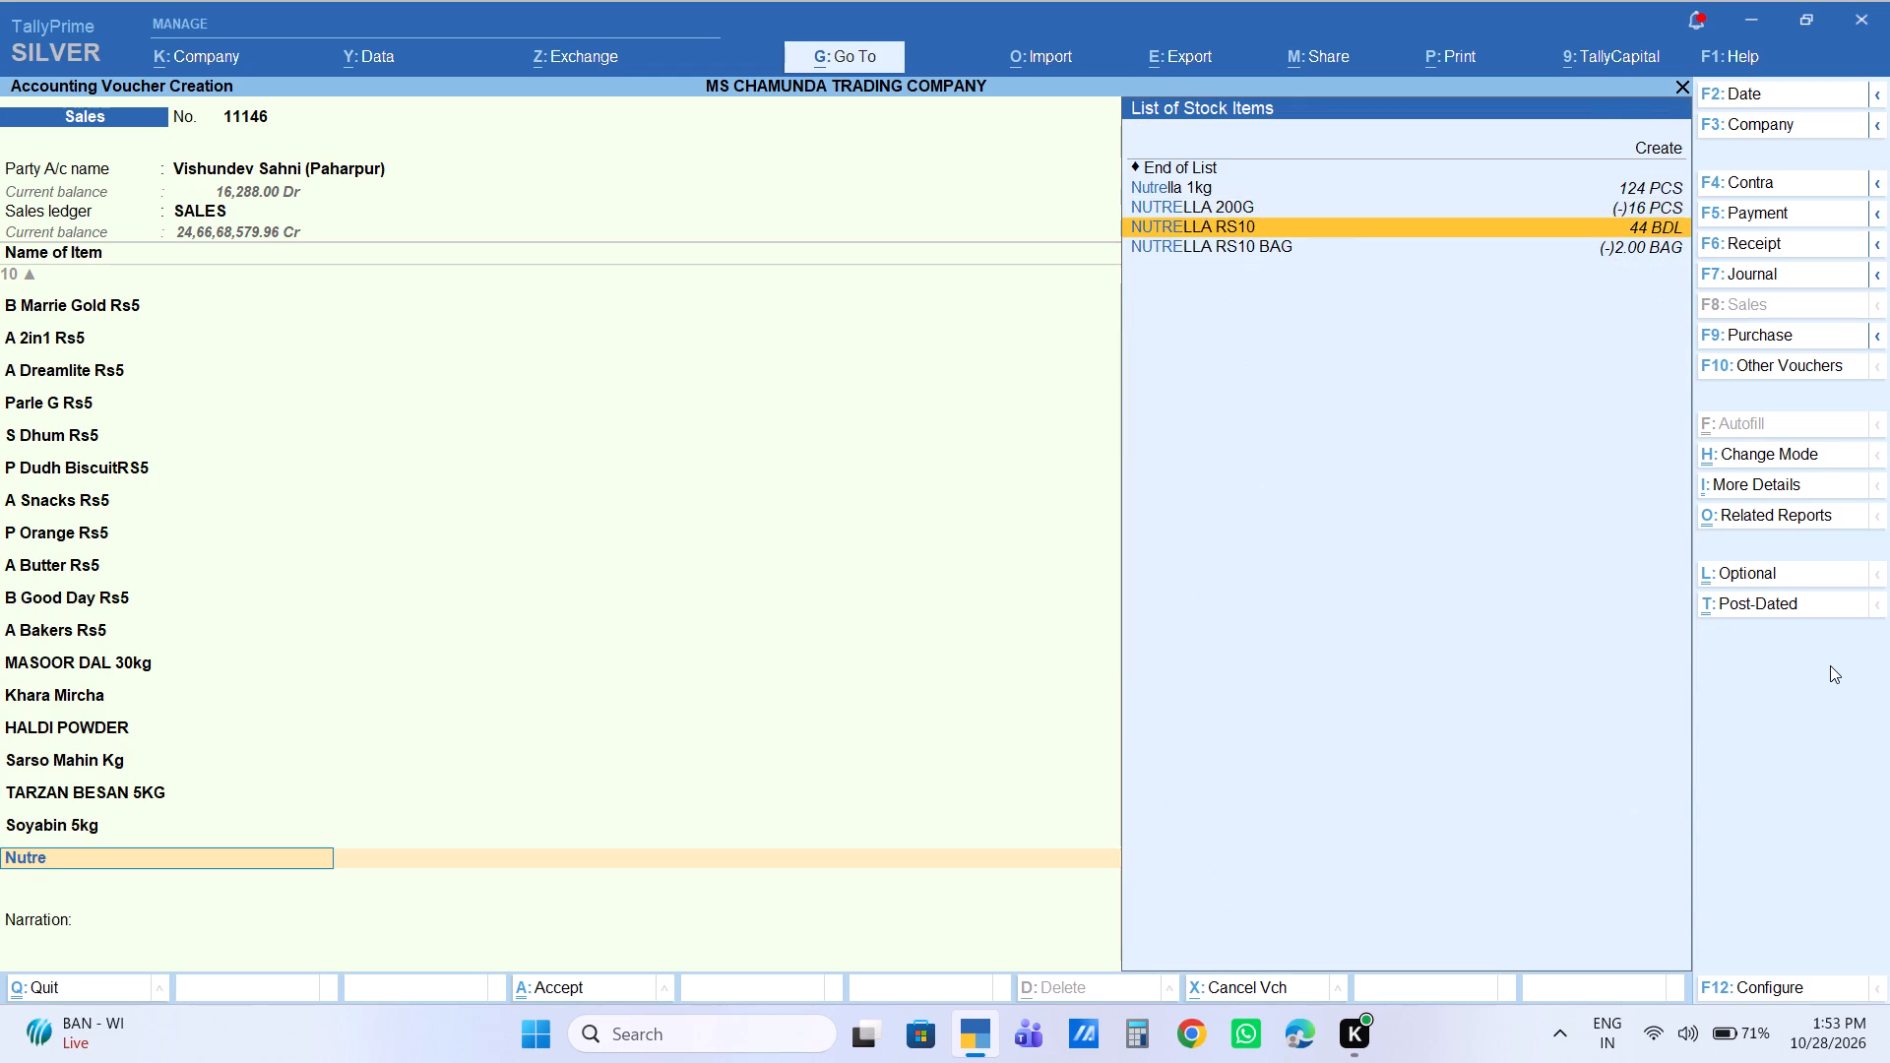
key(Return)
key(1)
key(Return)
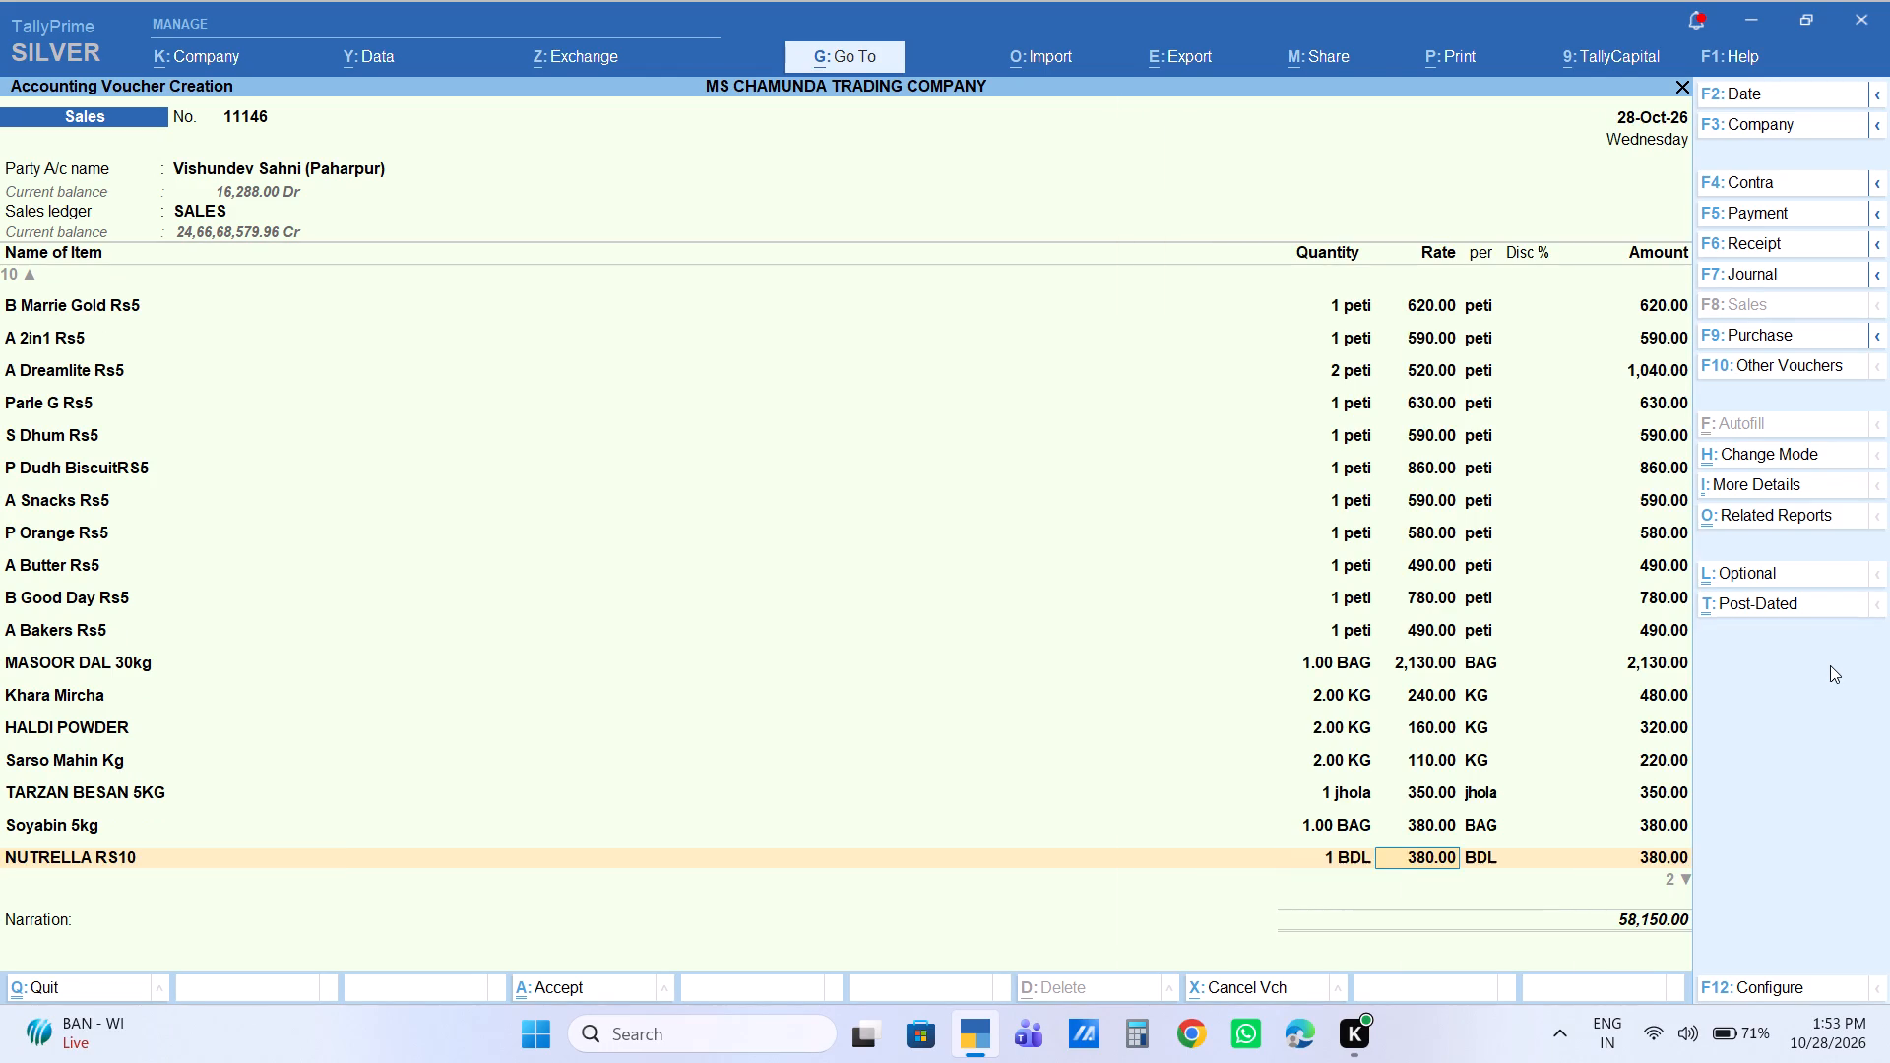
key(Return)
key(Return)
key(Return)
key(Return)
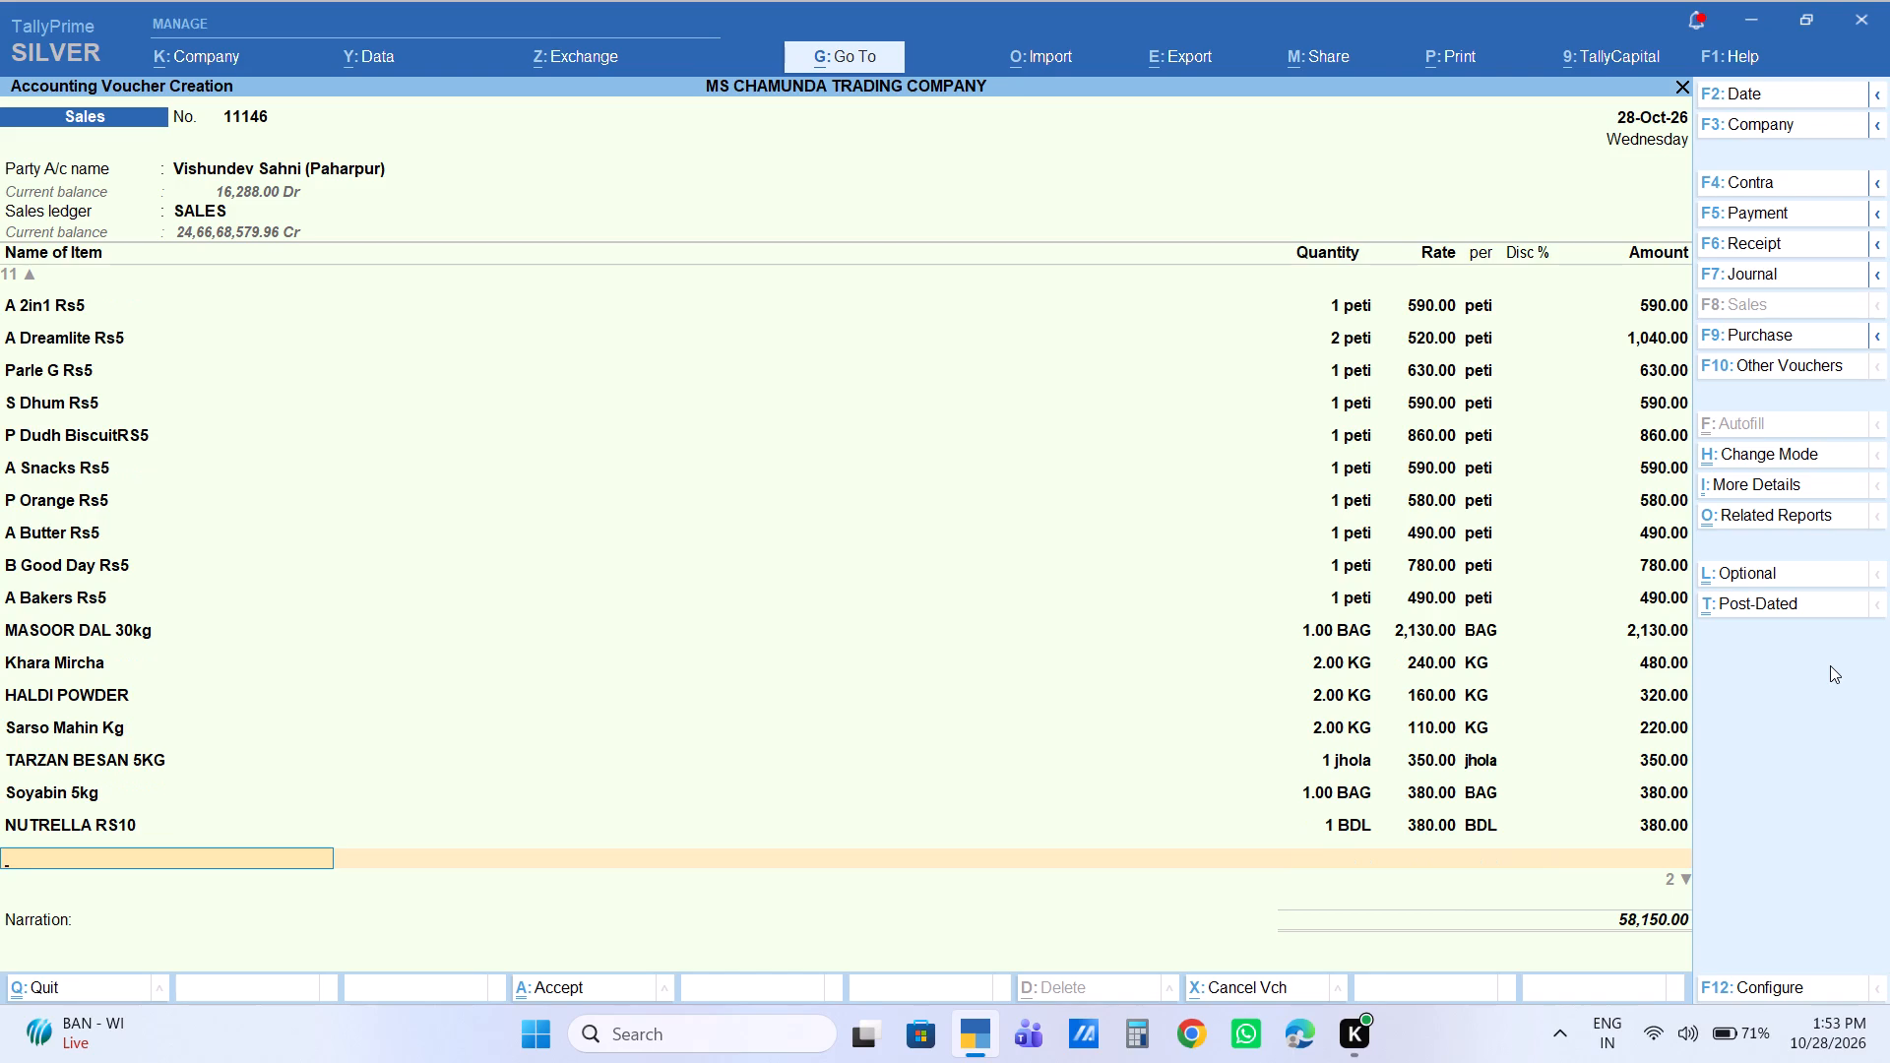
Add 1 bag of Ghanti Sevai Bag to the voucher, overriding its amount with 400.
text(gha)
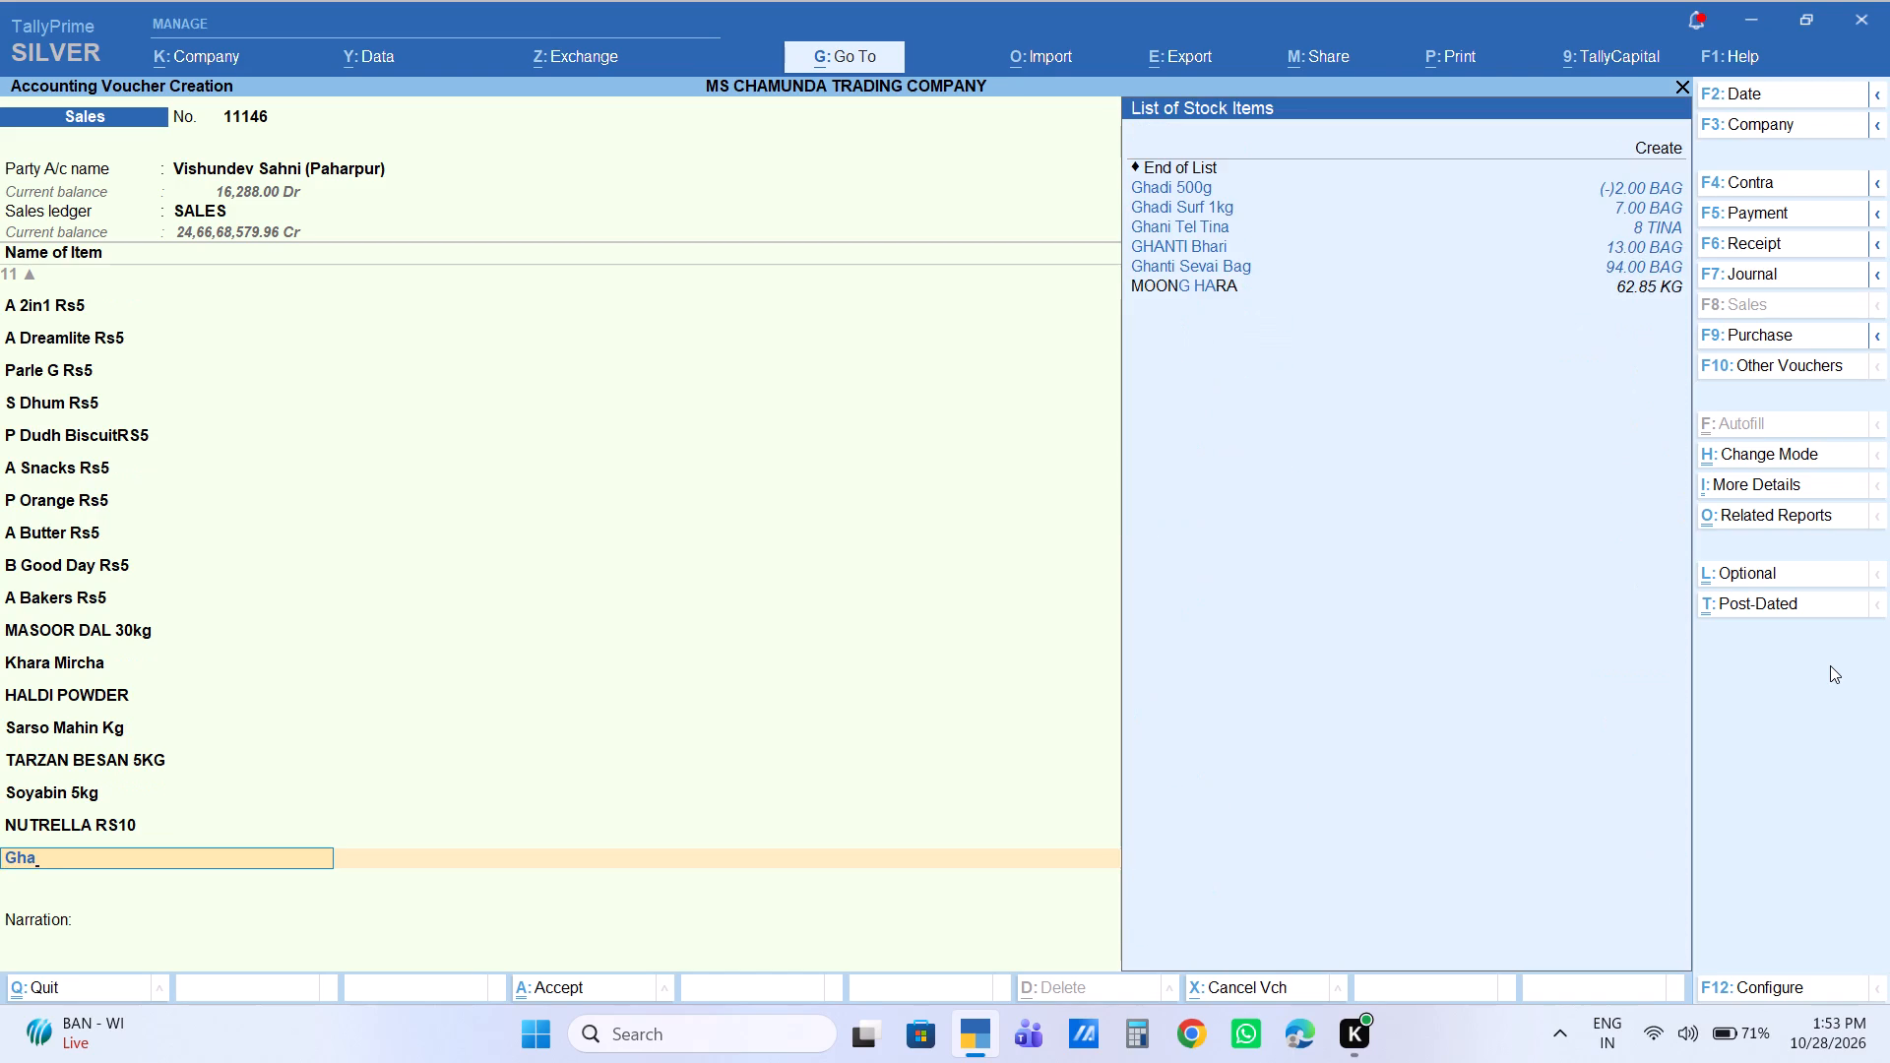
text(nt)
key(Down)
key(Down)
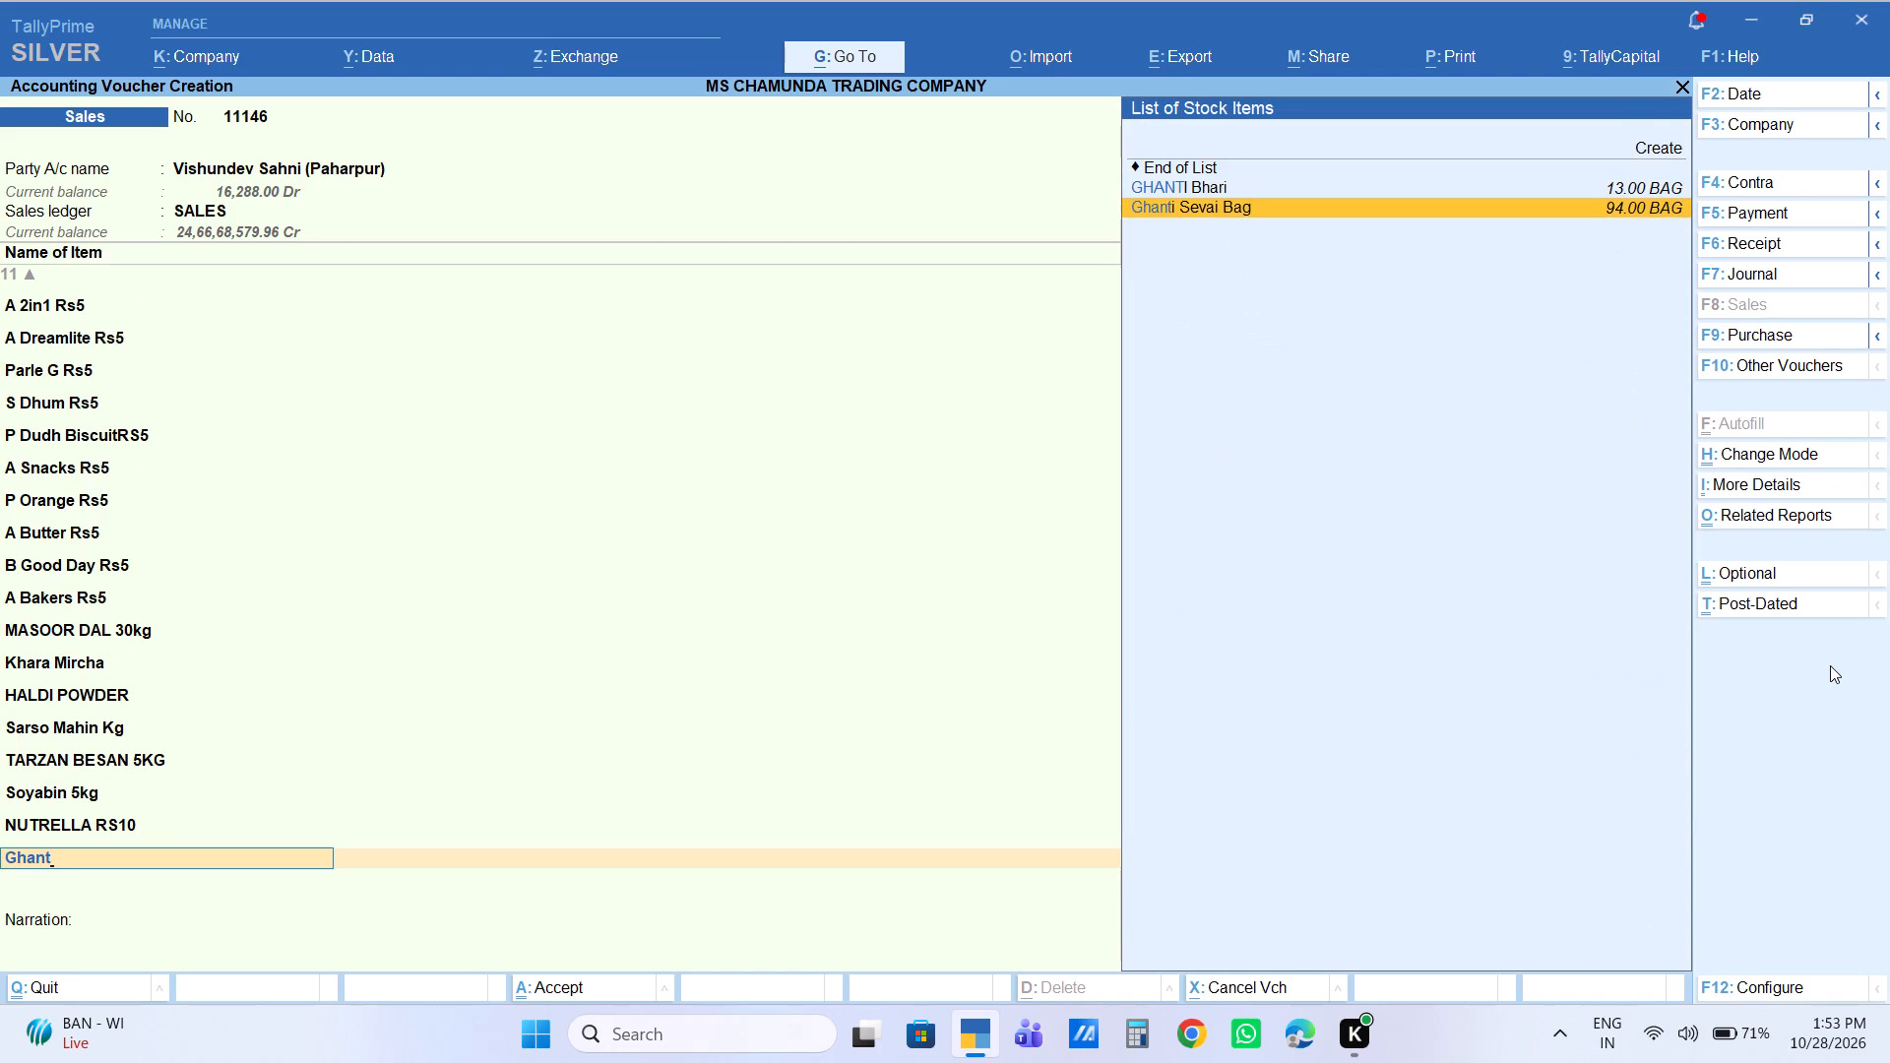
key(Return)
key(1)
key(Return)
key(Return)
key(Return)
key(Return)
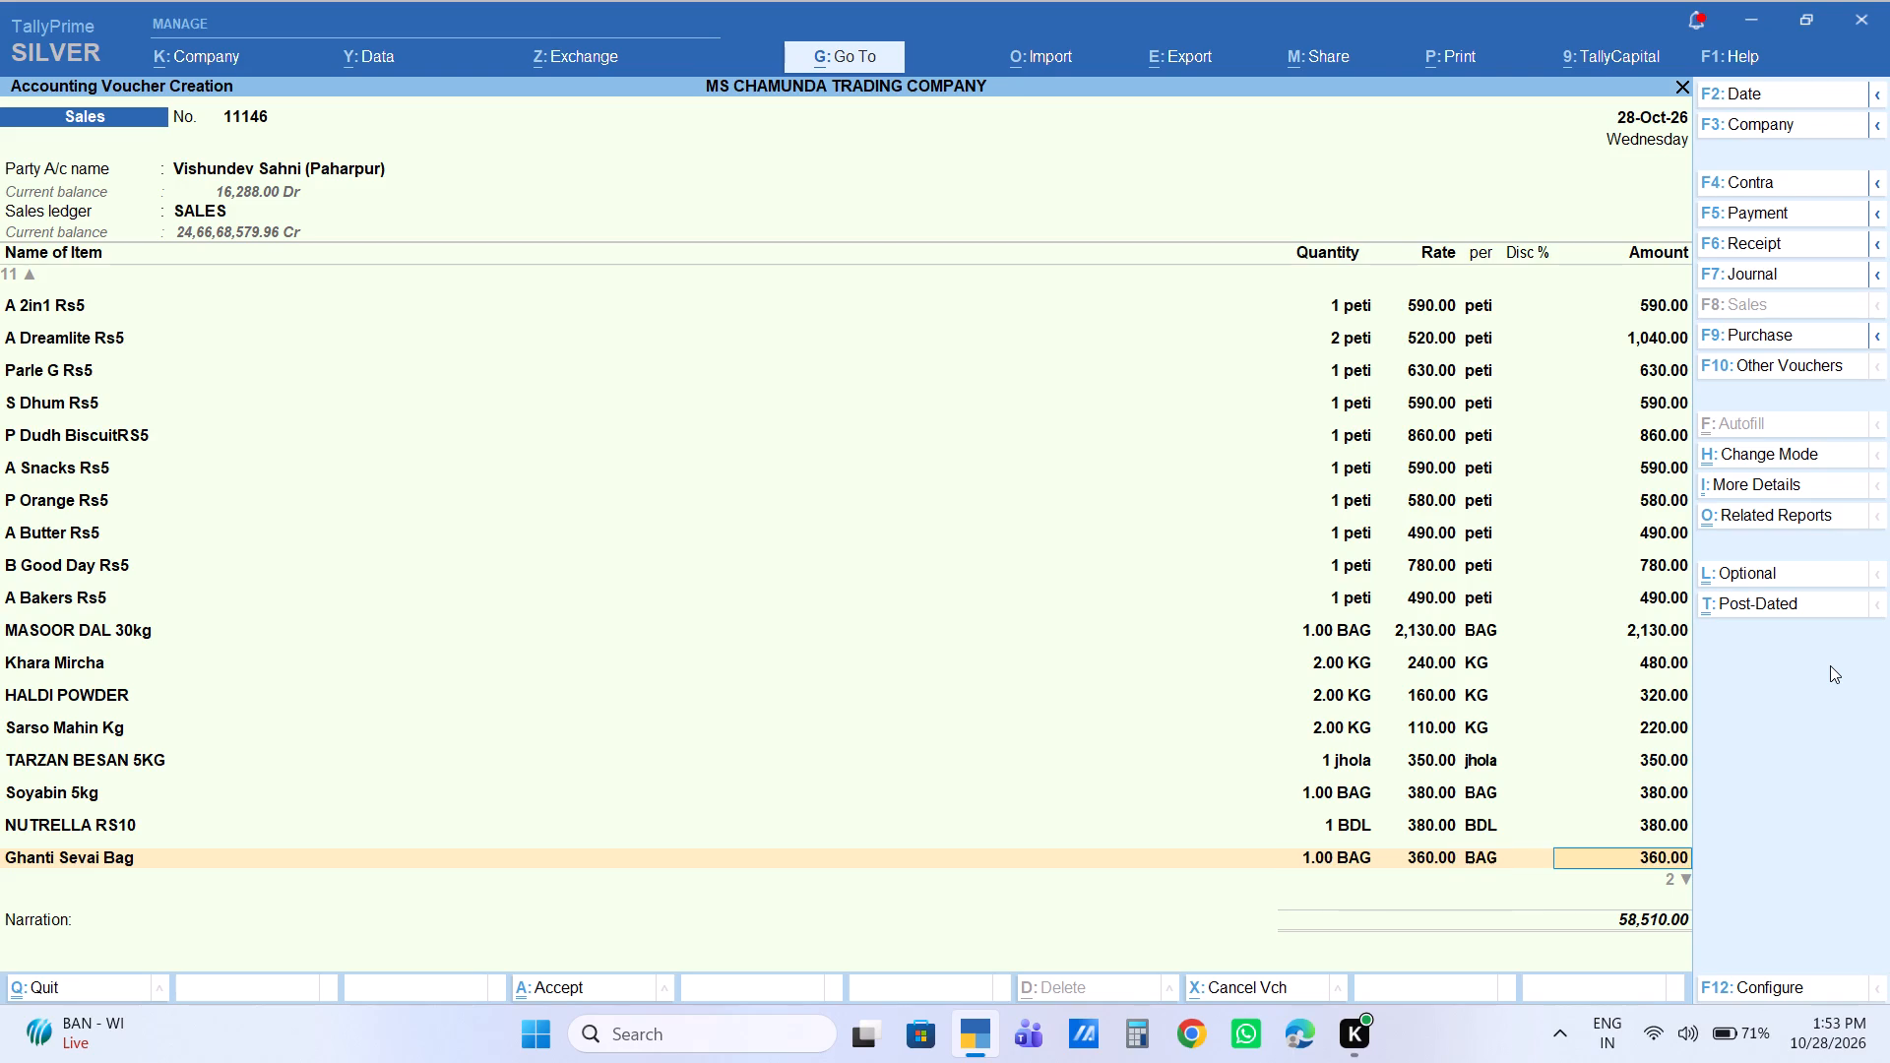
text(400)
key(Return)
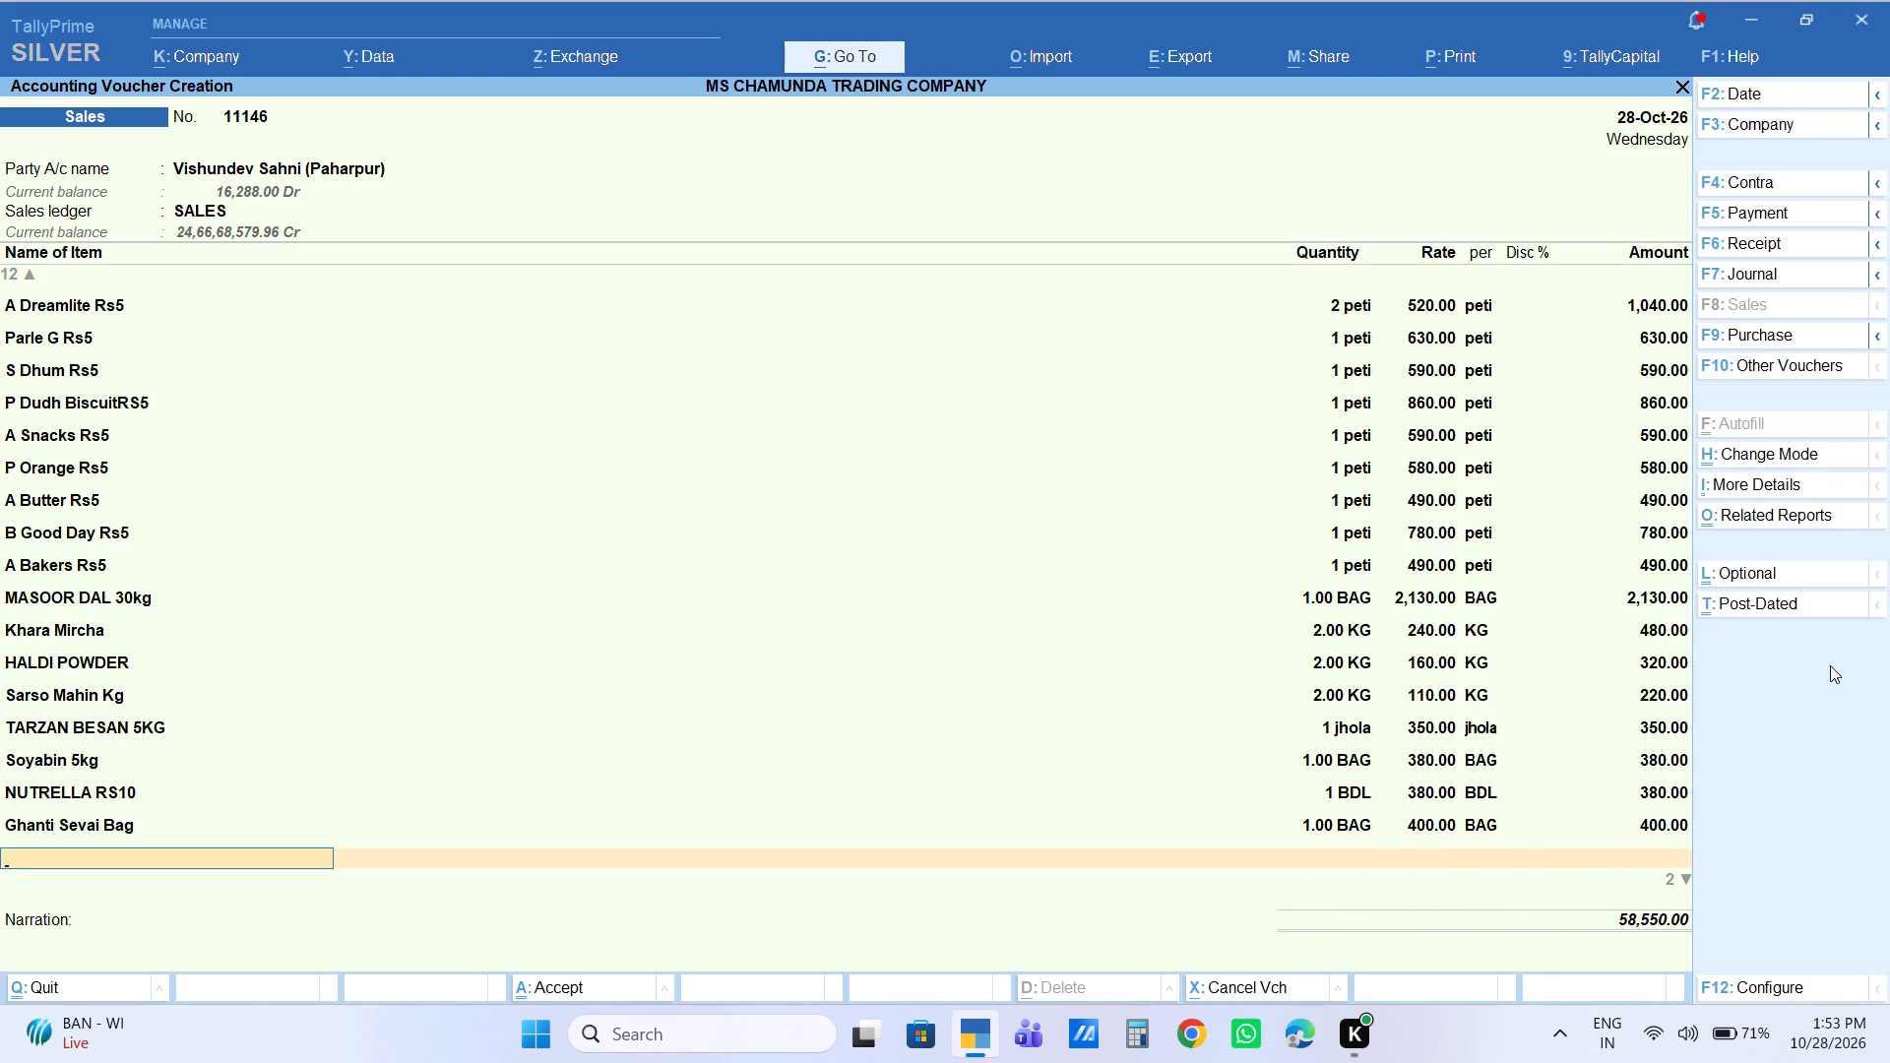
Add 1 peti of Machis Rs 2 to the voucher, overriding its amount with 400.
text(machis)
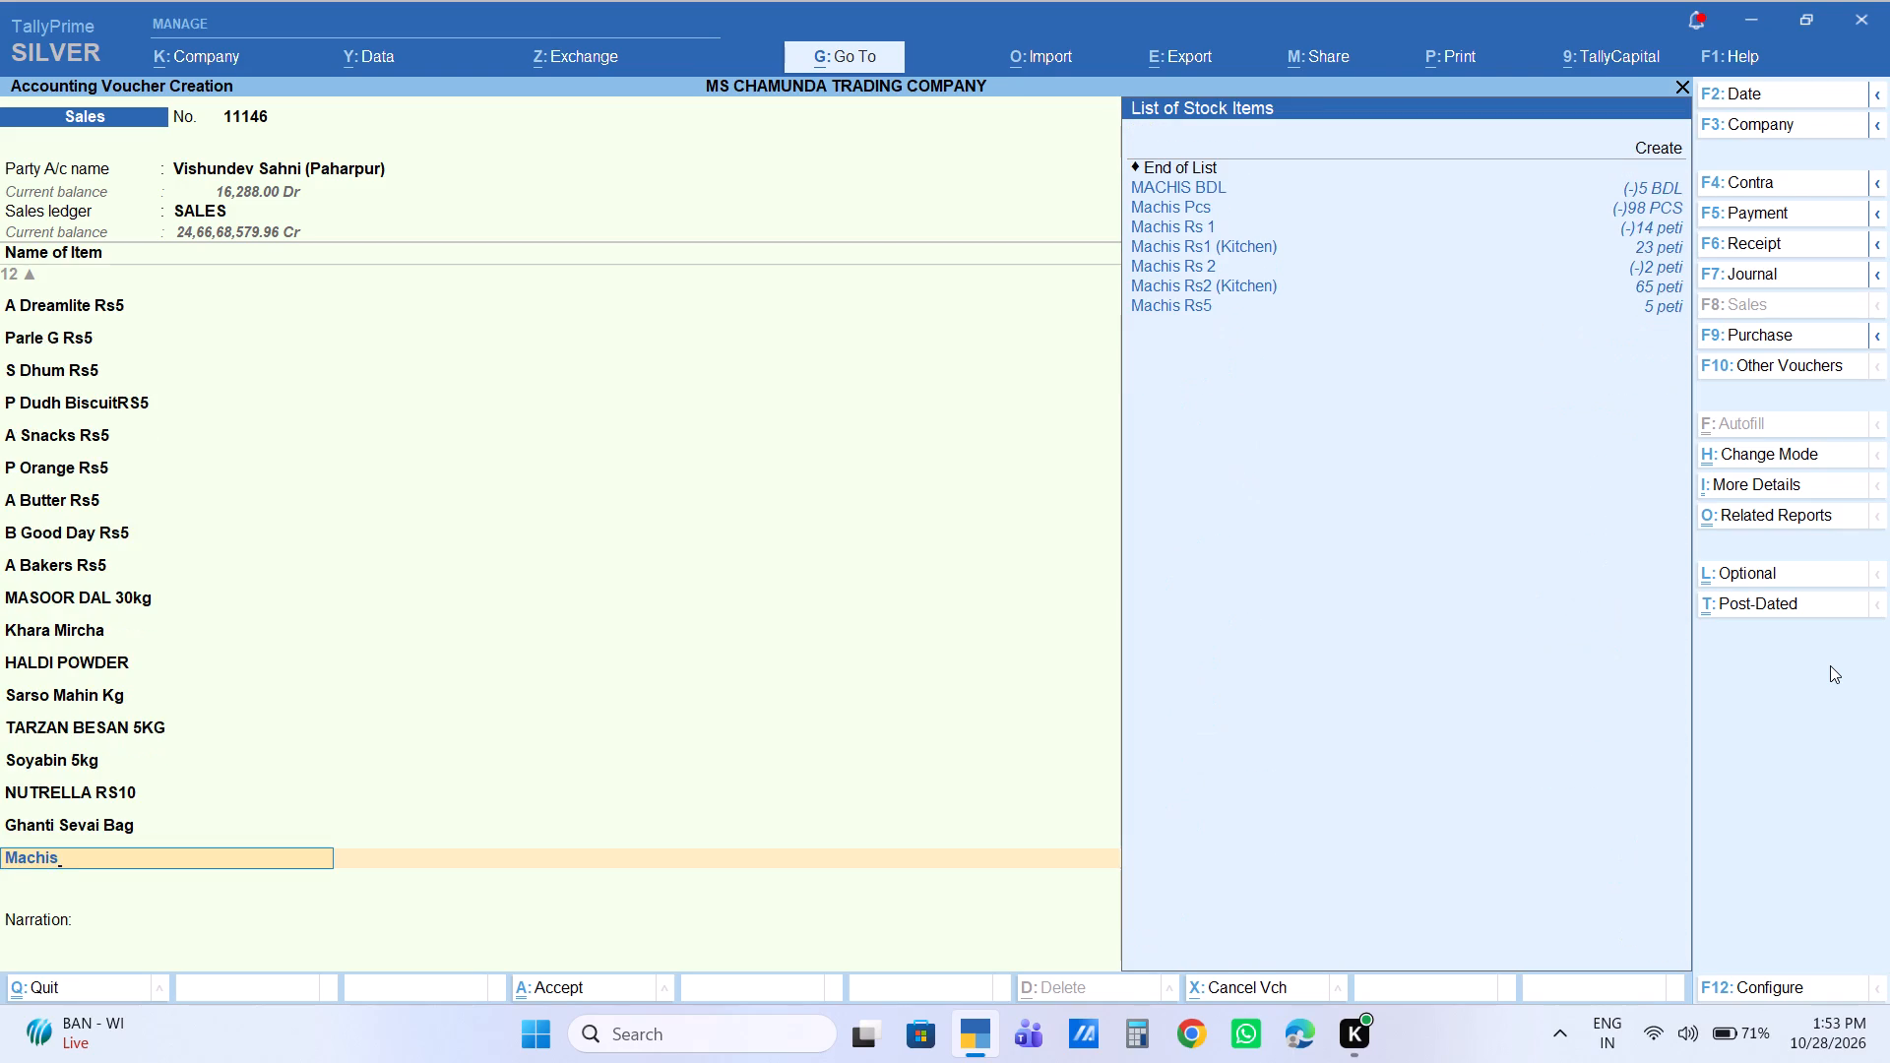
key(Down)
key(Down)
key(Down)
key(Down)
key(Down)
key(Return)
key(1)
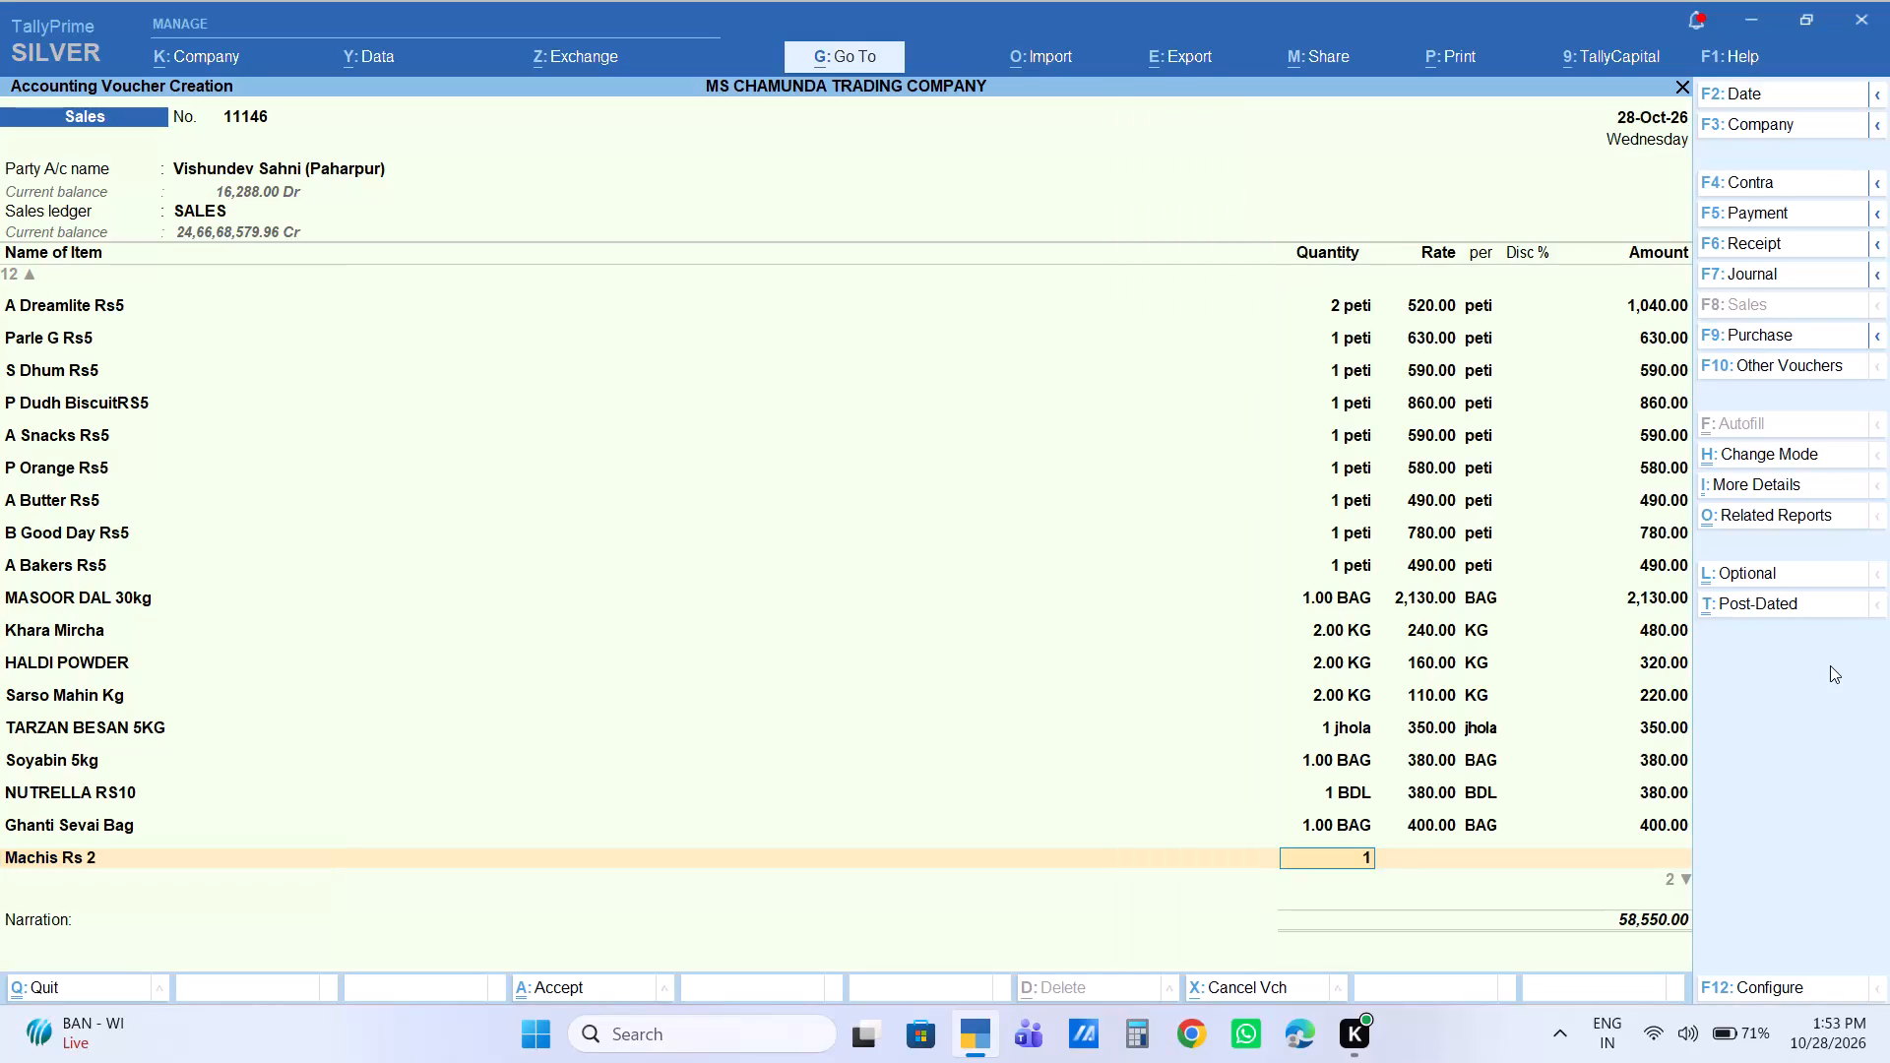
key(Return)
key(Return)
key(Return)
key(Return)
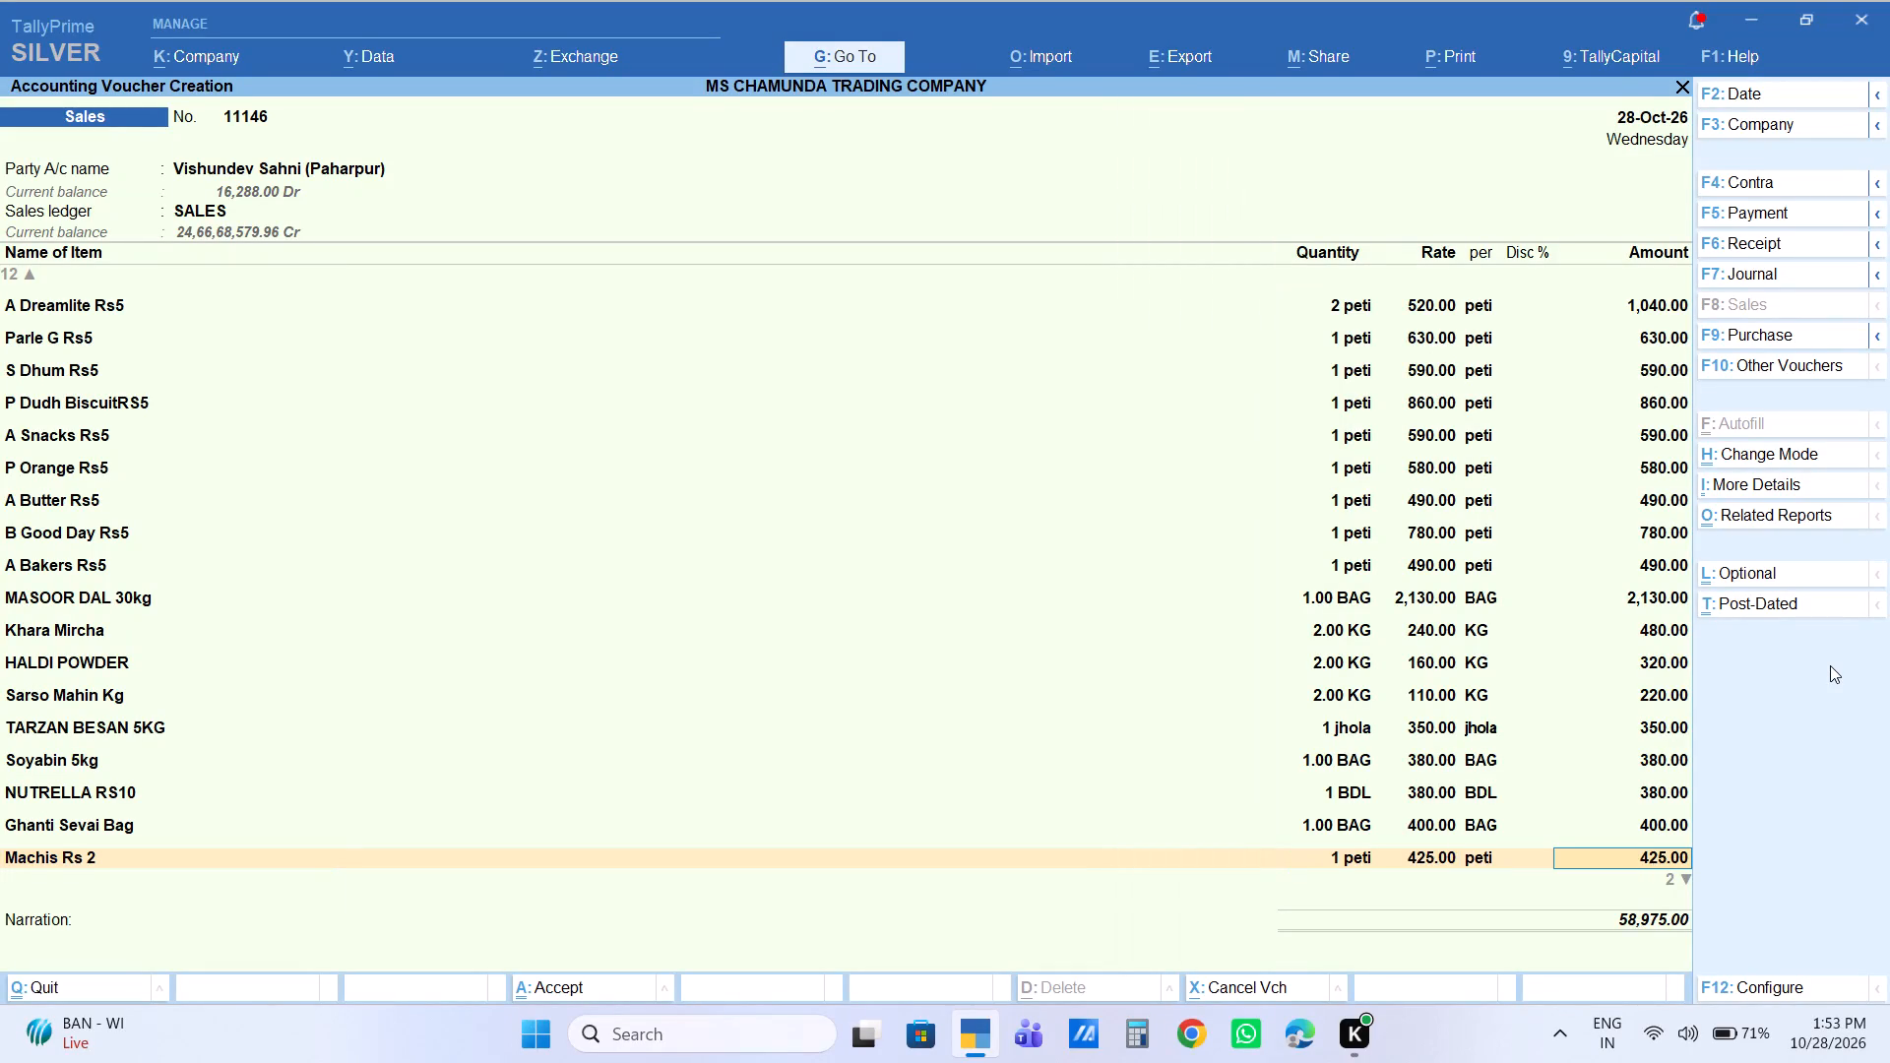
text(400)
key(Return)
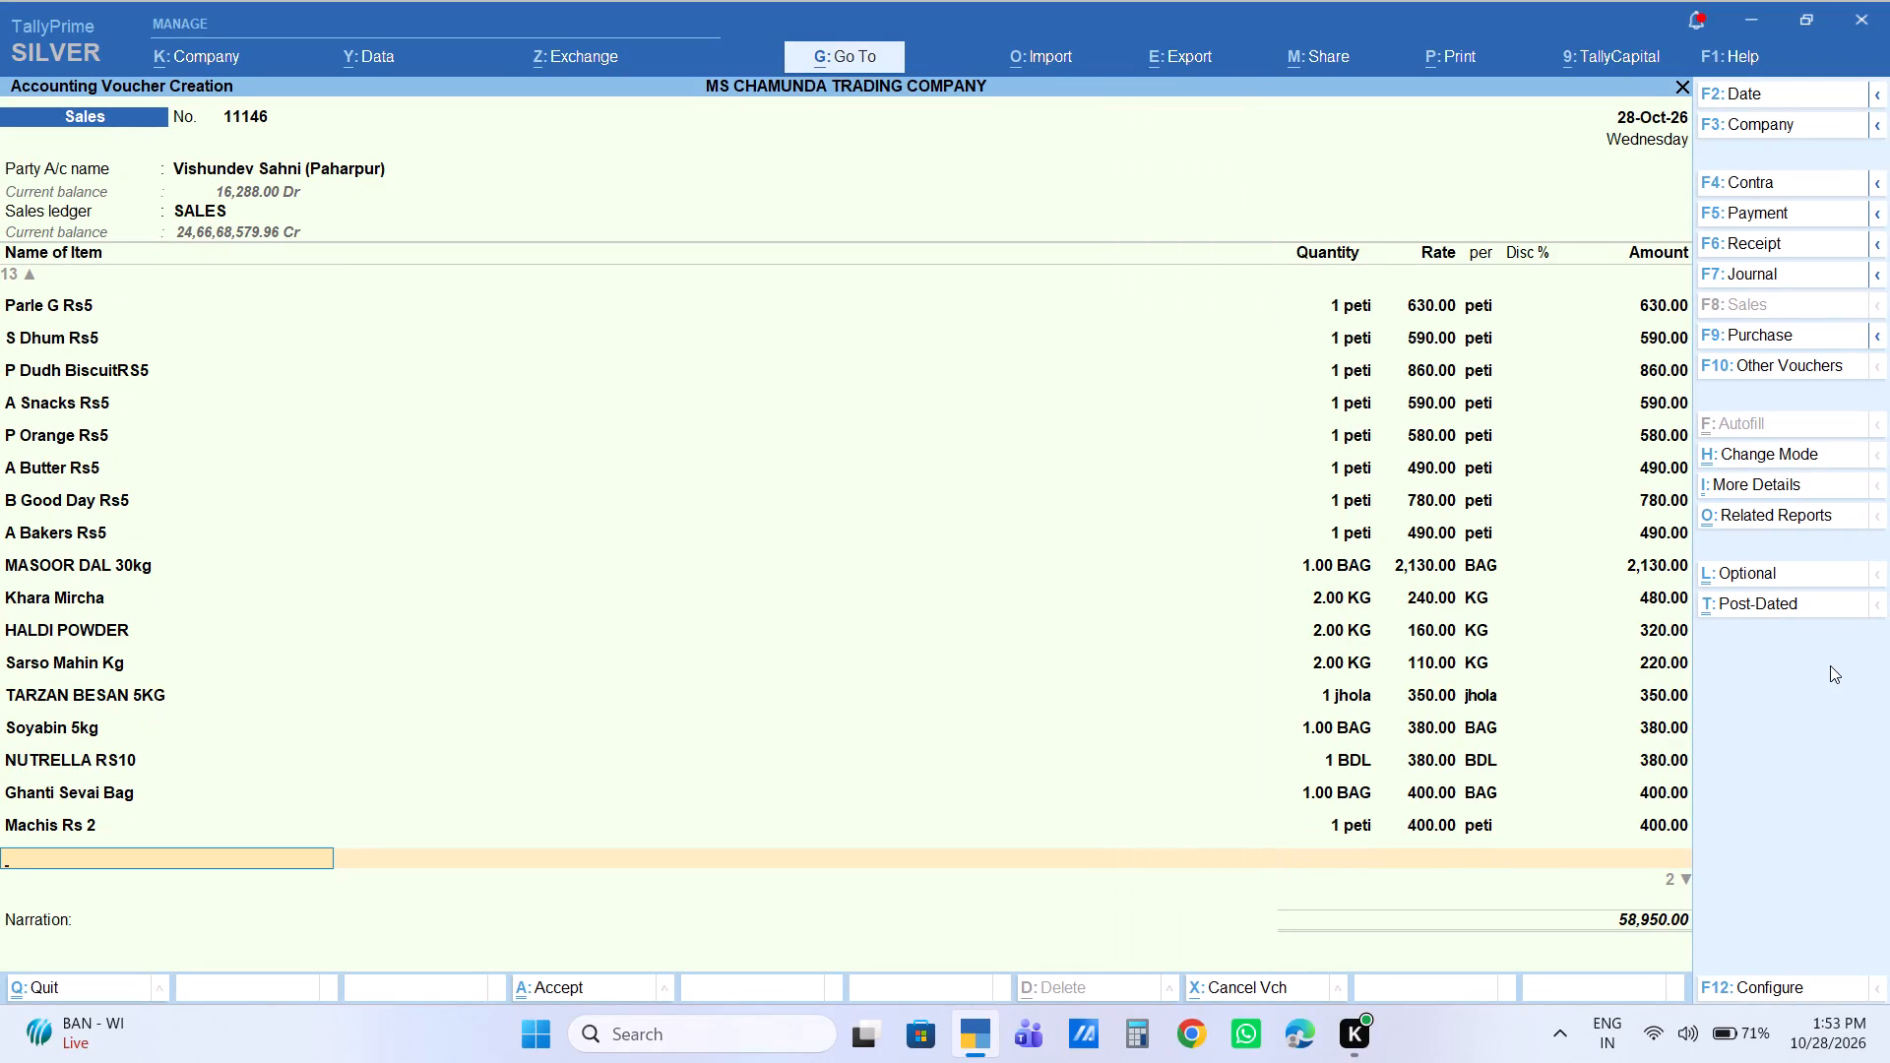
Set the amount of the Machis Rs 2 line to 425.
key(equal)
key(BackSpace)
key(BackSpace)
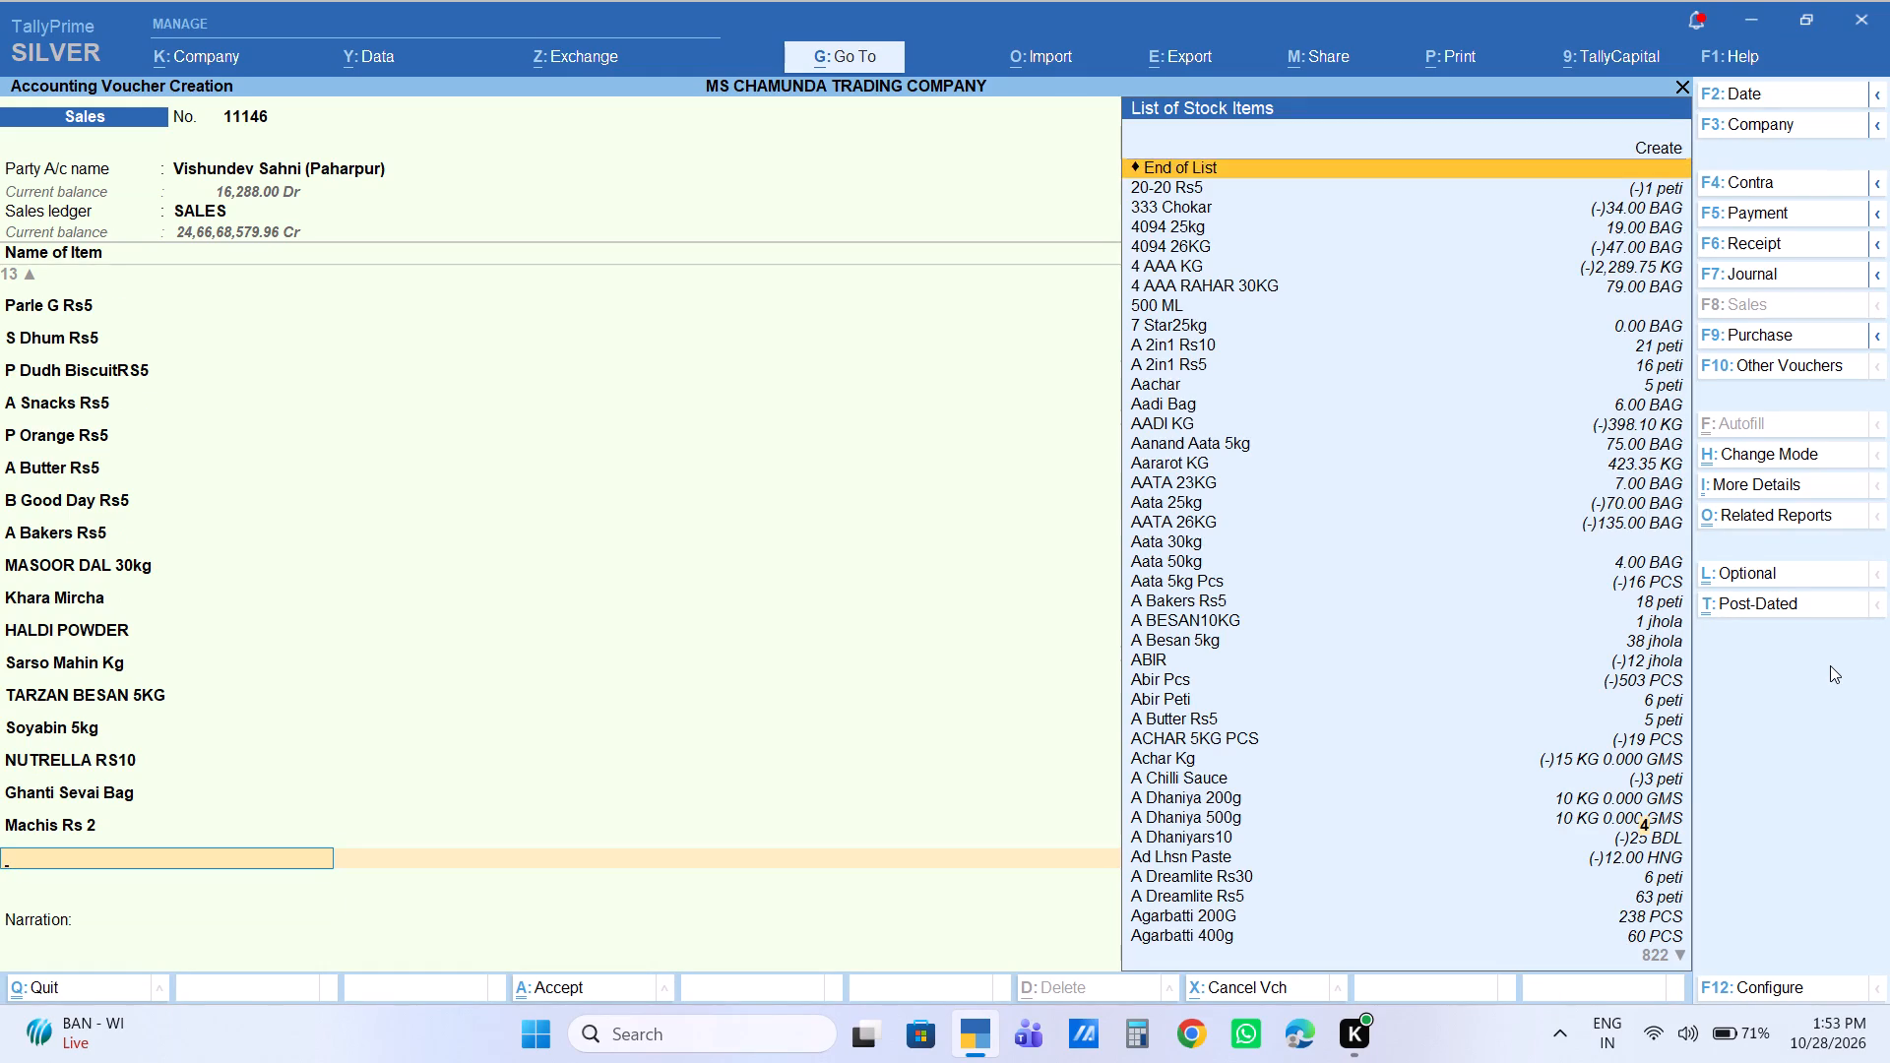
key(BackSpace)
key(Return)
text(425)
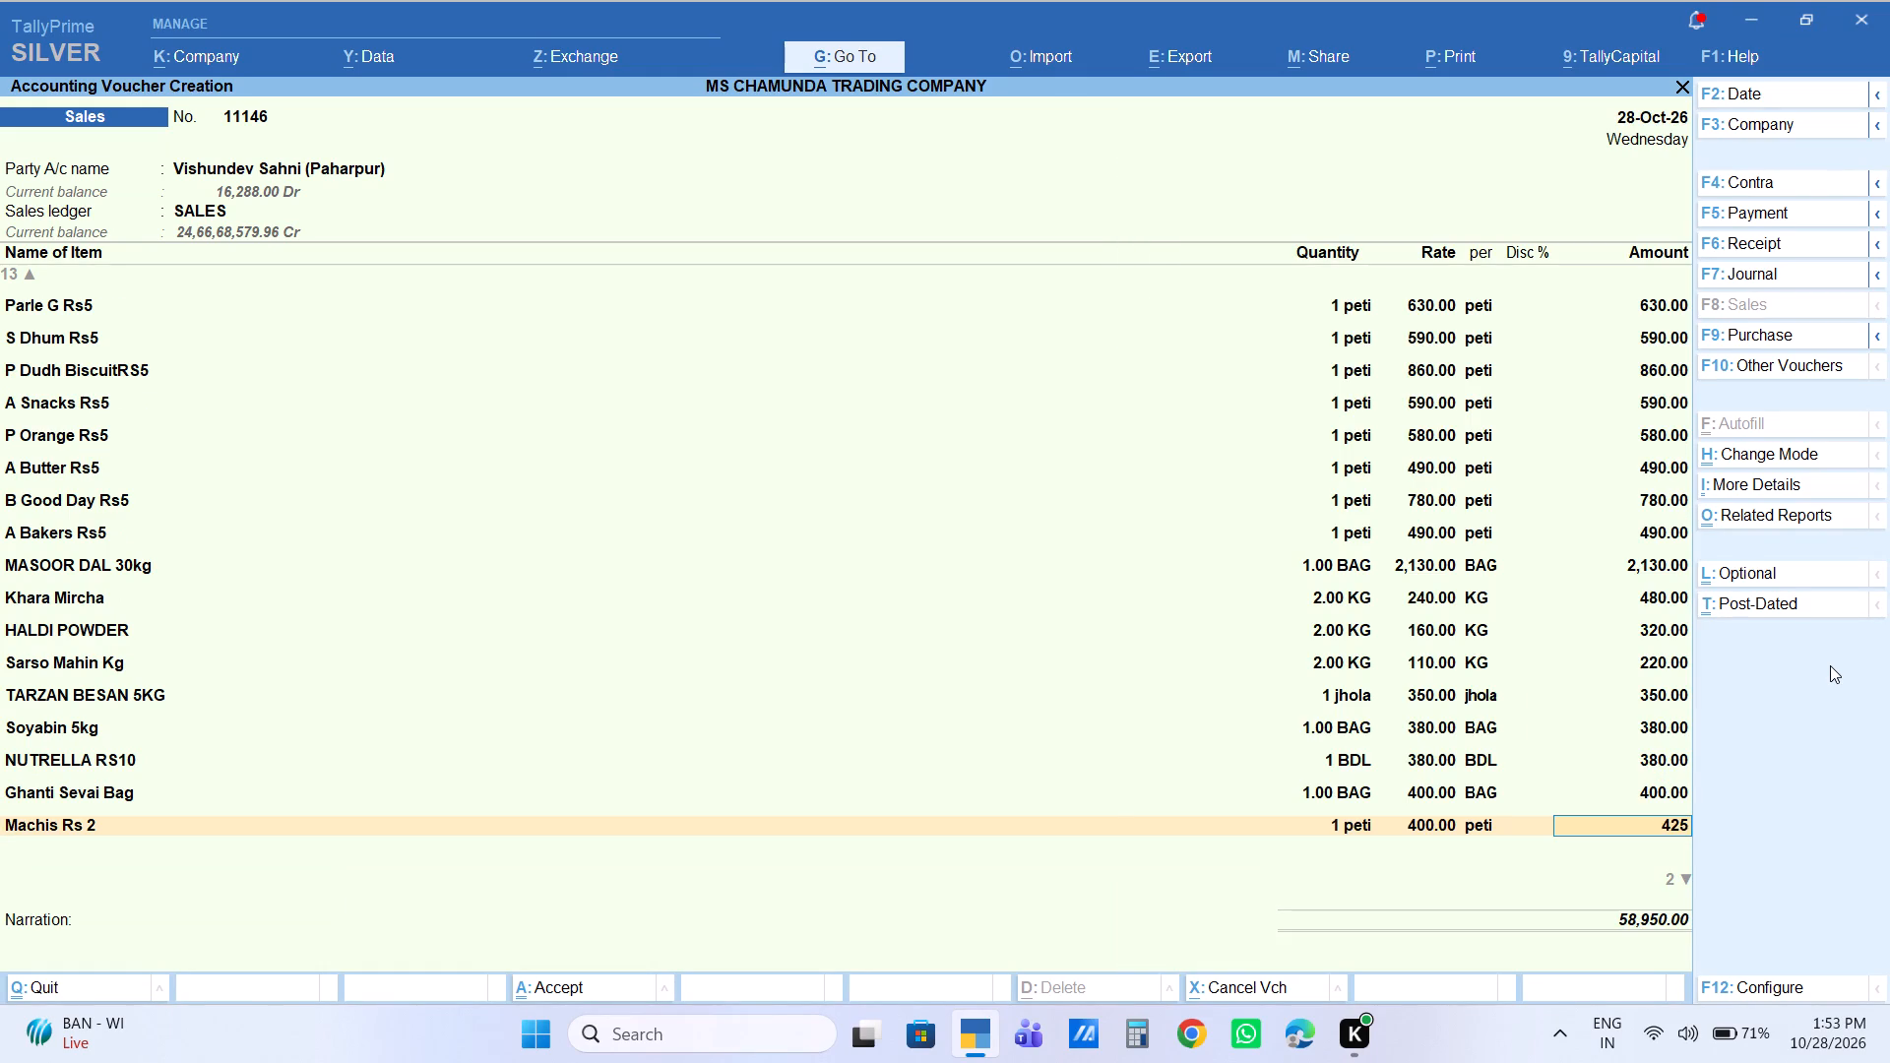
key(Return)
key(Return)
key(BackSpace)
key(Return)
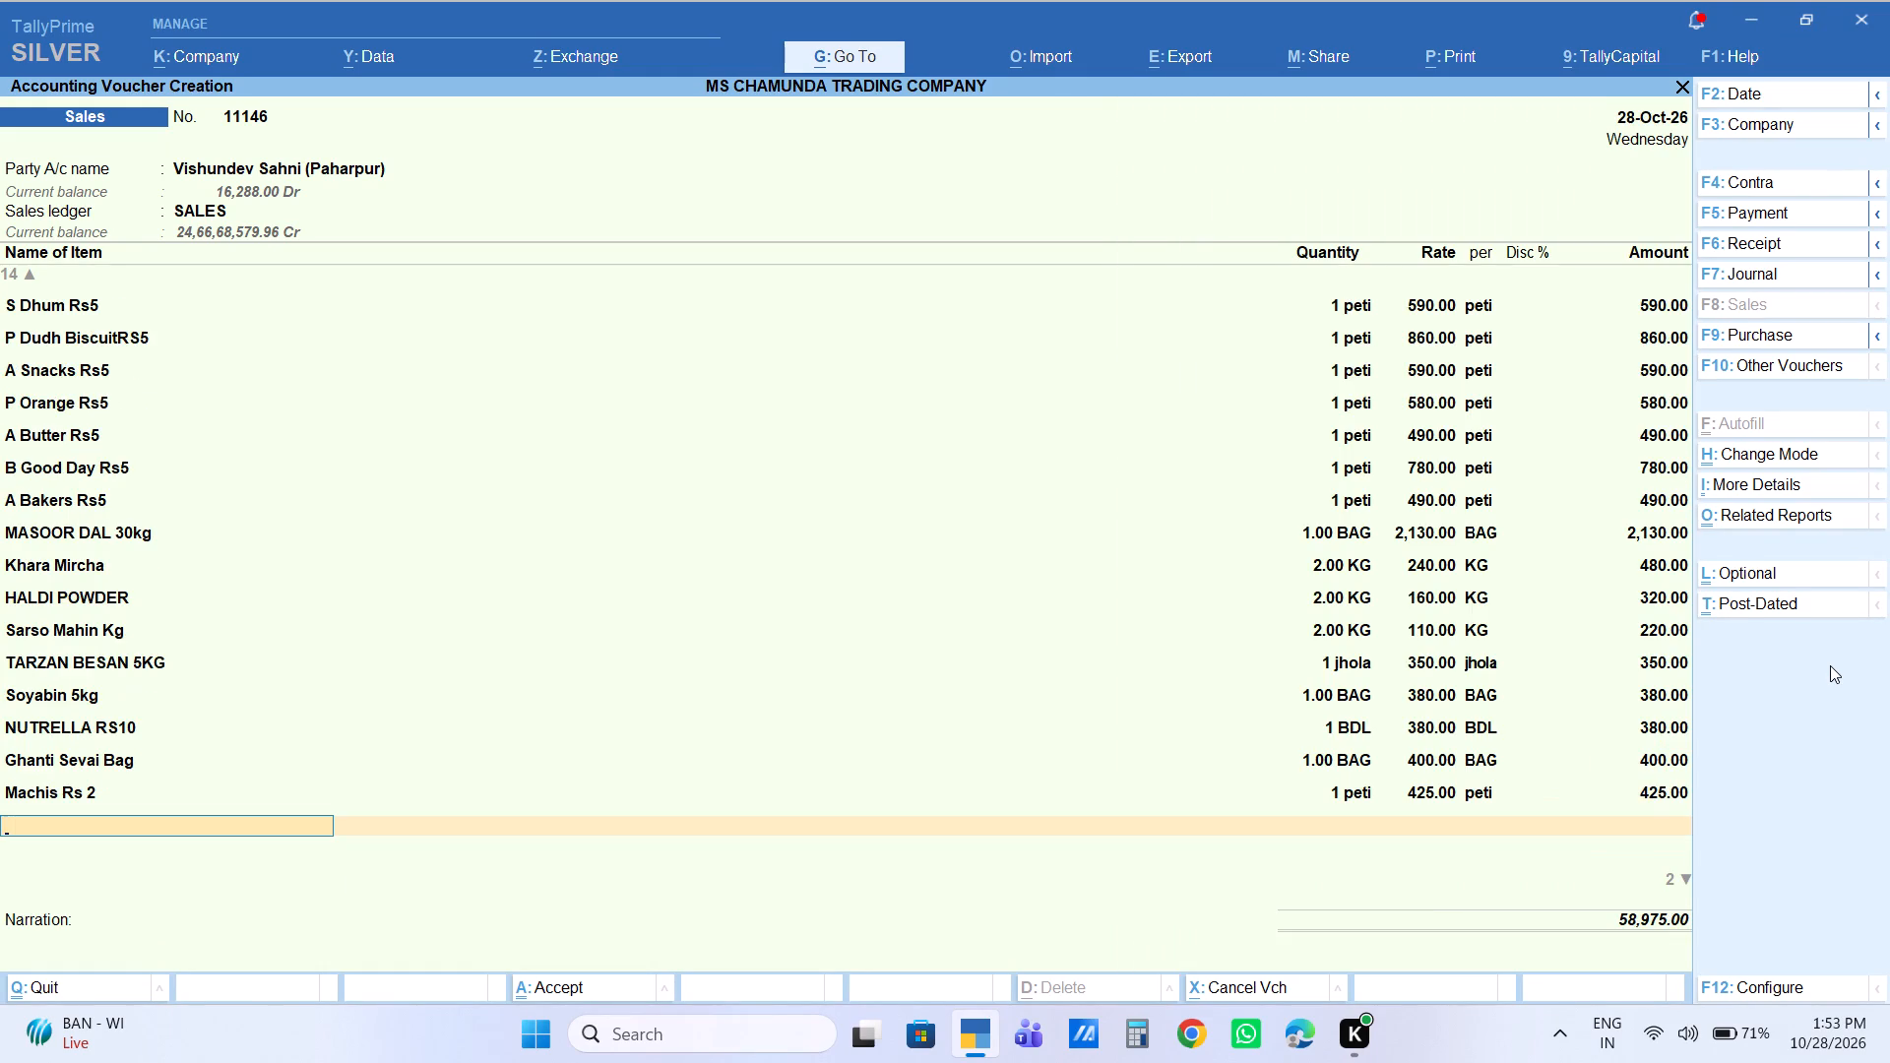
Add 1 peti of Machis Rs 1 to the voucher at the default rate of 425.
text(machis)
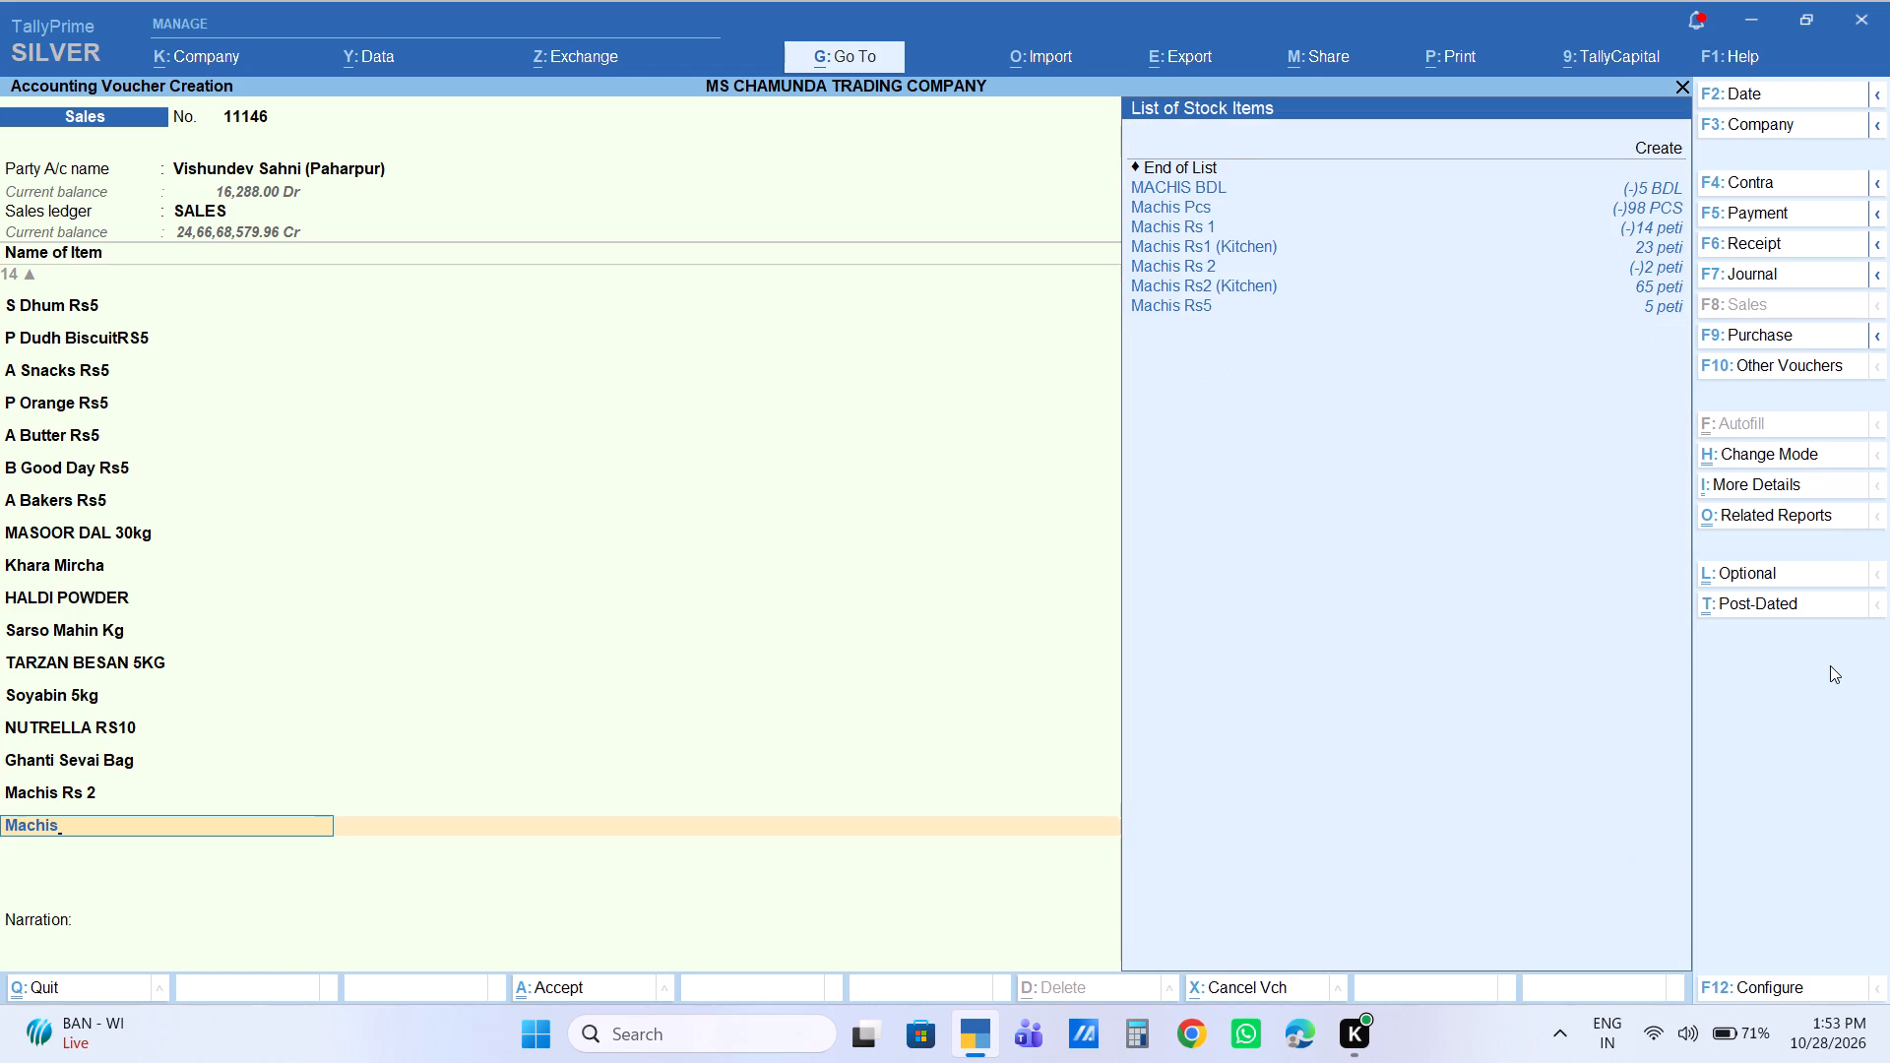
key(Down)
key(Down)
key(Down)
key(Return)
key(1)
key(Return)
key(Return)
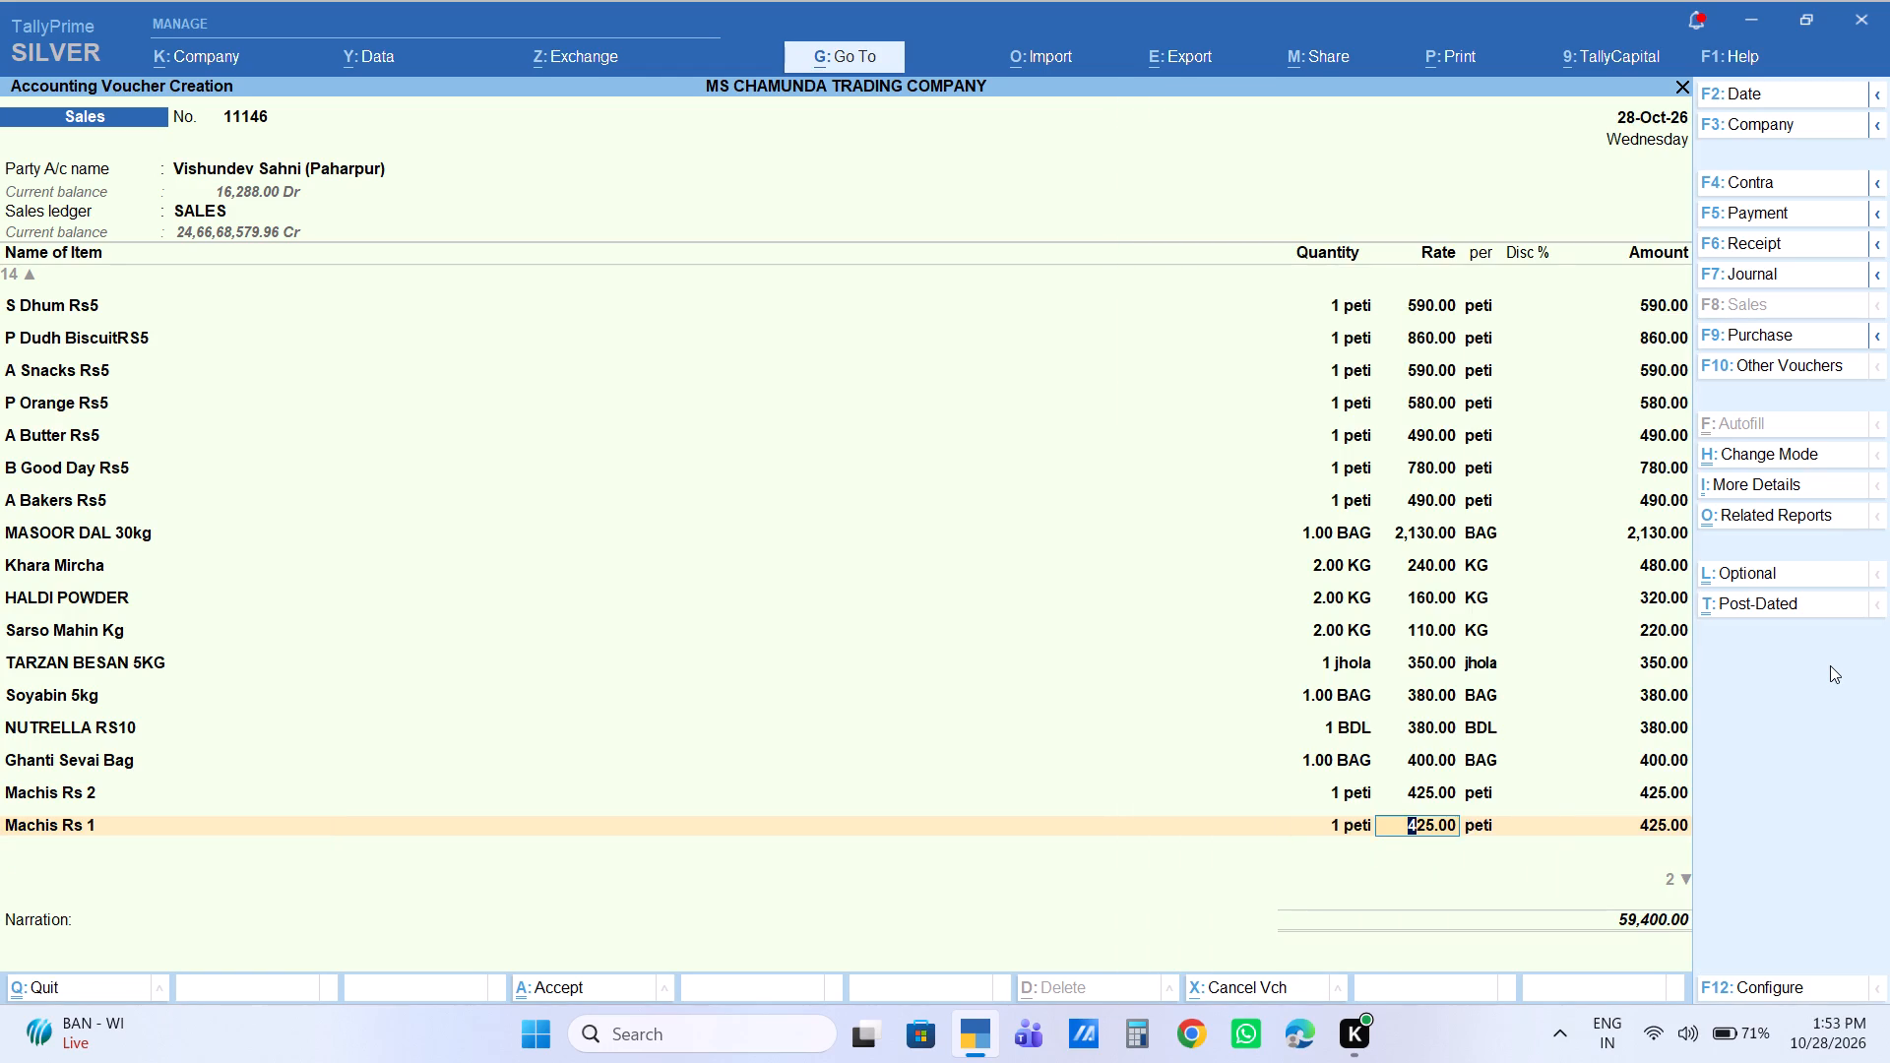
key(Return)
key(Return)
key(Return)
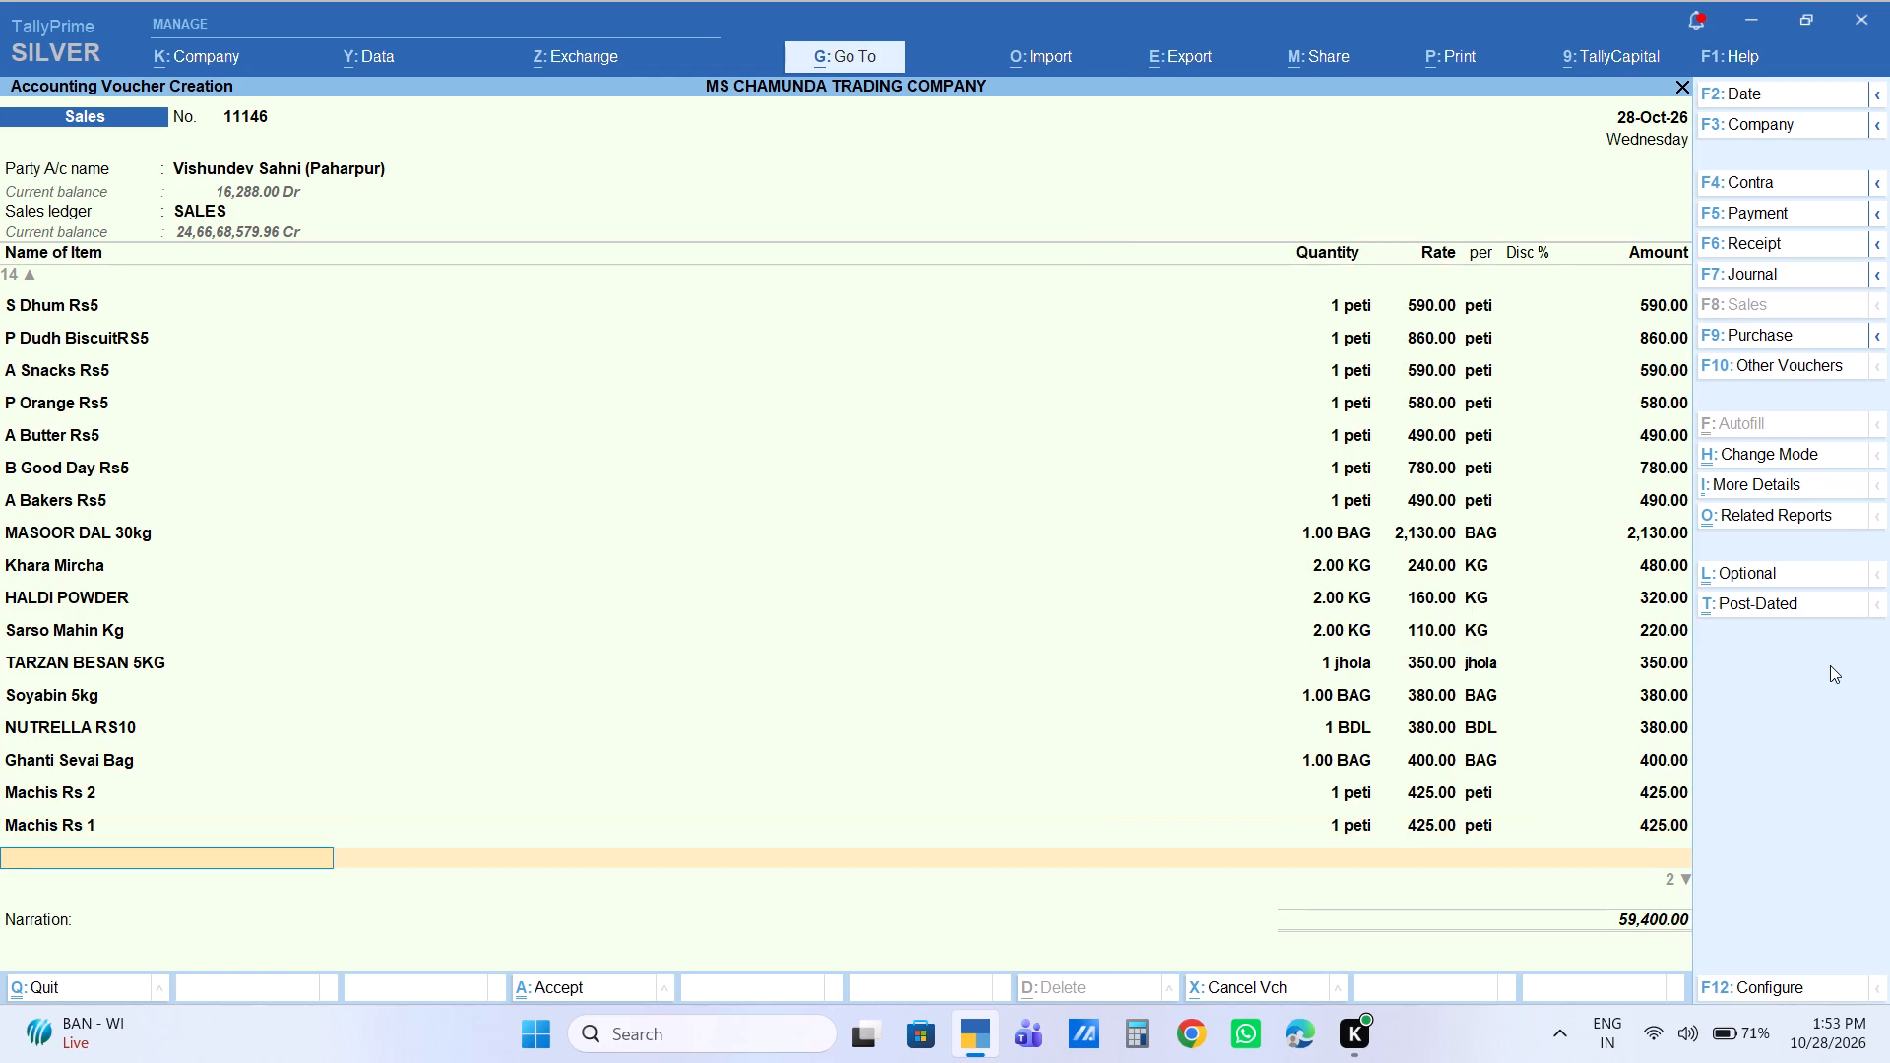
Add 2 bags of GOOD LITE 1KG to the voucher, overriding the line amount with 400.
text(goo)
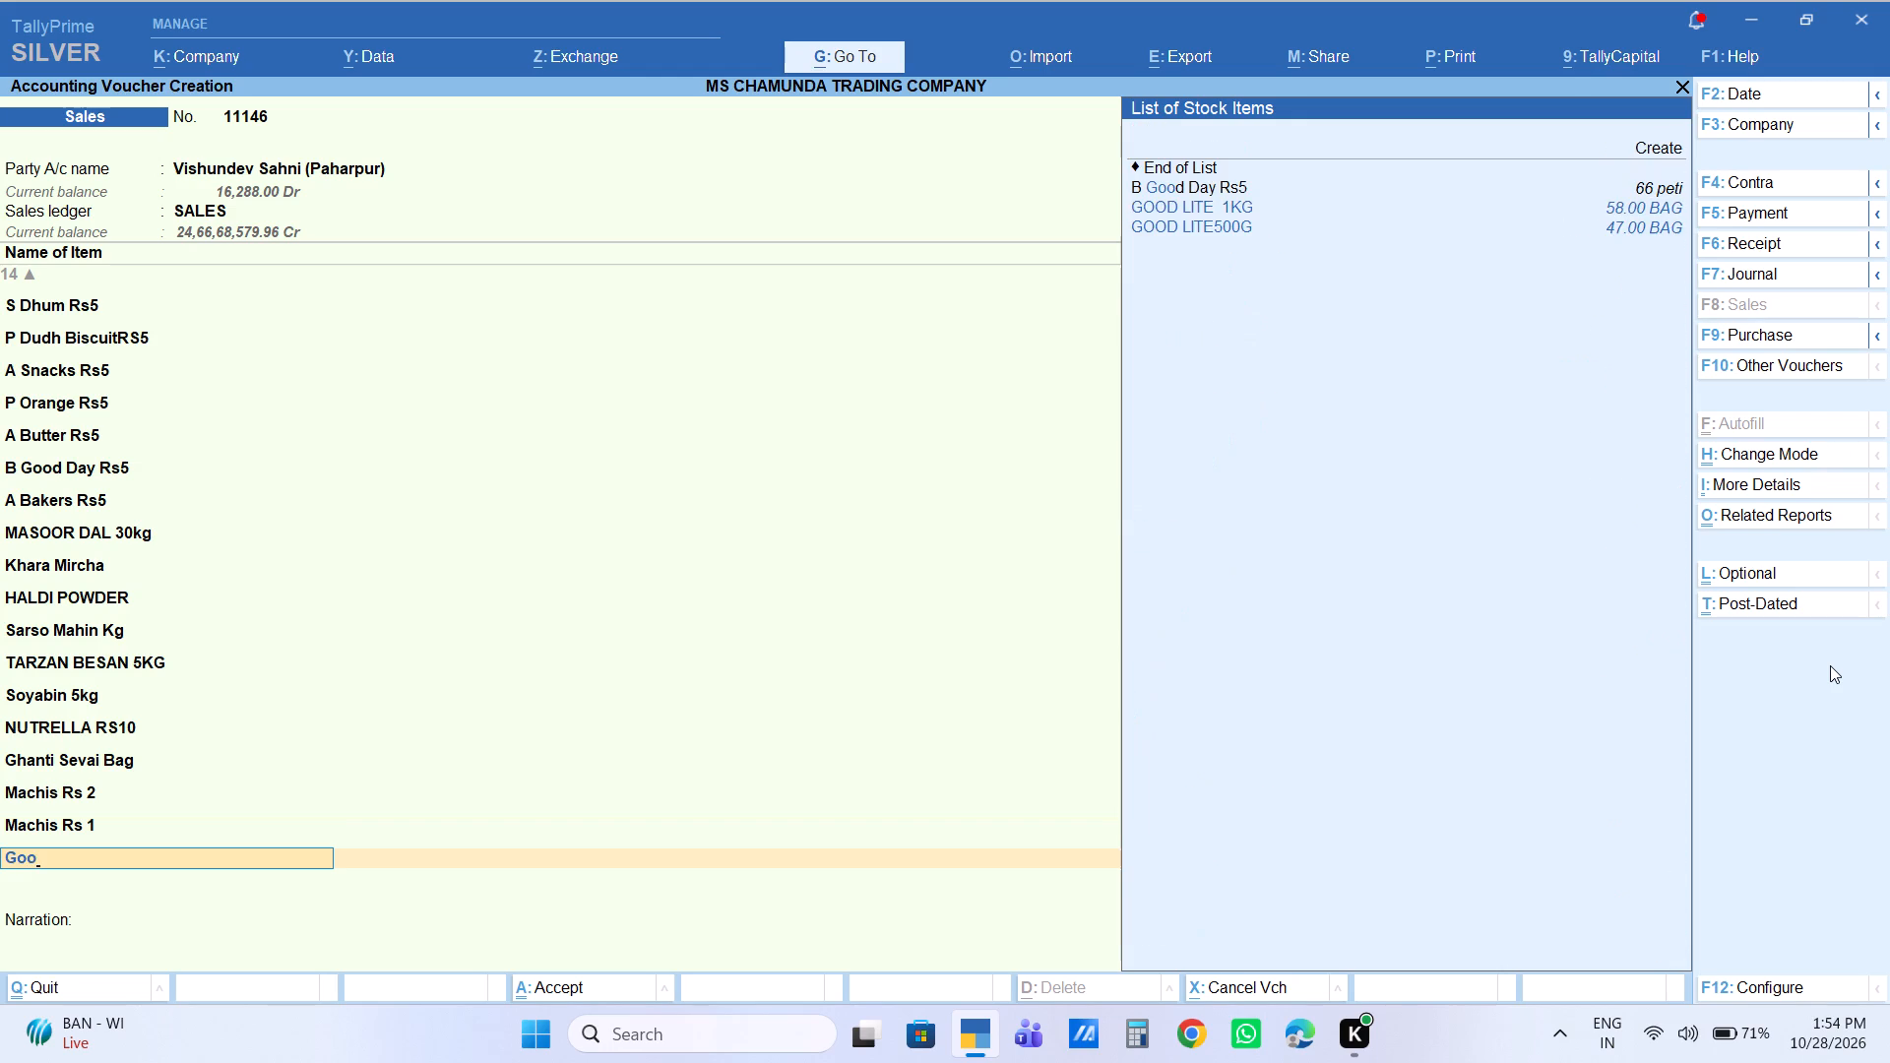
key(Down)
key(Return)
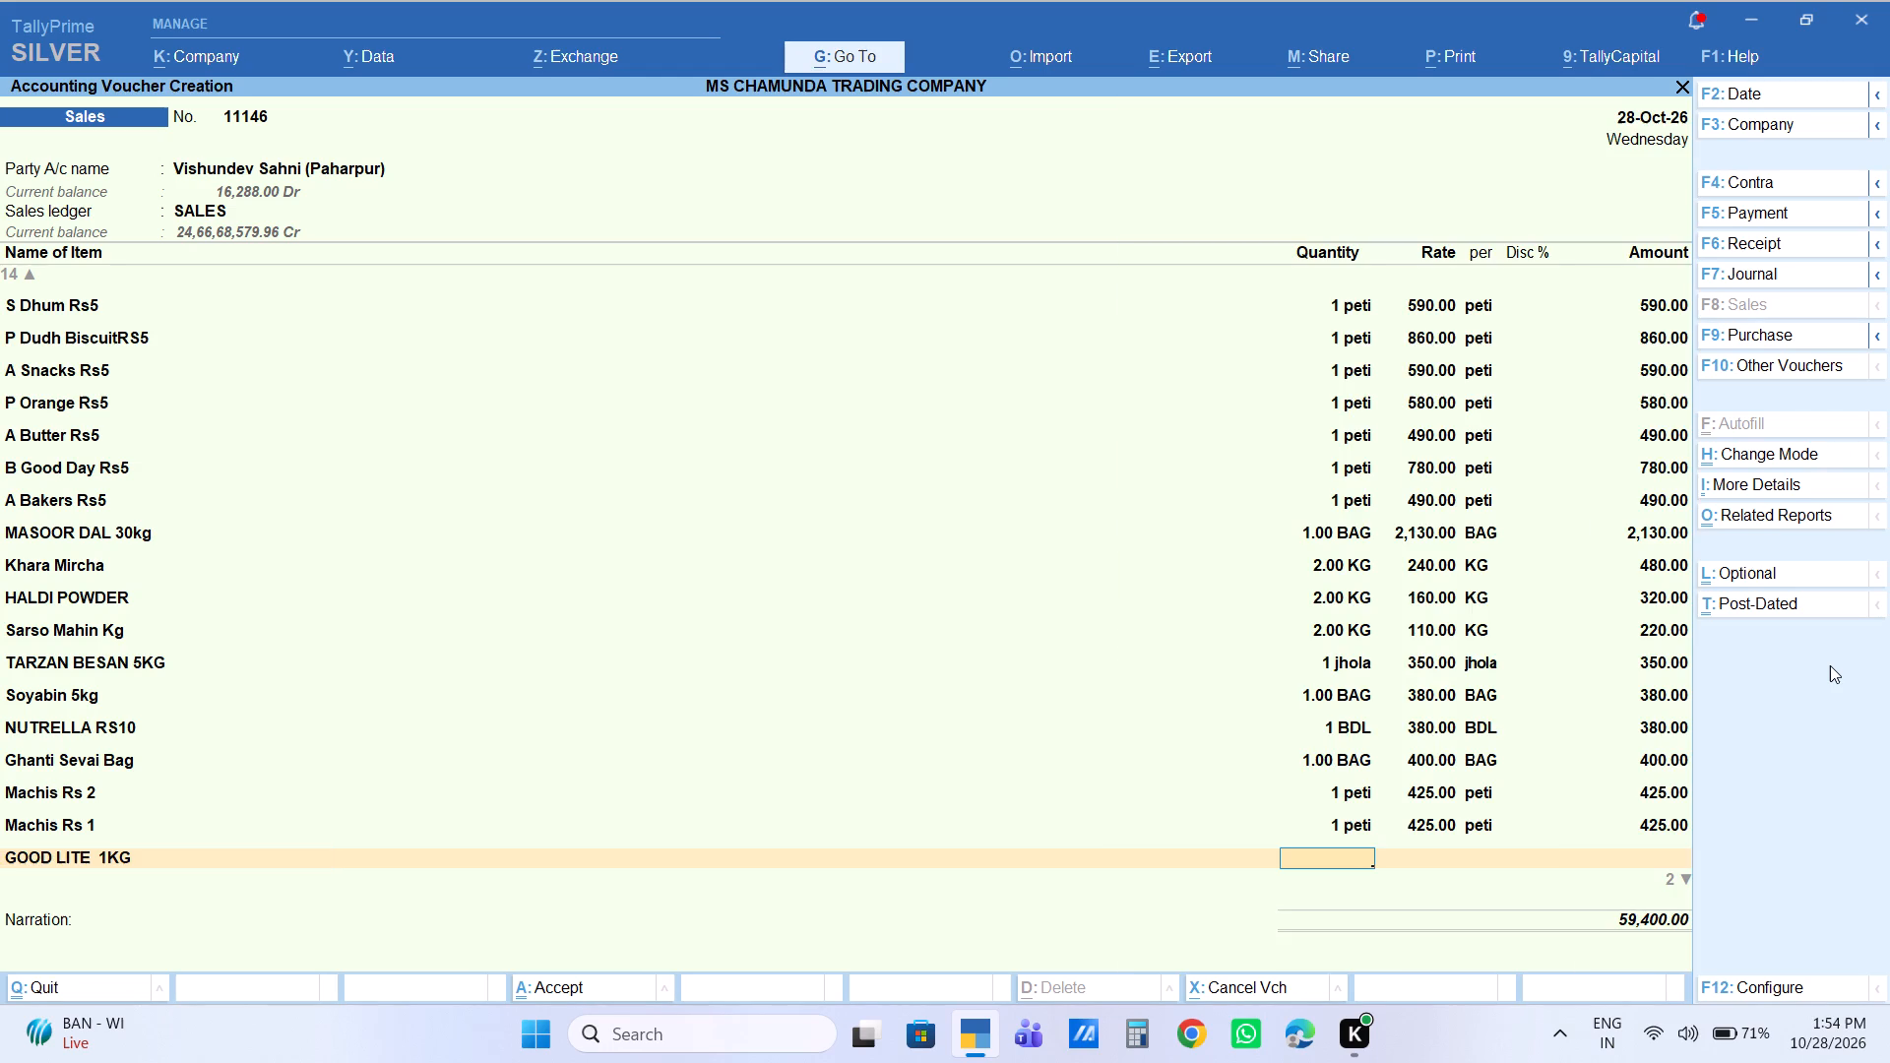
key(2)
key(Return)
key(Return)
key(Return)
key(Return)
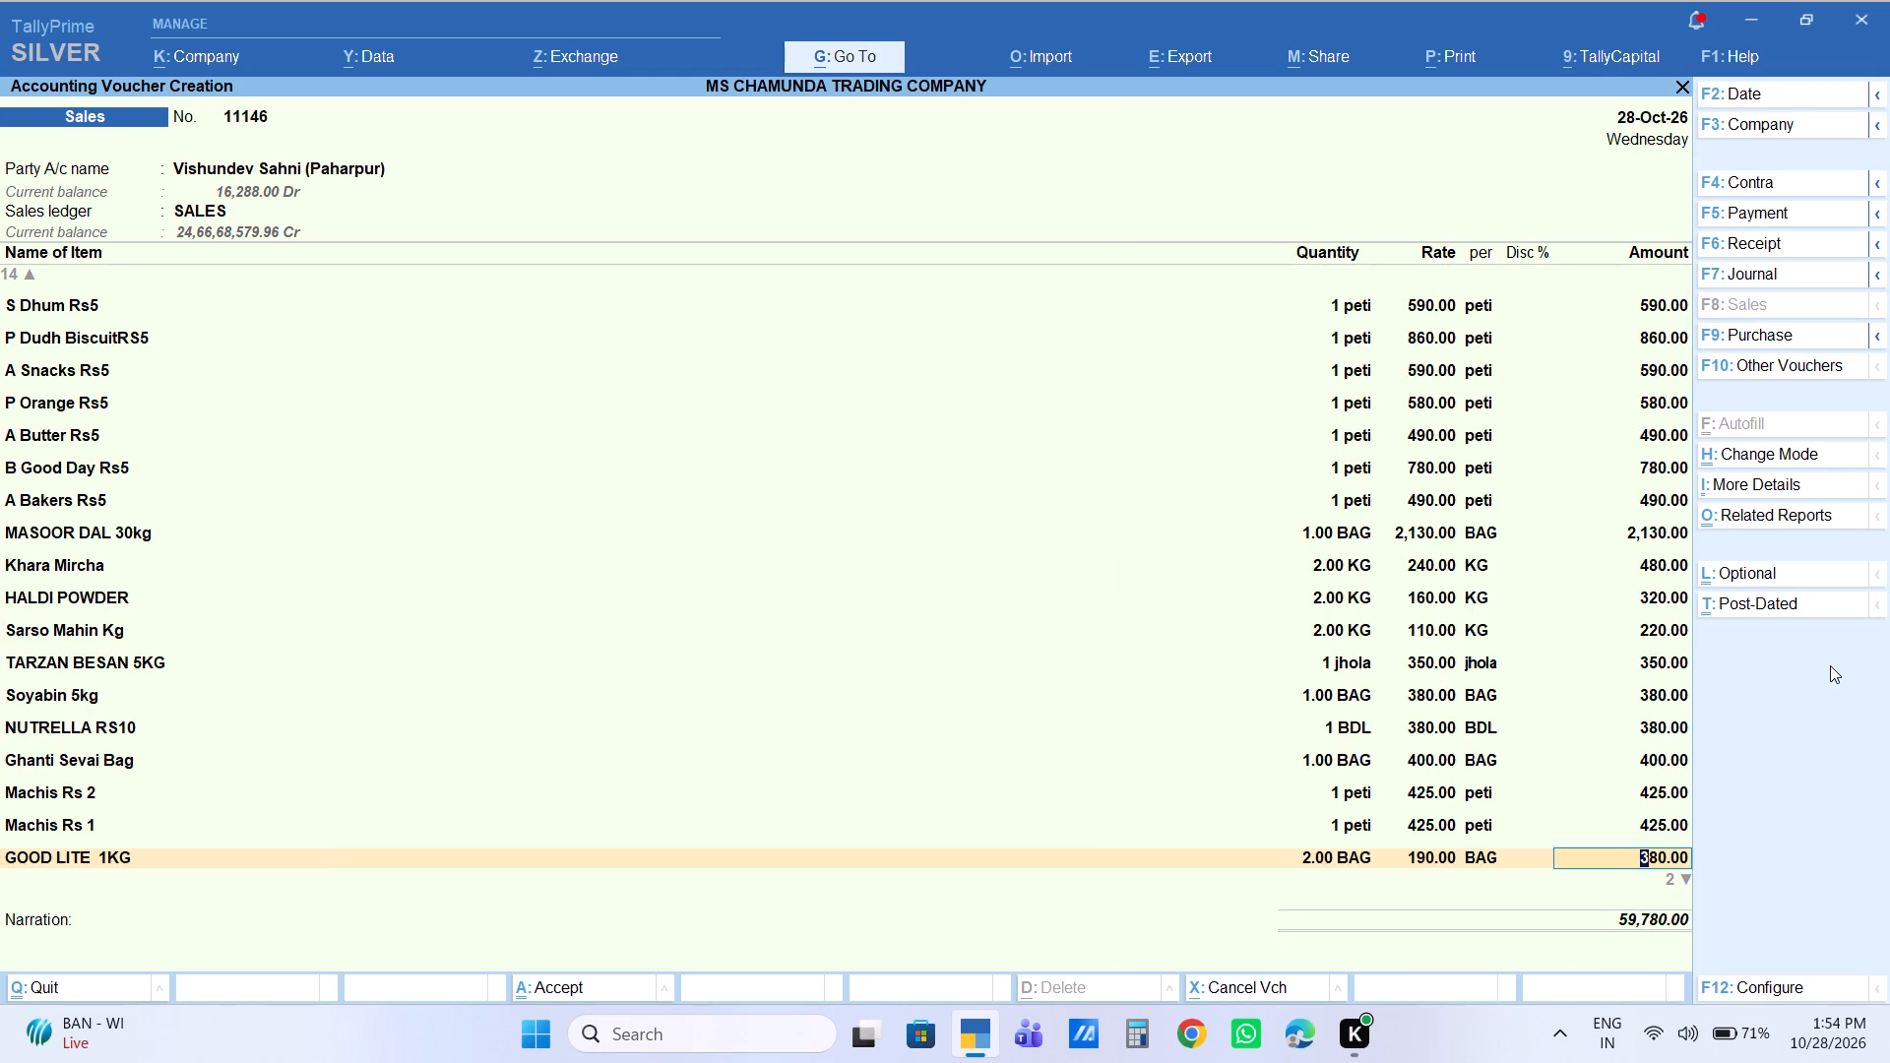
key(BackSpace)
key(Return)
text(400)
key(Return)
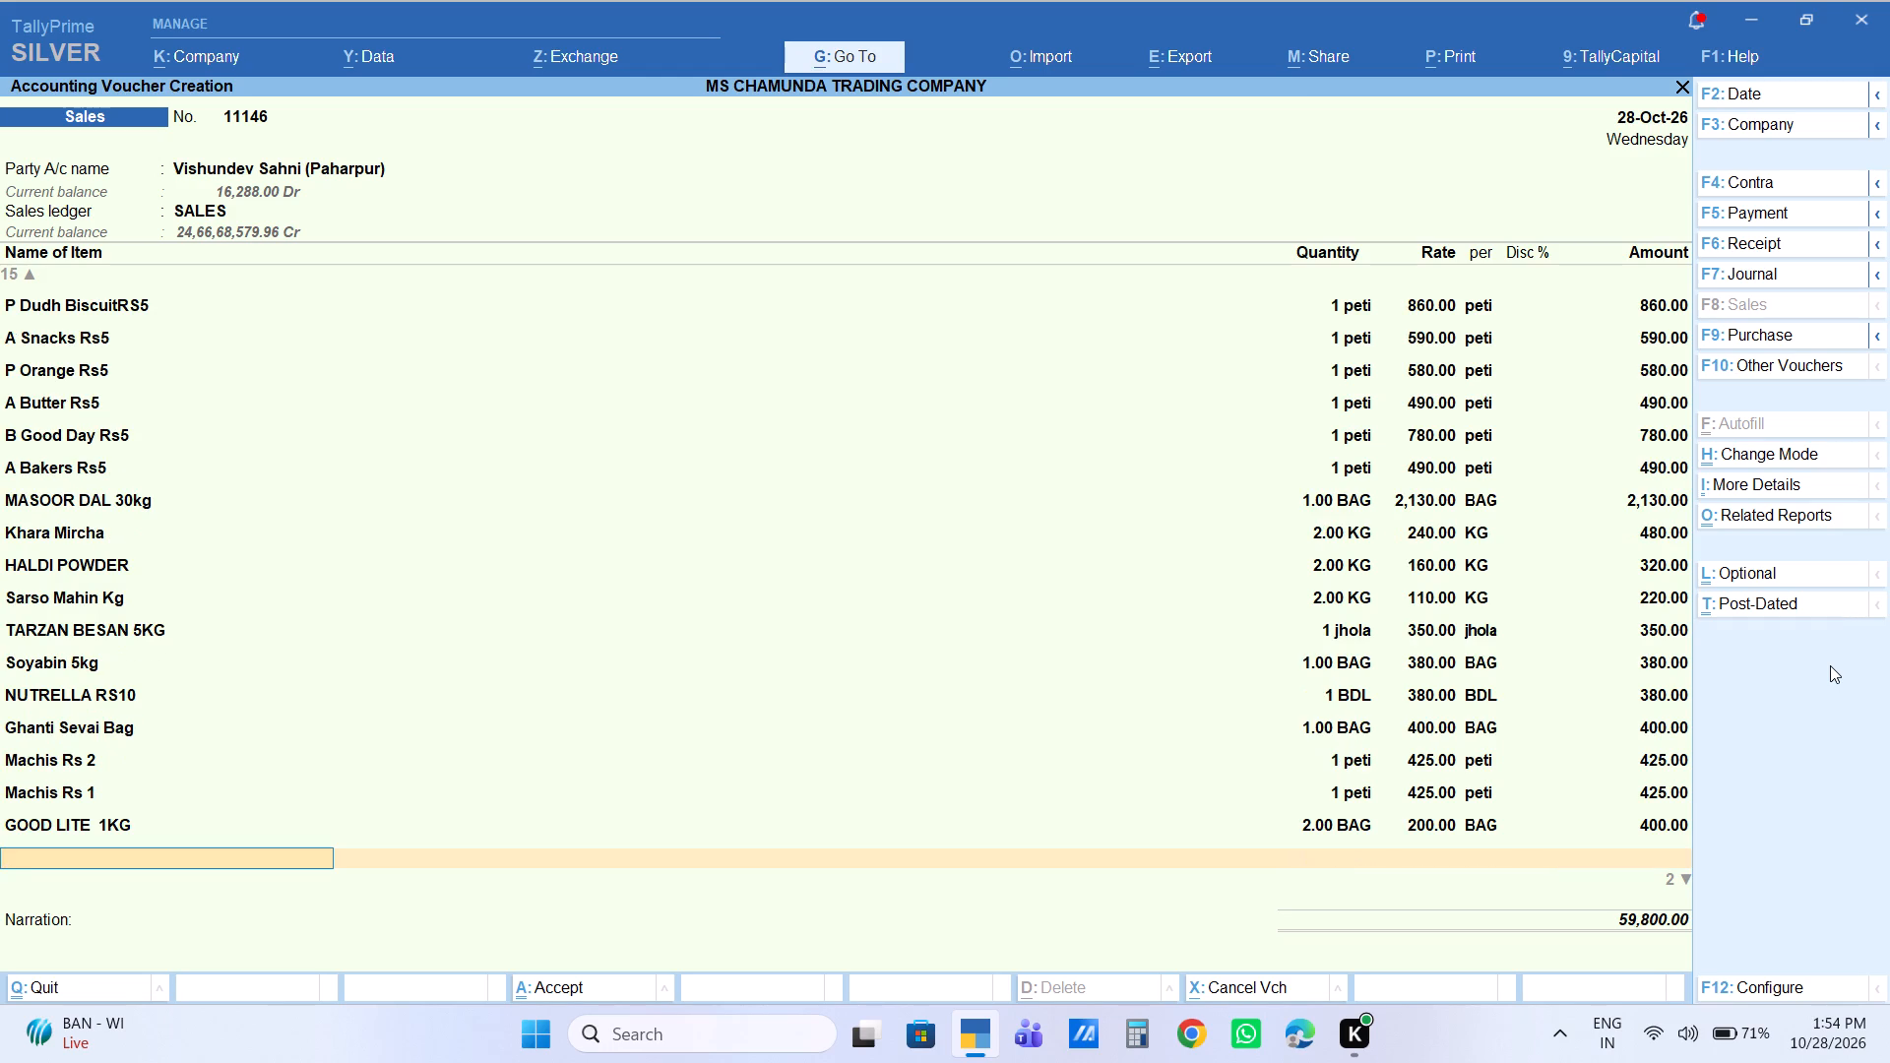
Add 2 bags of GOOD LITE500G to the voucher at a rate of 210.
text(goo)
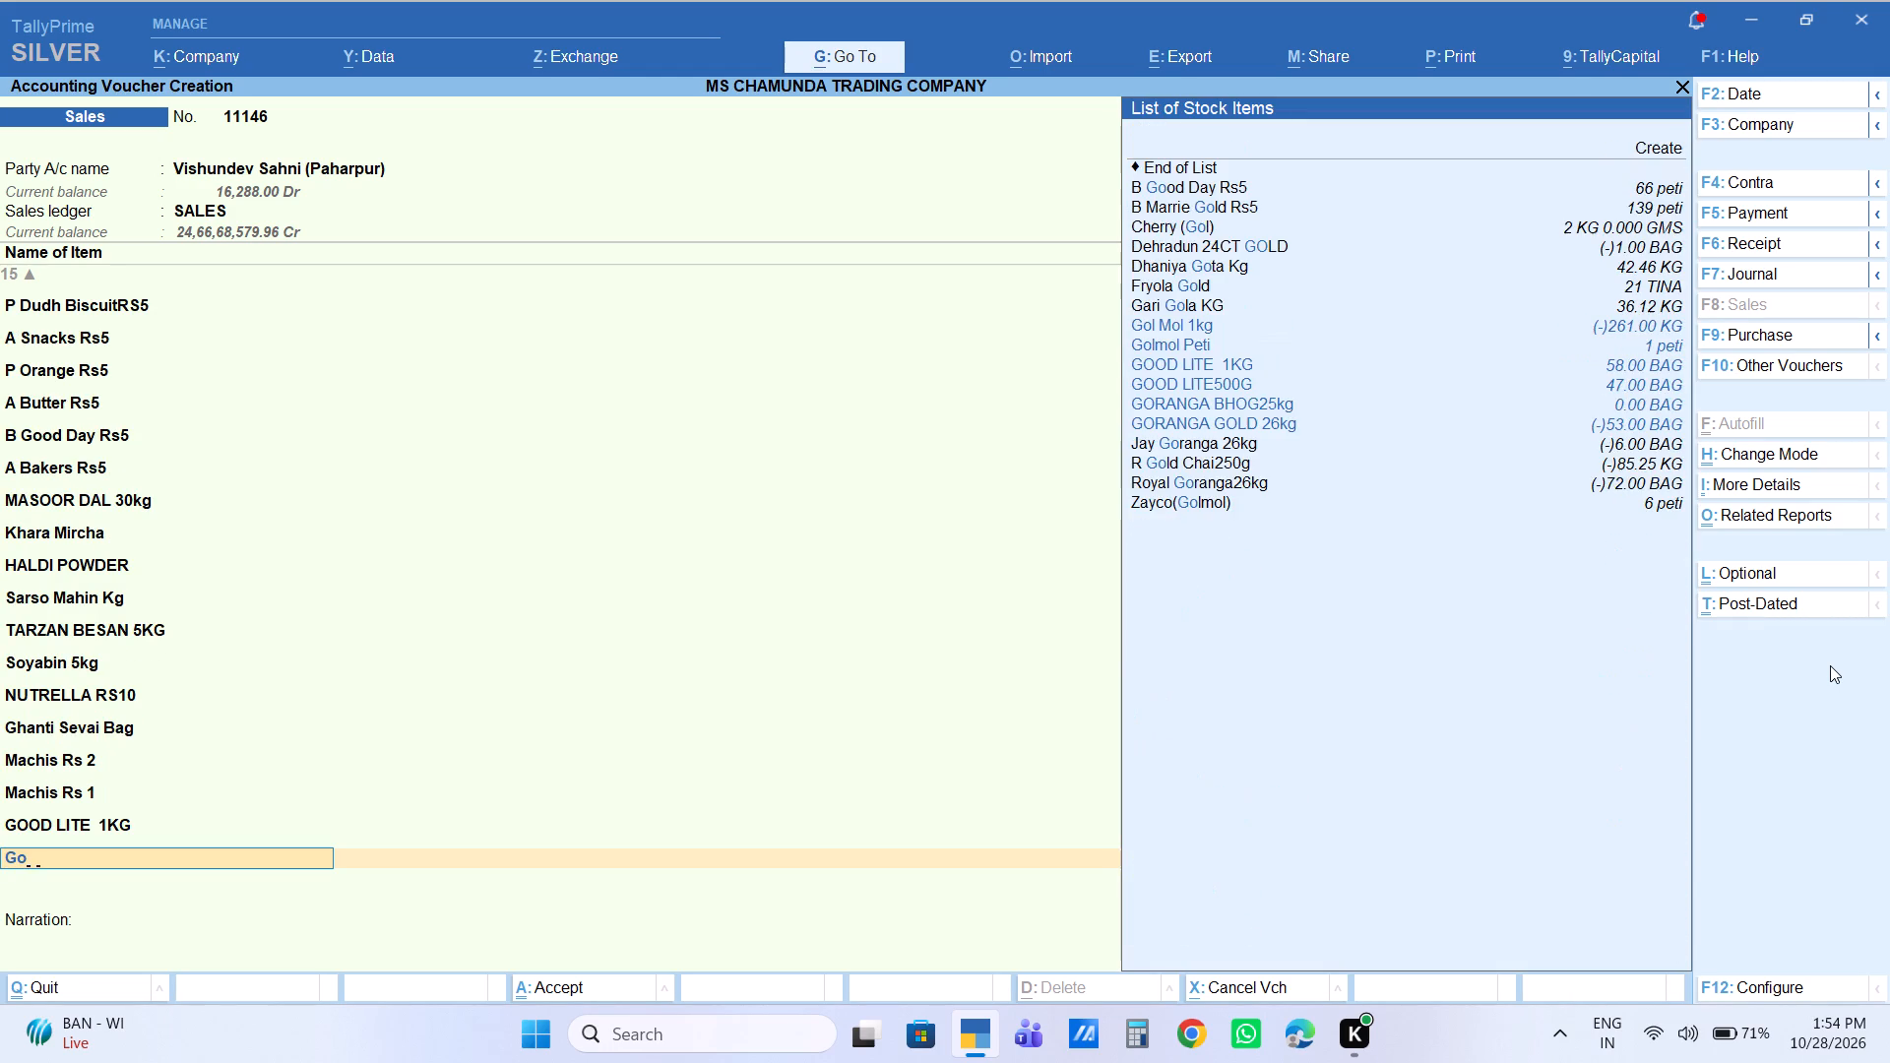
key(Down)
key(Down)
key(Down)
key(Return)
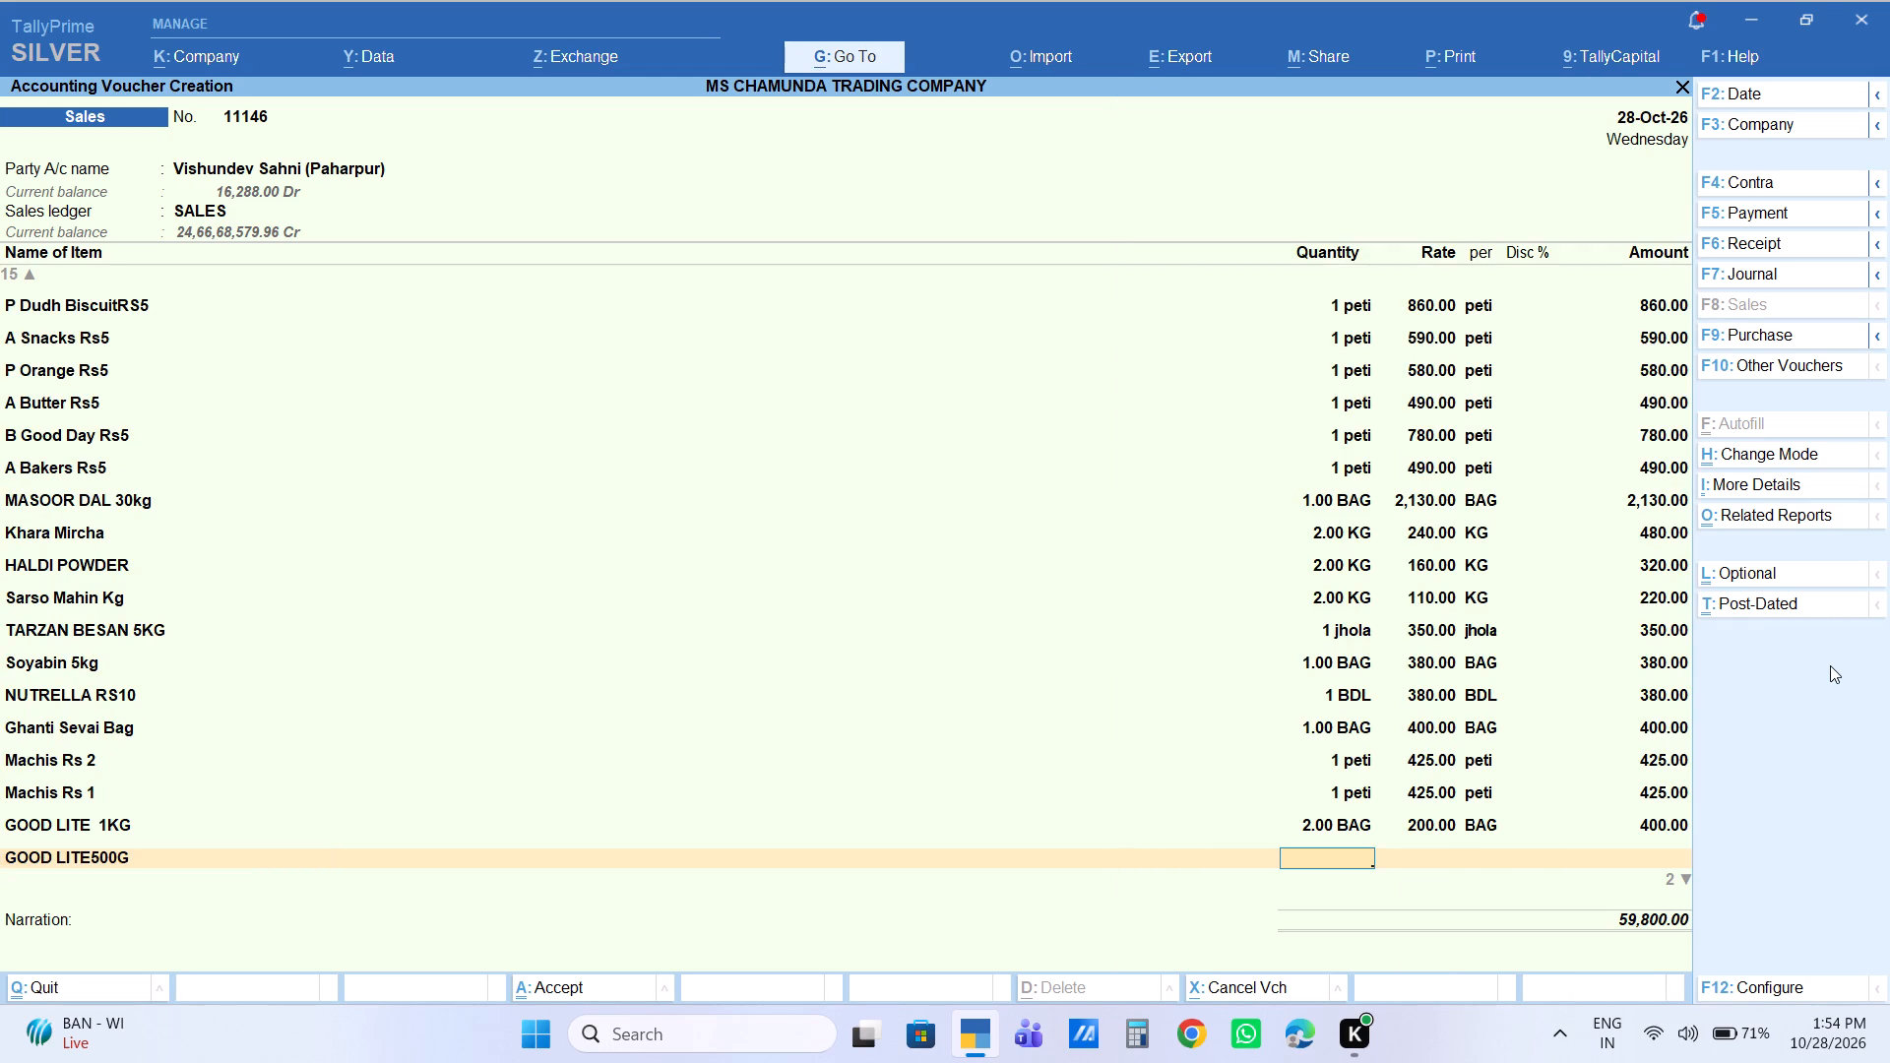
key(2)
key(Return)
text(210)
key(Return)
key(Return)
key(Return)
key(Return)
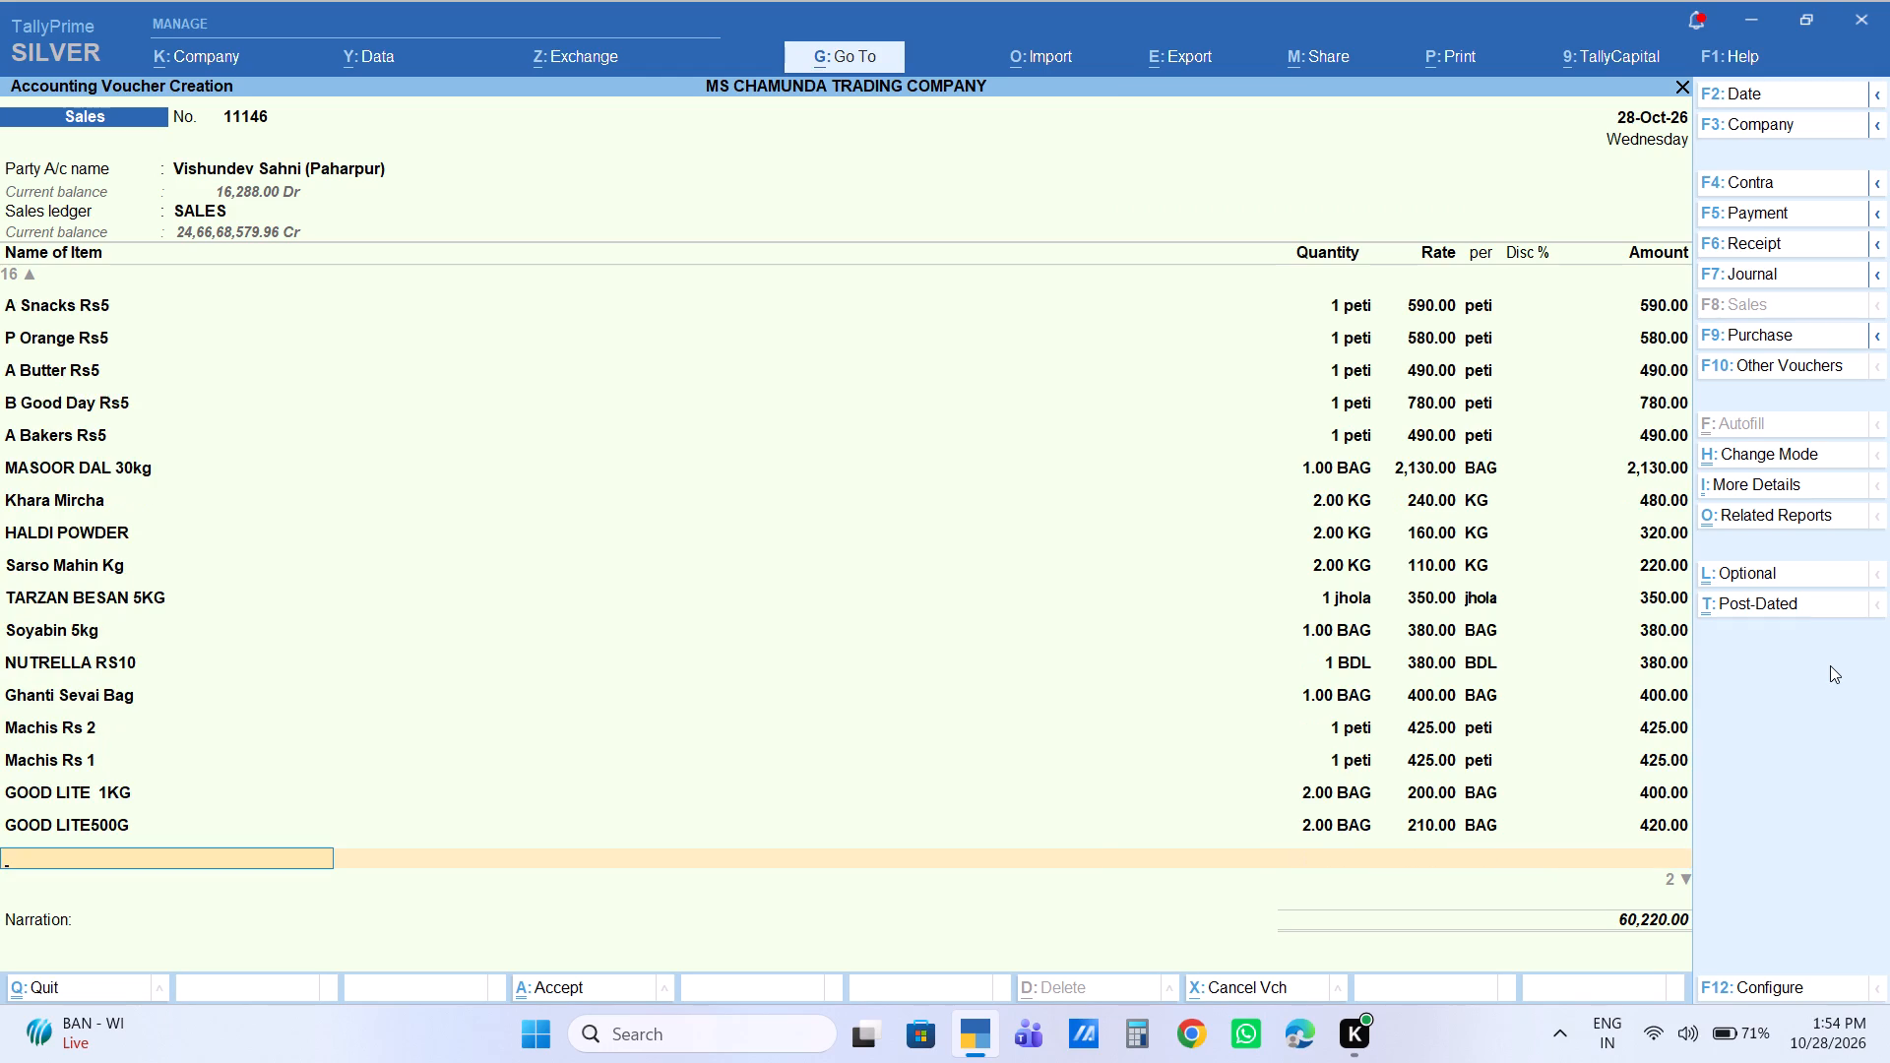
Add 1 kg of BARI KG to the voucher, overriding its amount with 140.
text(bari)
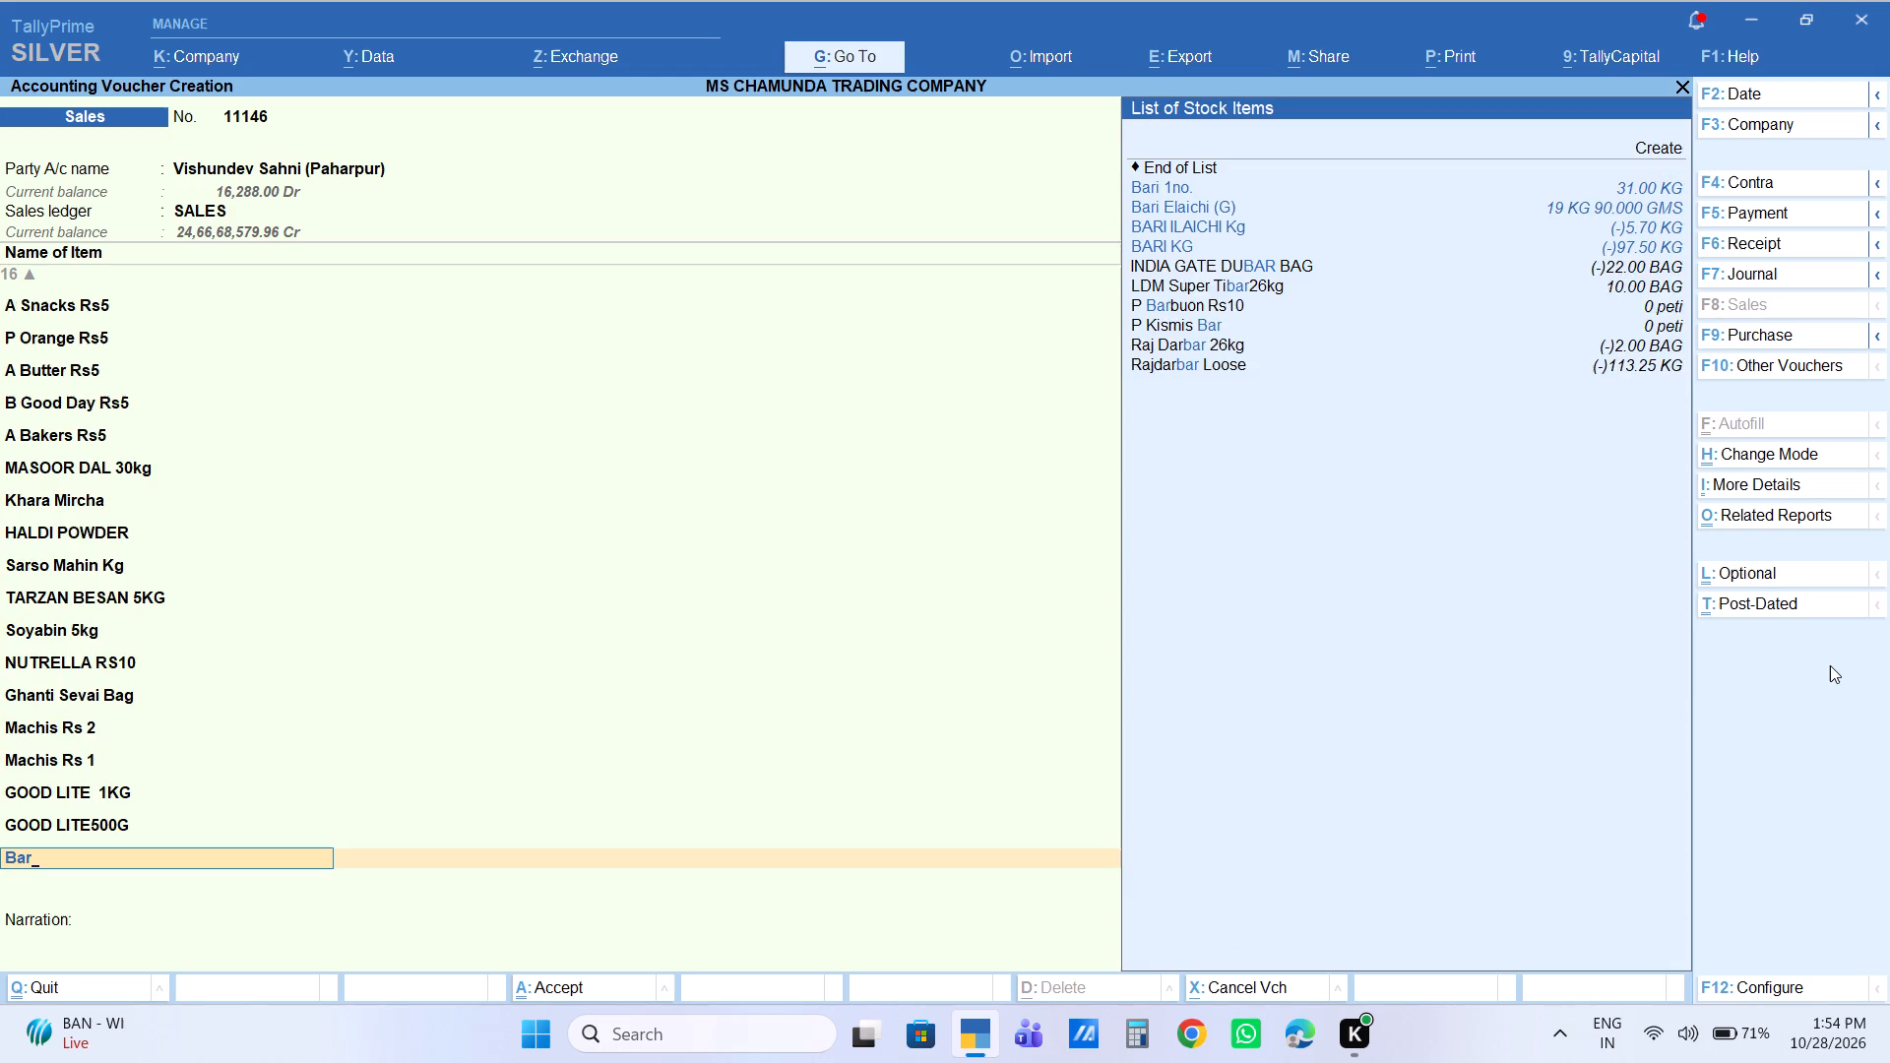
key(Down)
key(Down)
key(Down)
key(Down)
key(Return)
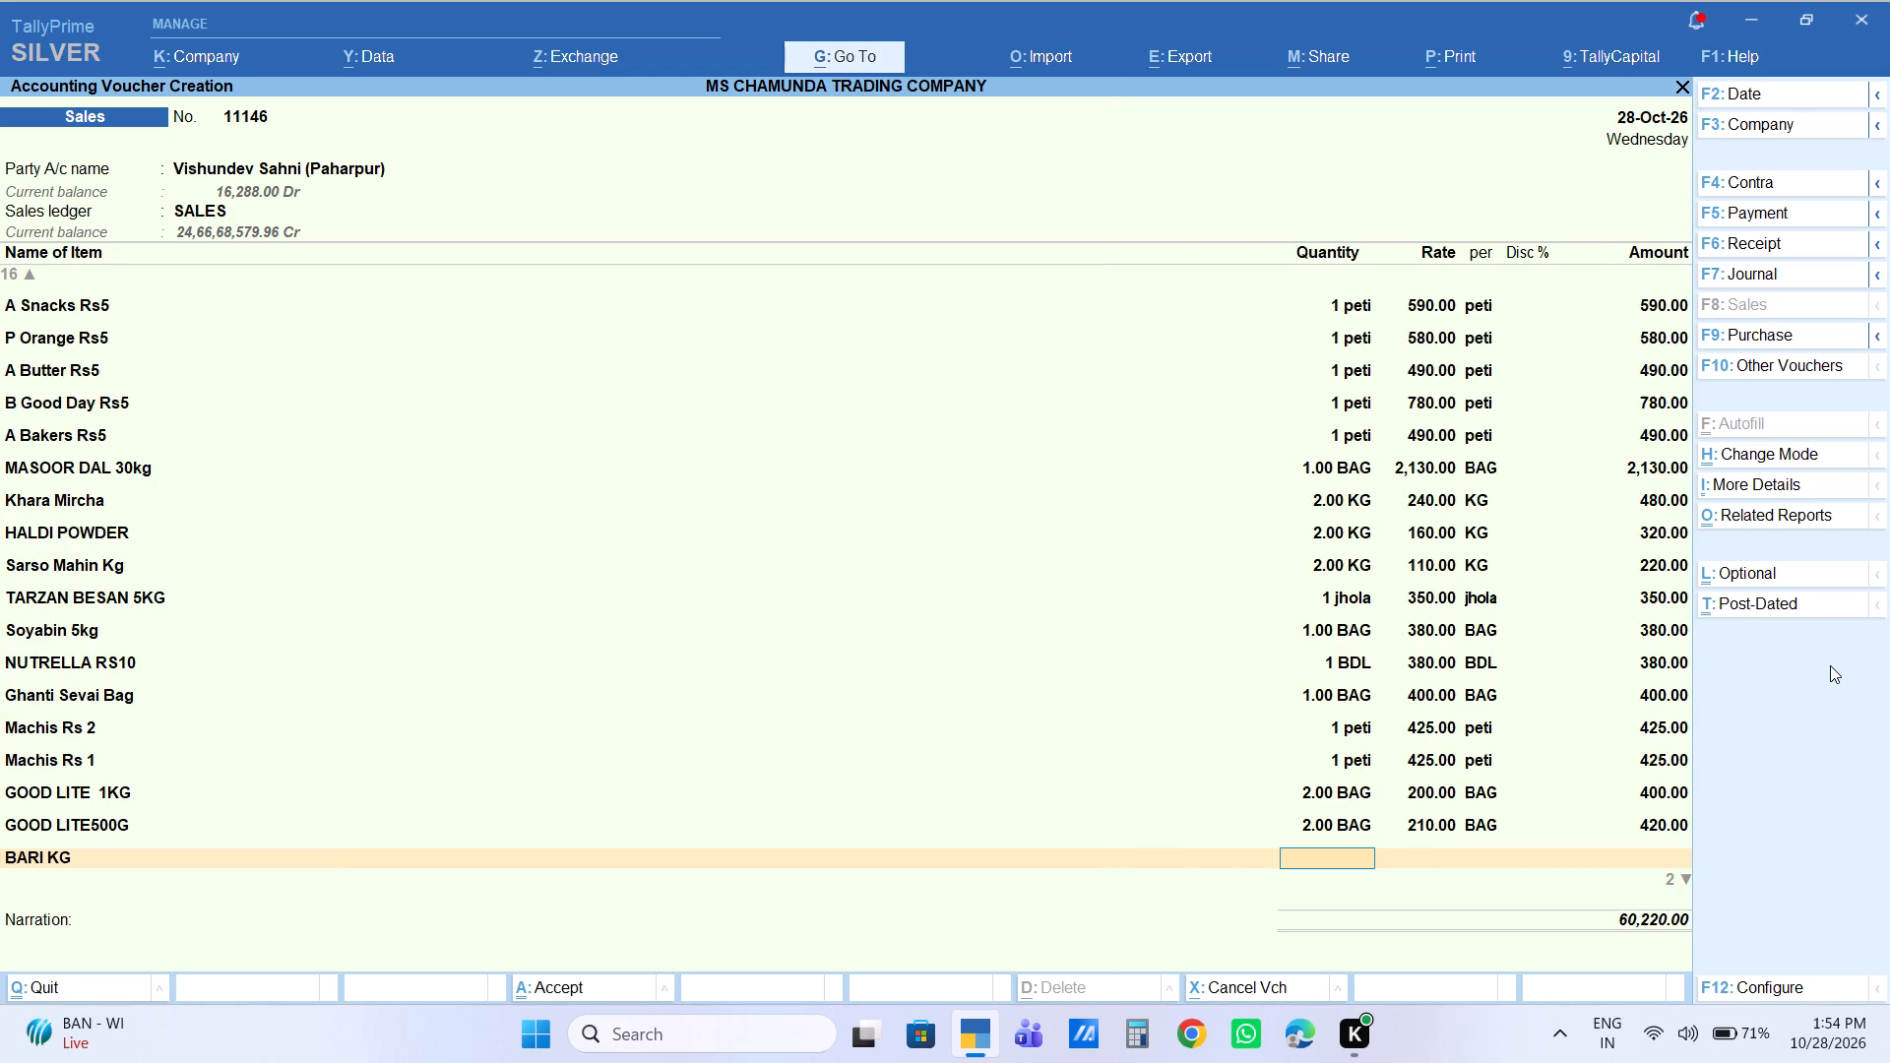
key(1)
key(Return)
key(Return)
key(Return)
key(Return)
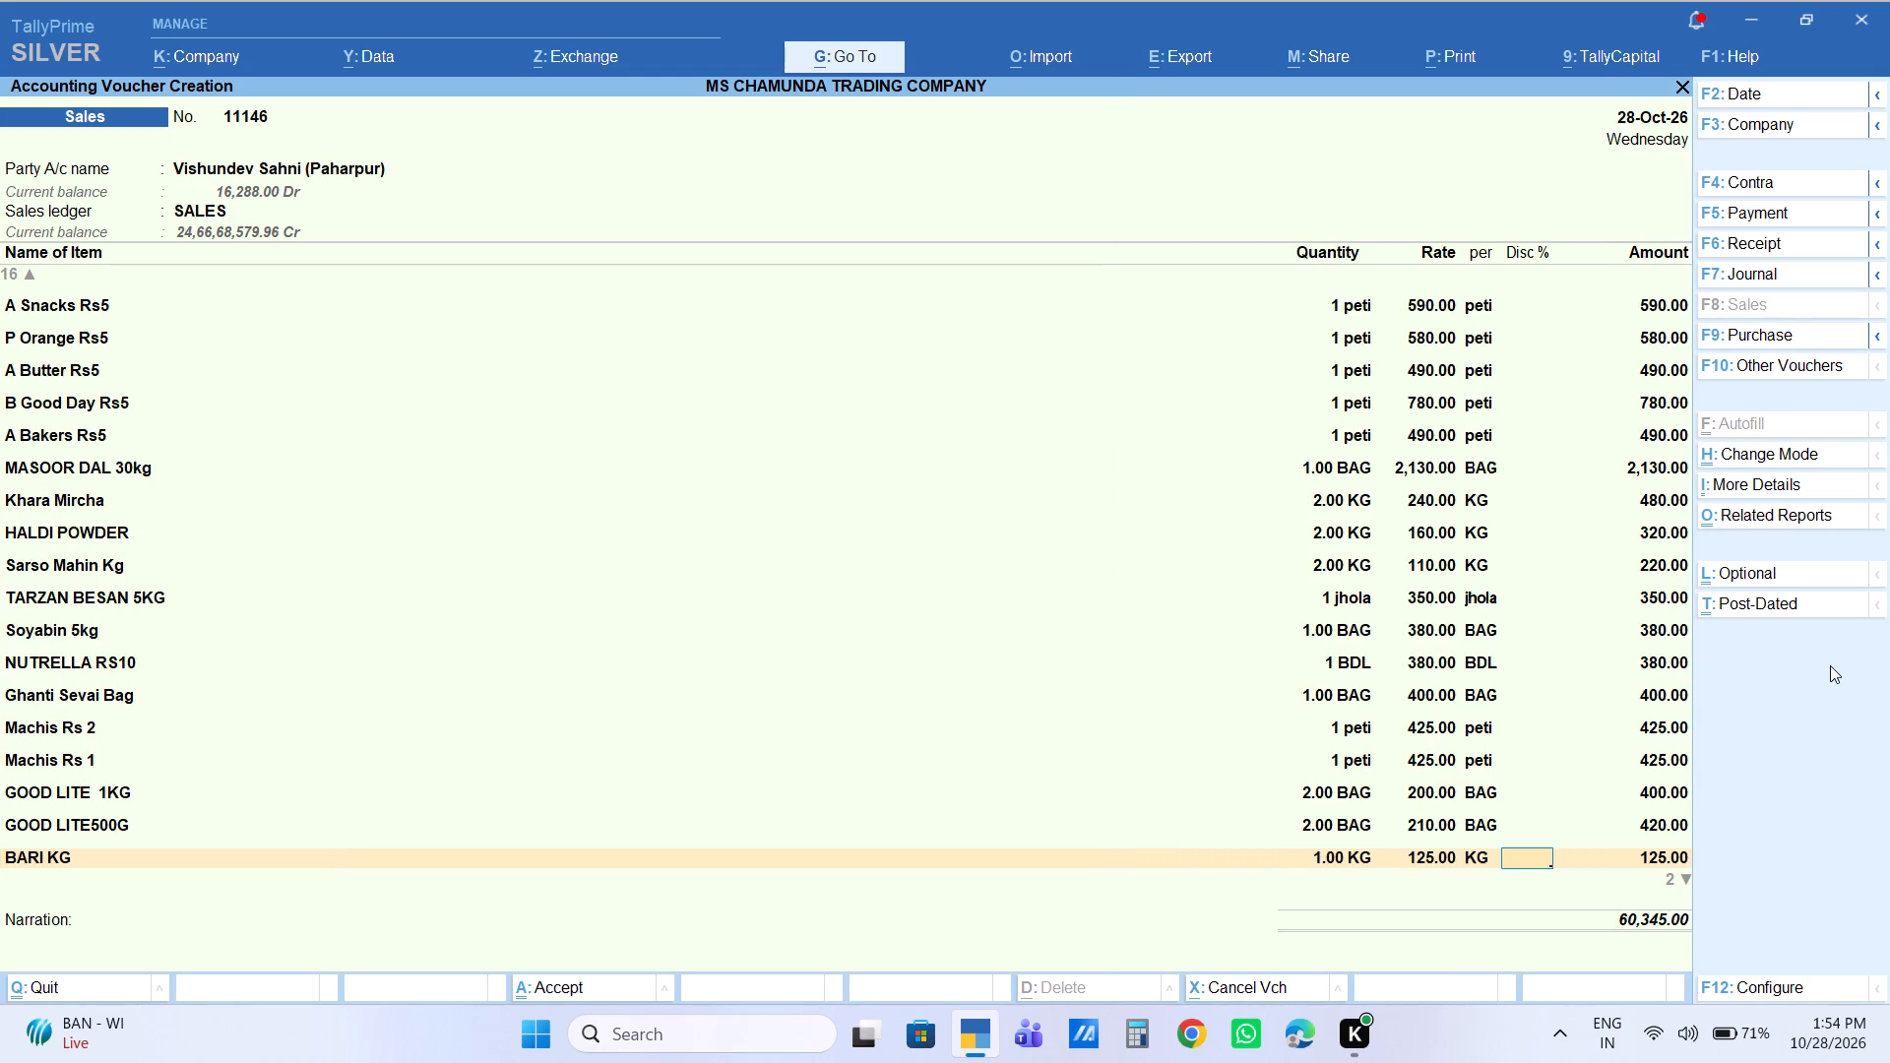
text(140)
key(Return)
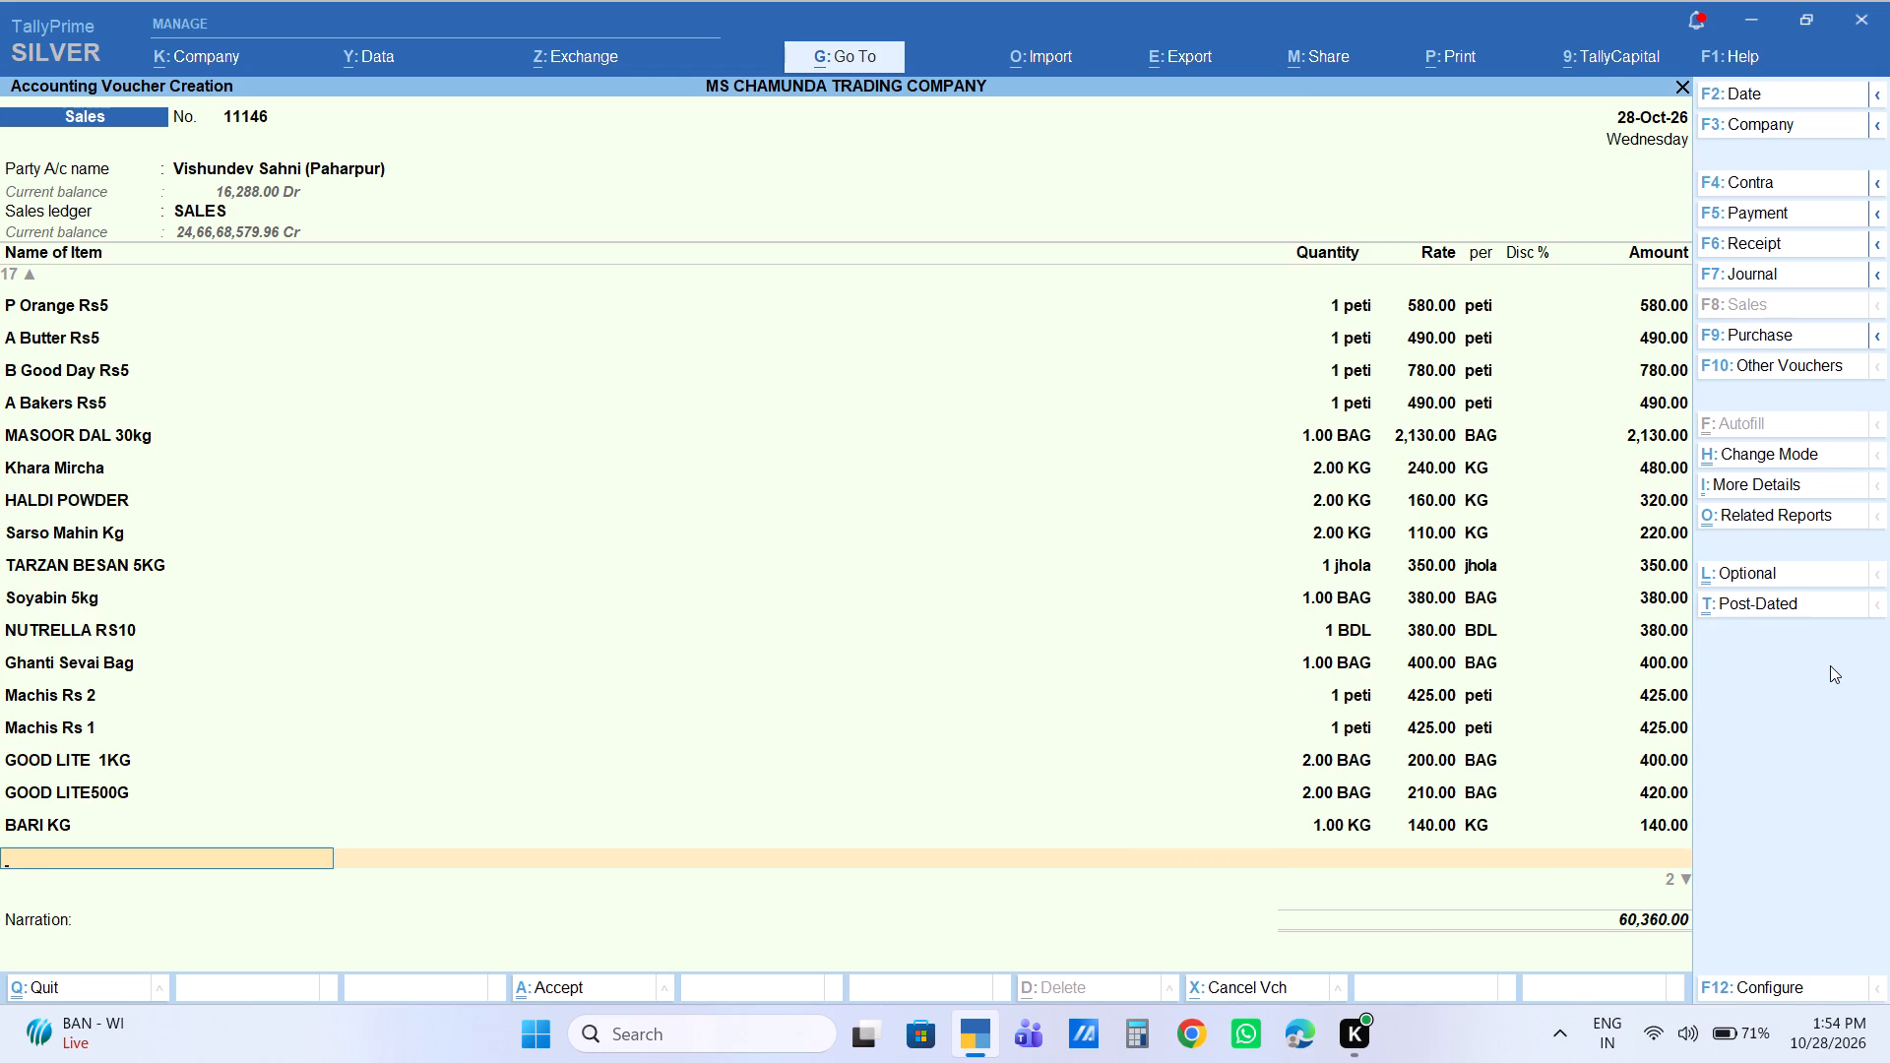
Add 1 peti of Anoop Maggi Rs5 Peti to the voucher at the default rate of 180.
text(magg)
key(Return)
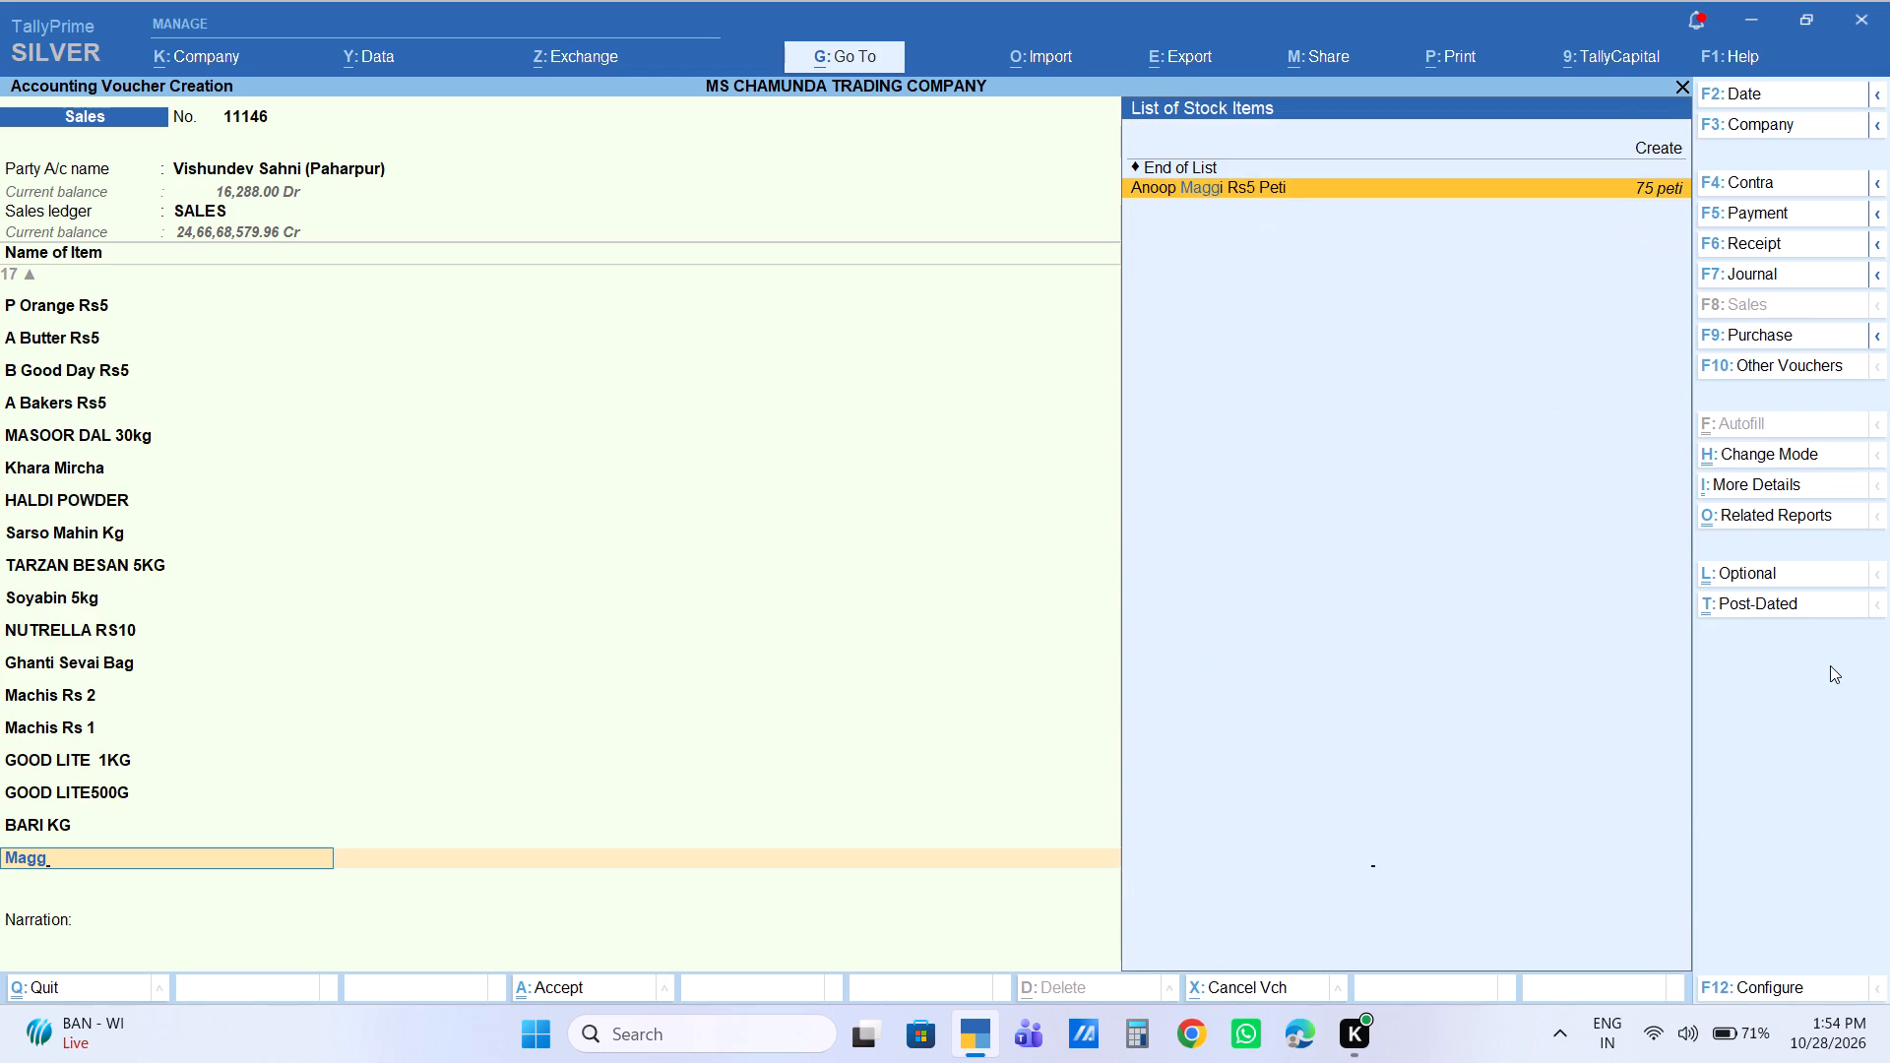
key(1)
key(Return)
key(Return)
key(Return)
key(Return)
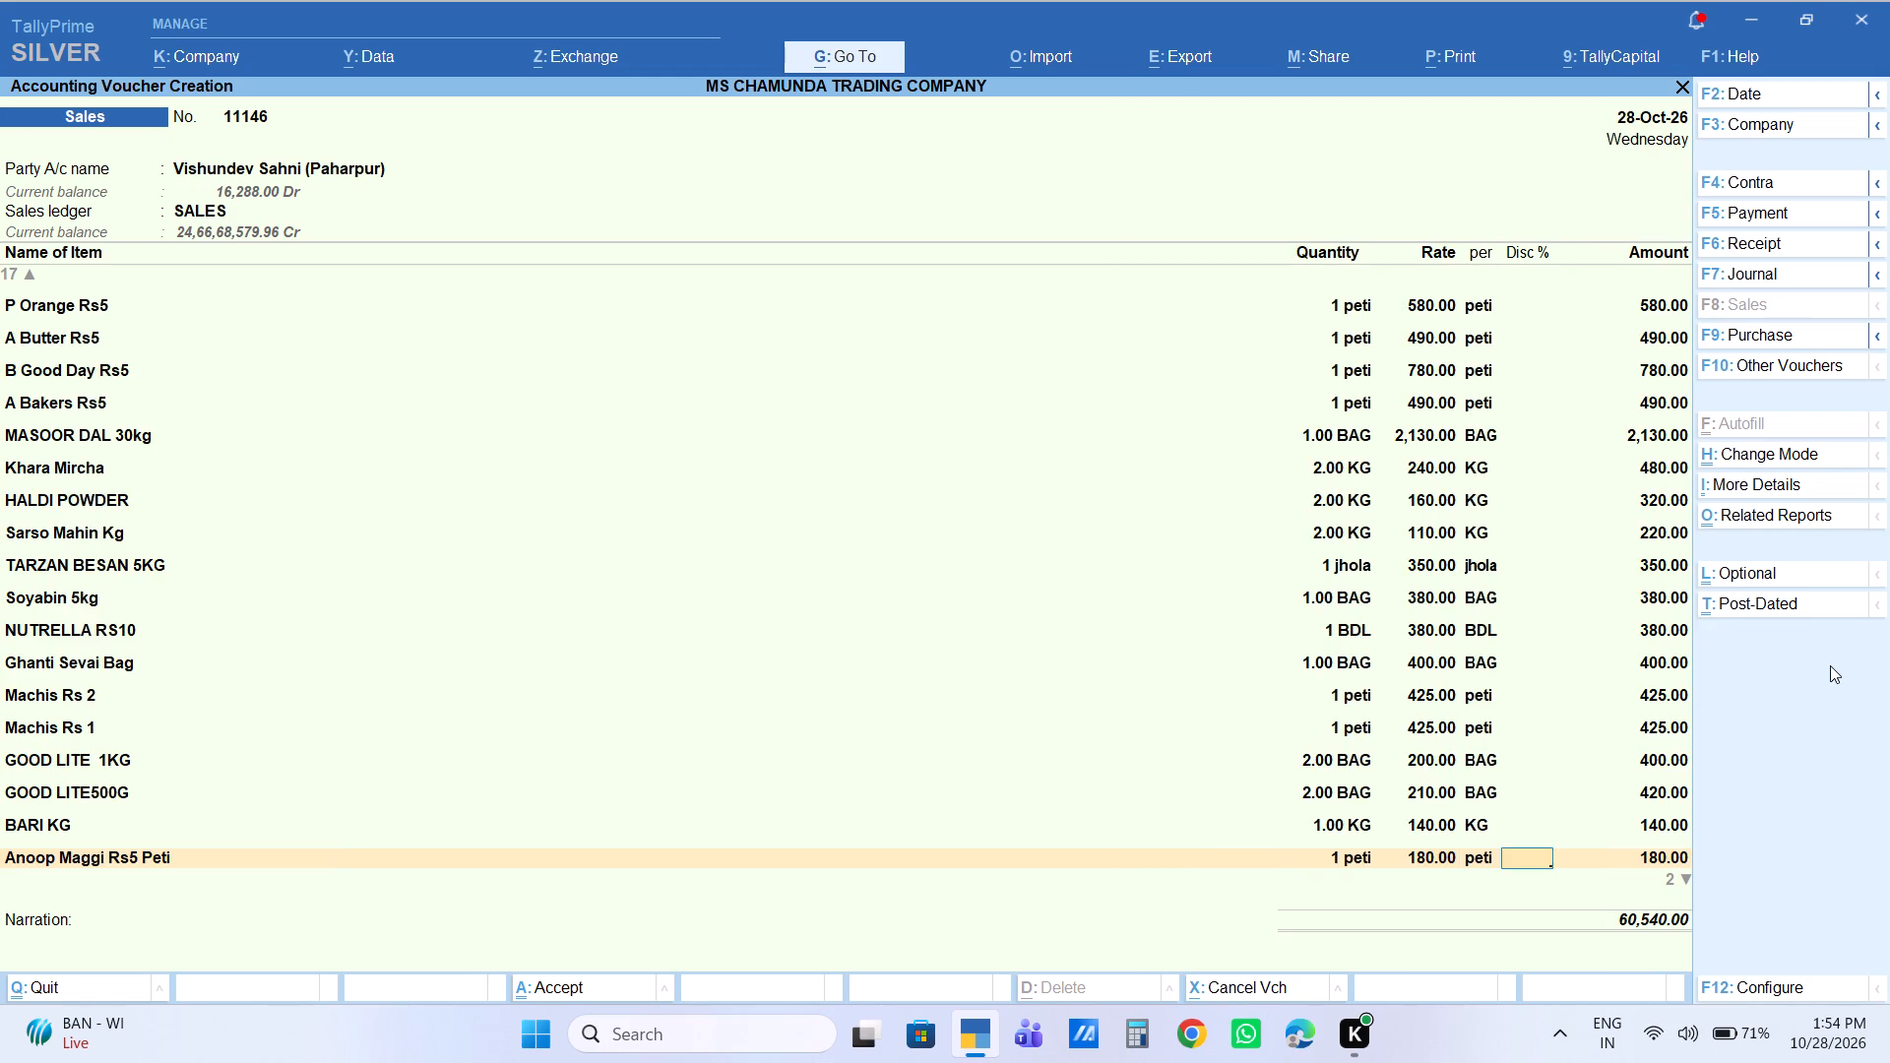
key(Return)
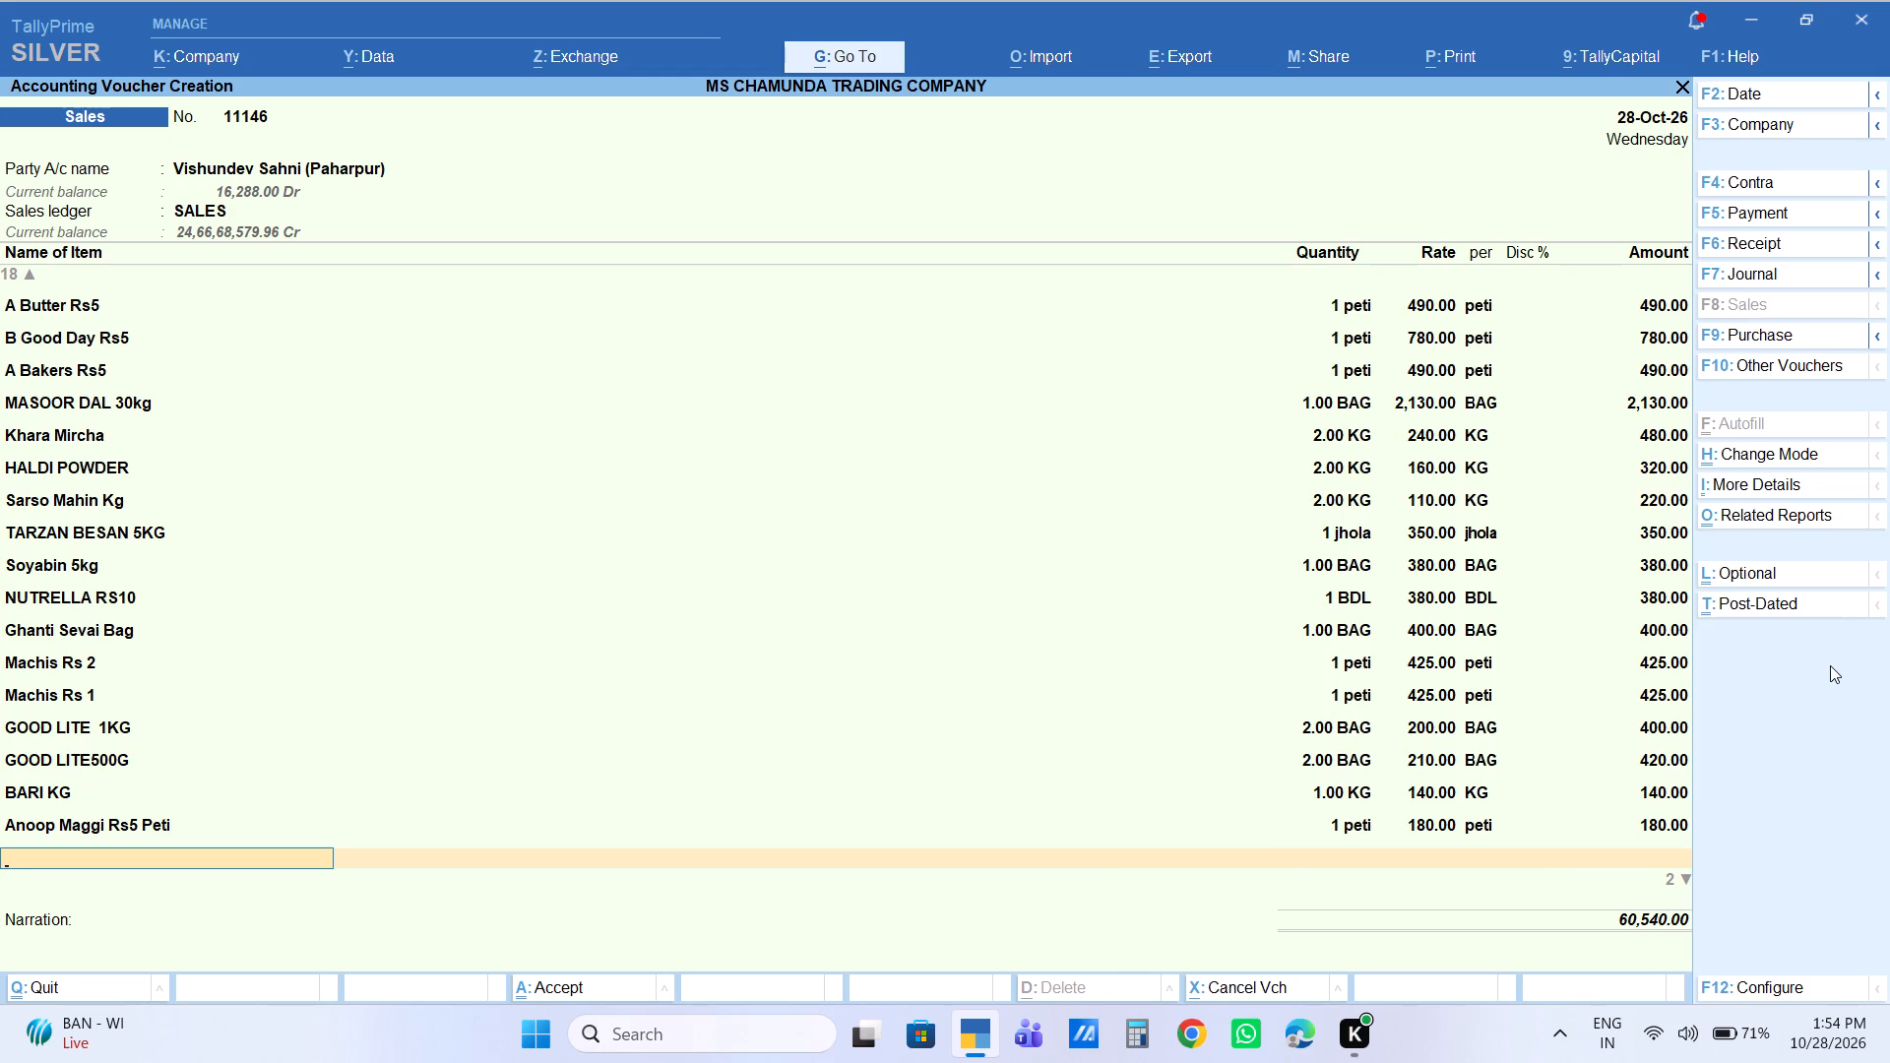
Add 5 kg of 4 AAA KG to the voucher at the default rate of 140.
key(4)
text(aa)
key(Down)
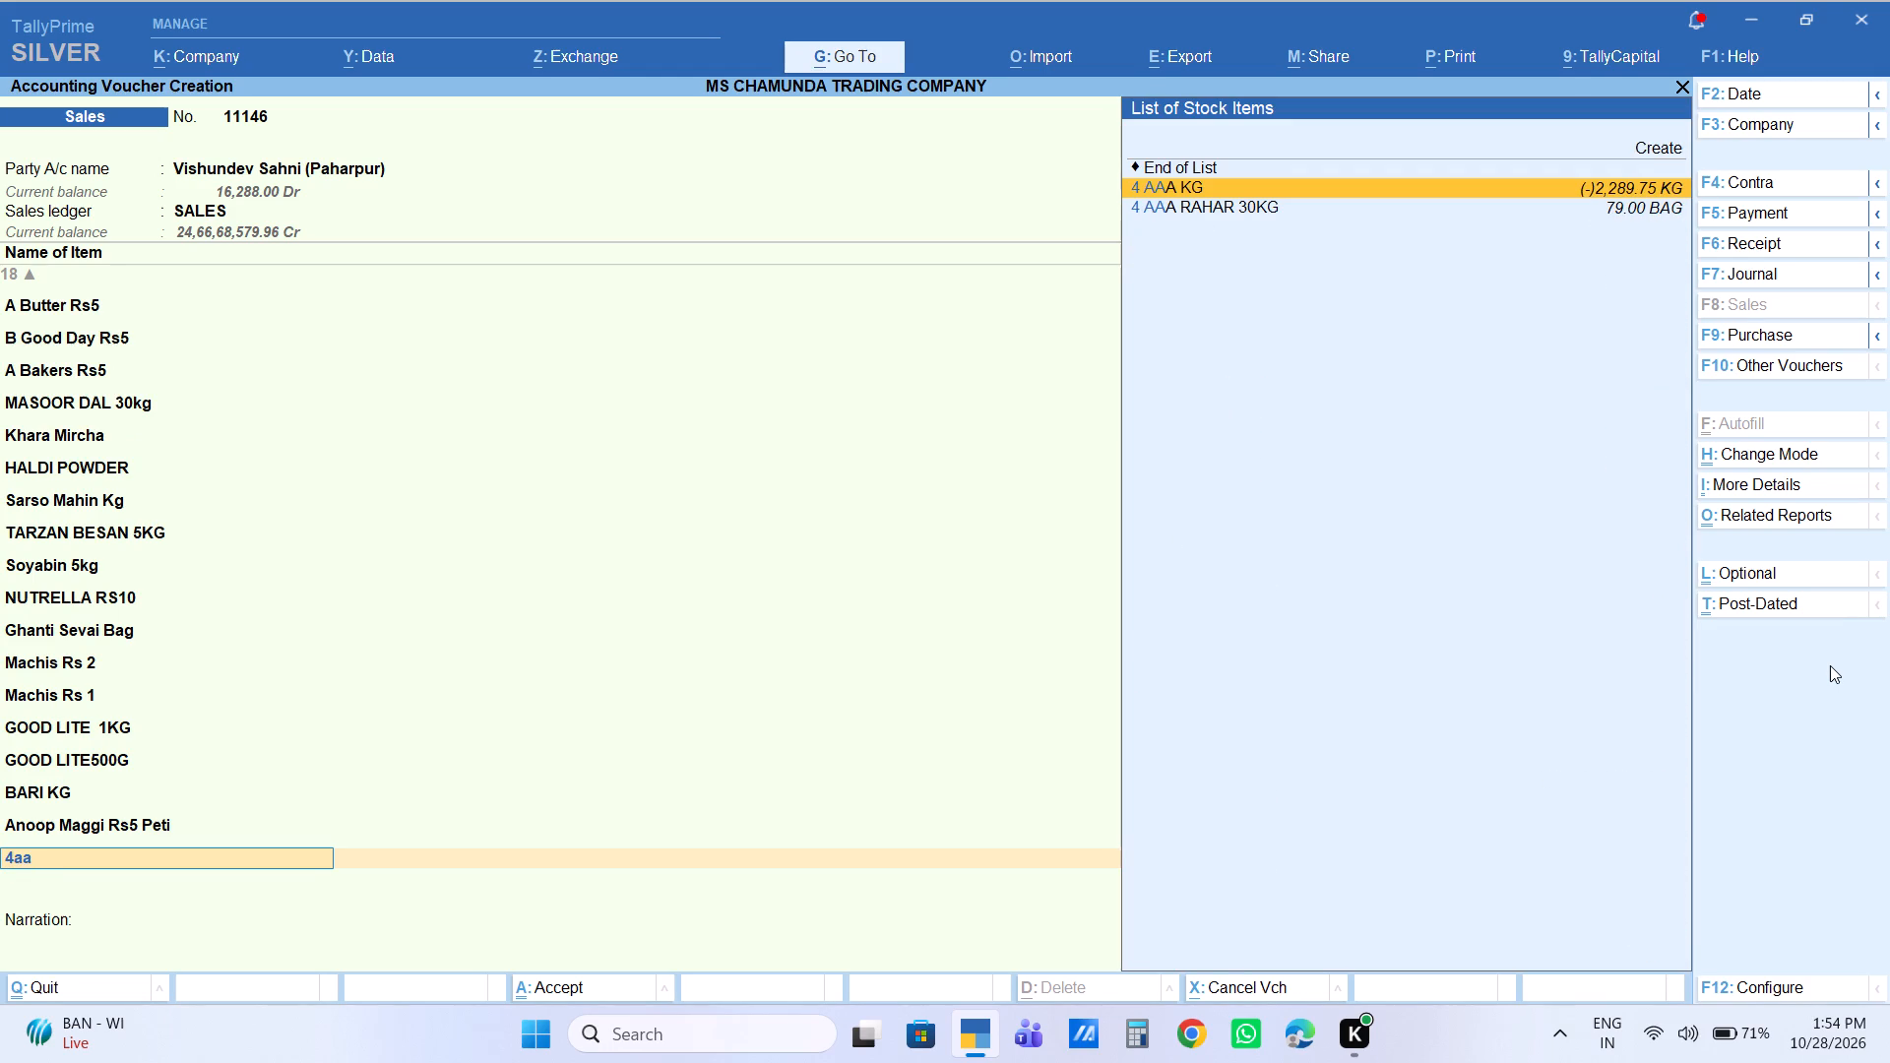
key(Return)
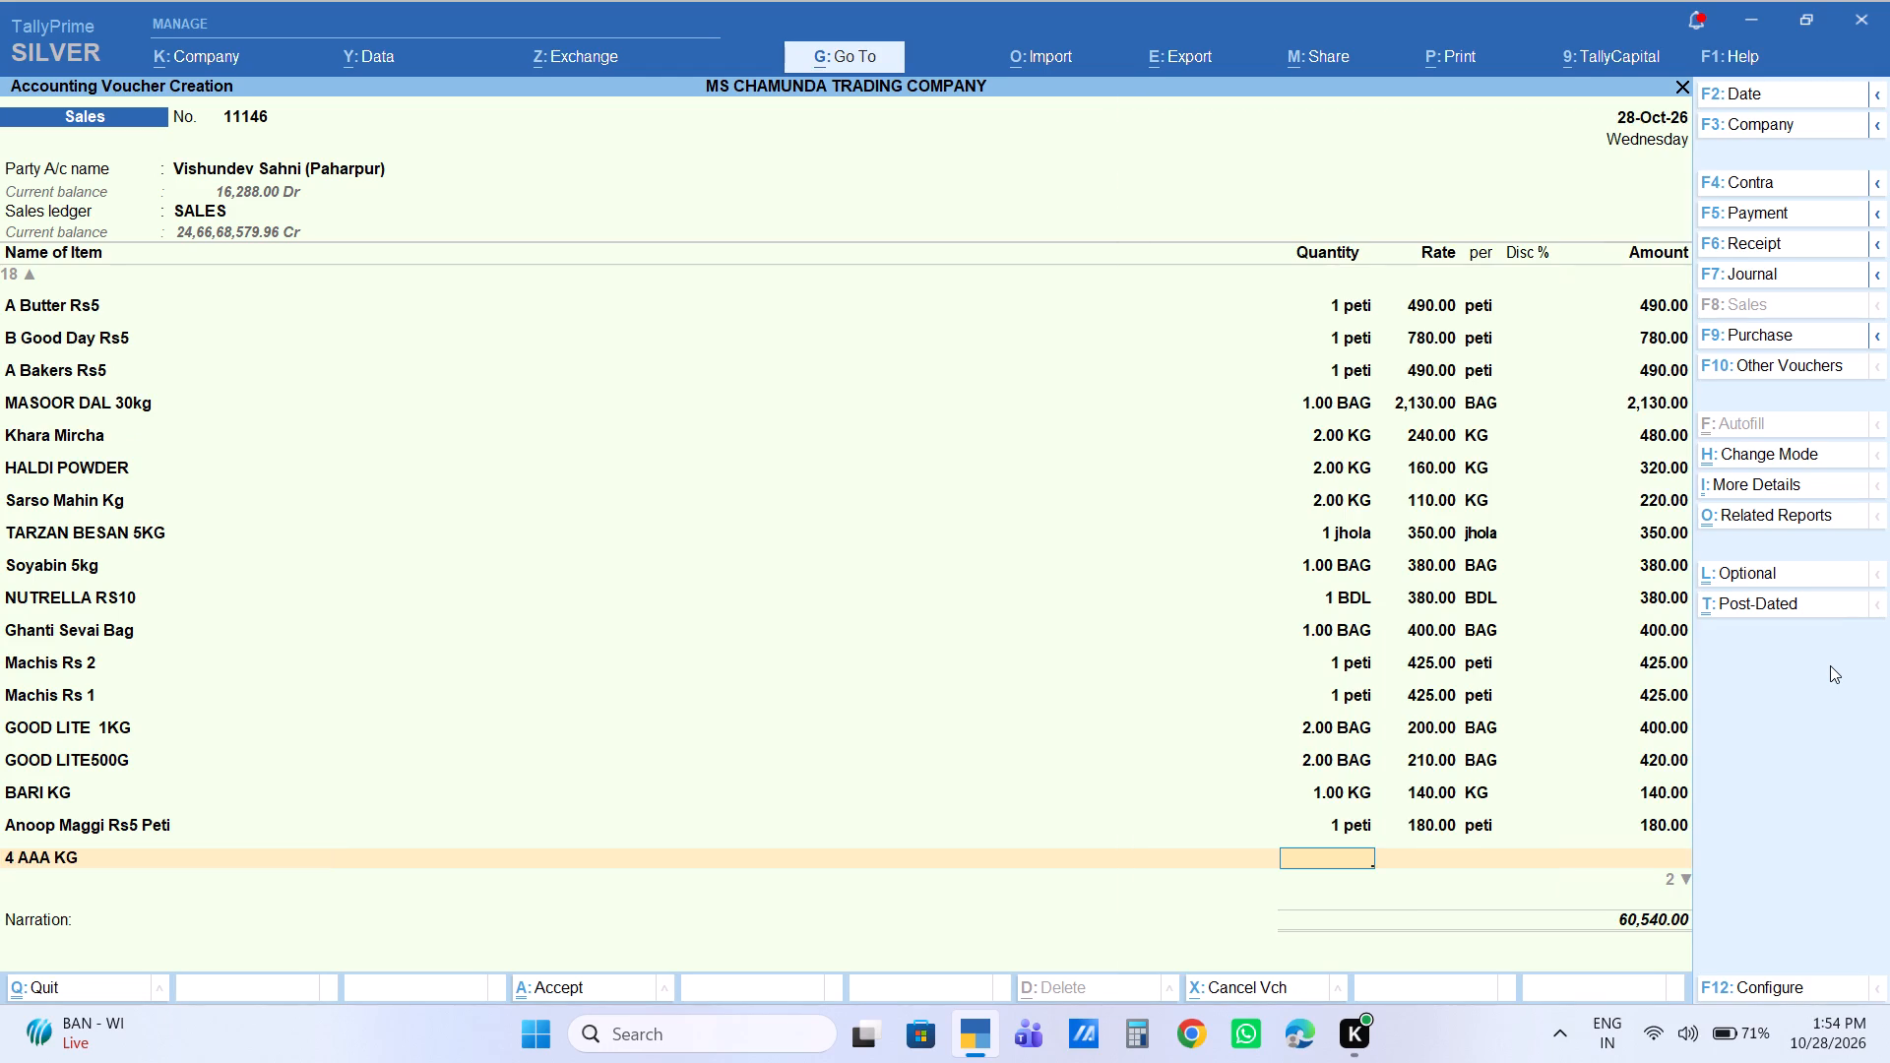
key(5)
key(Return)
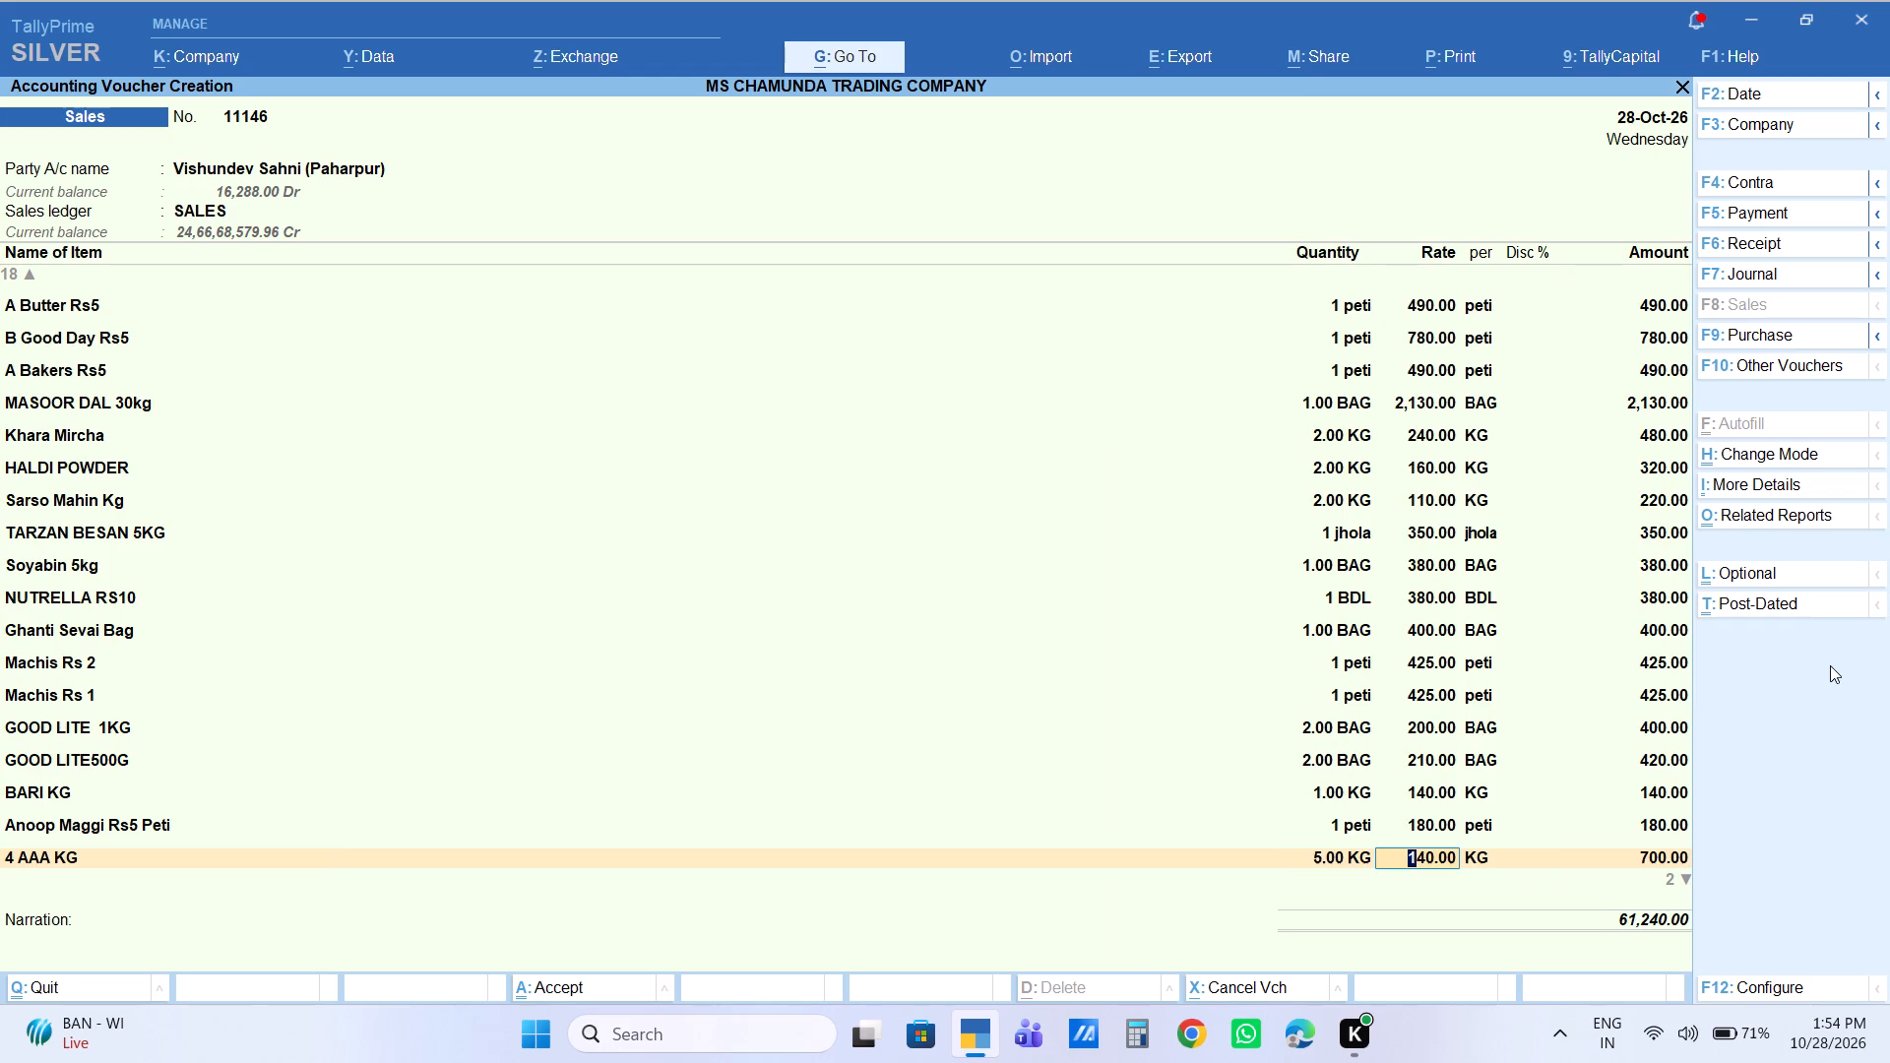
key(Return)
key(Return)
key(Return)
key(Return)
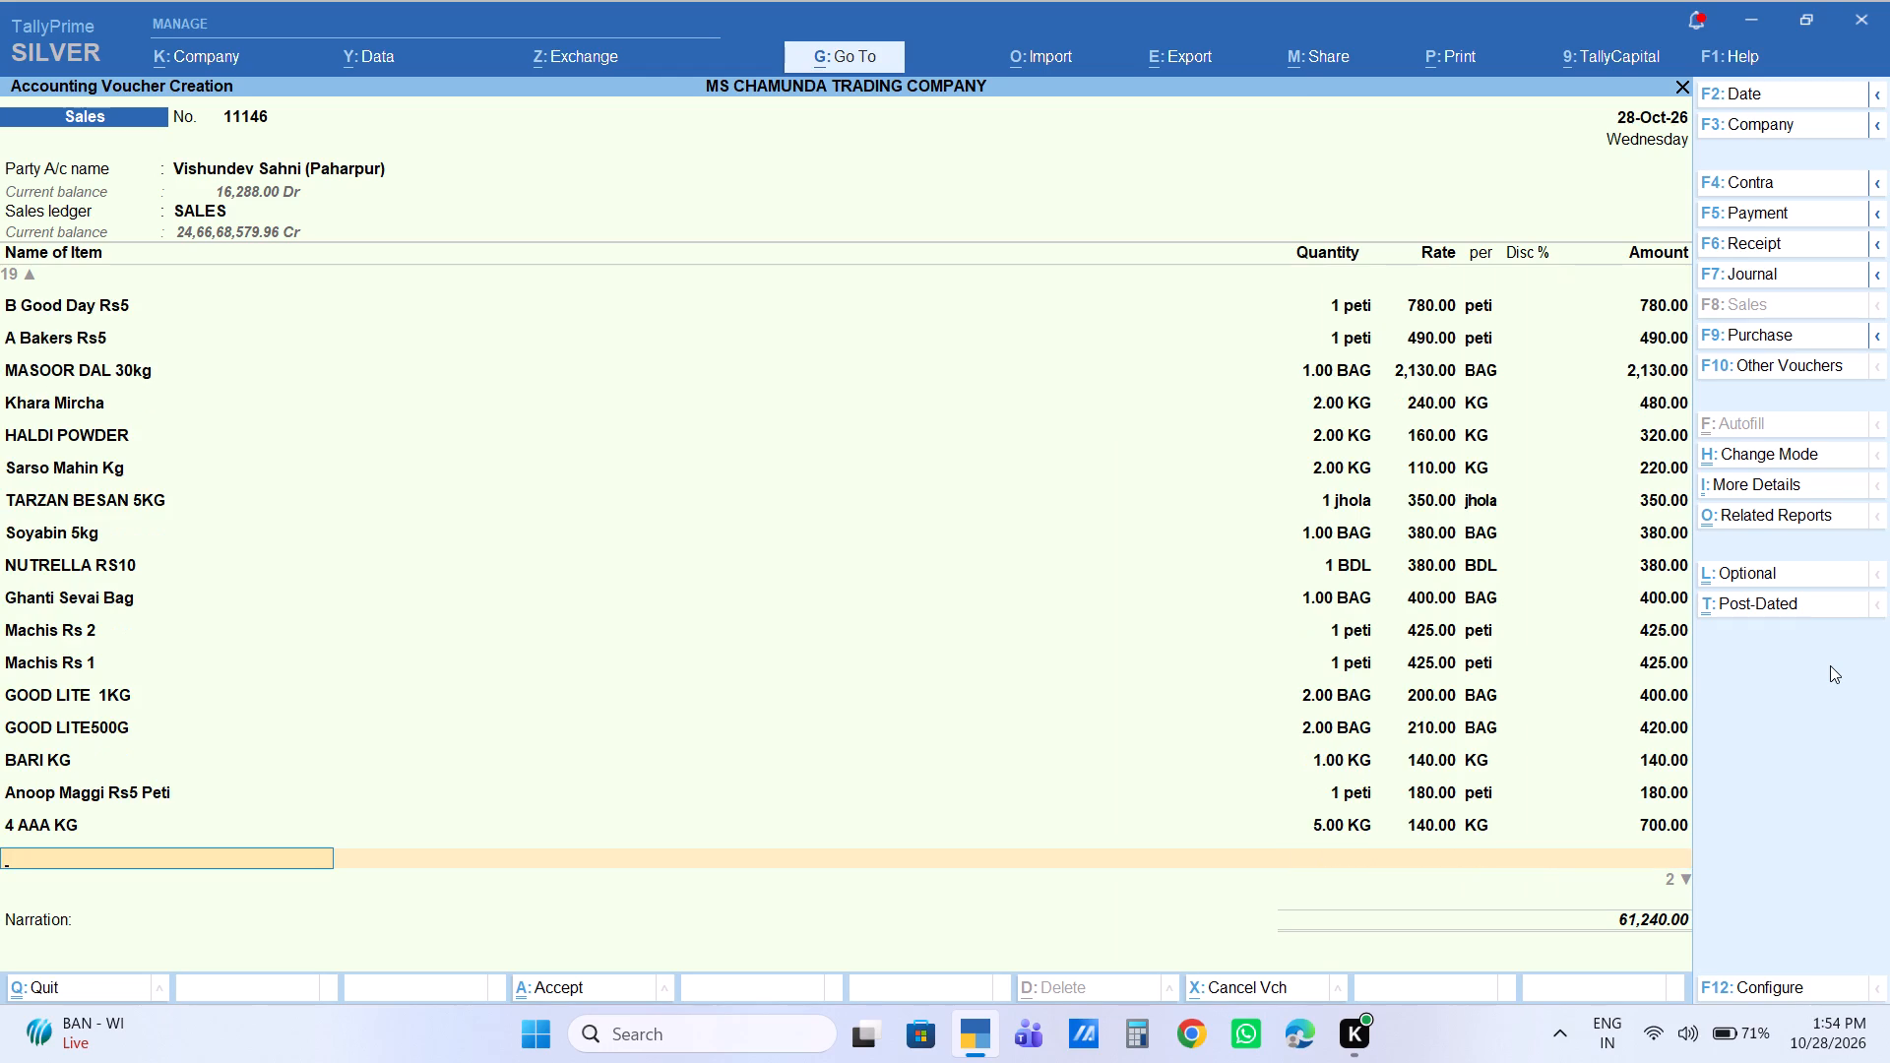
Add 1 peti of PANI GLASS Tower to the voucher, overriding its amount with 950.
text(towe)
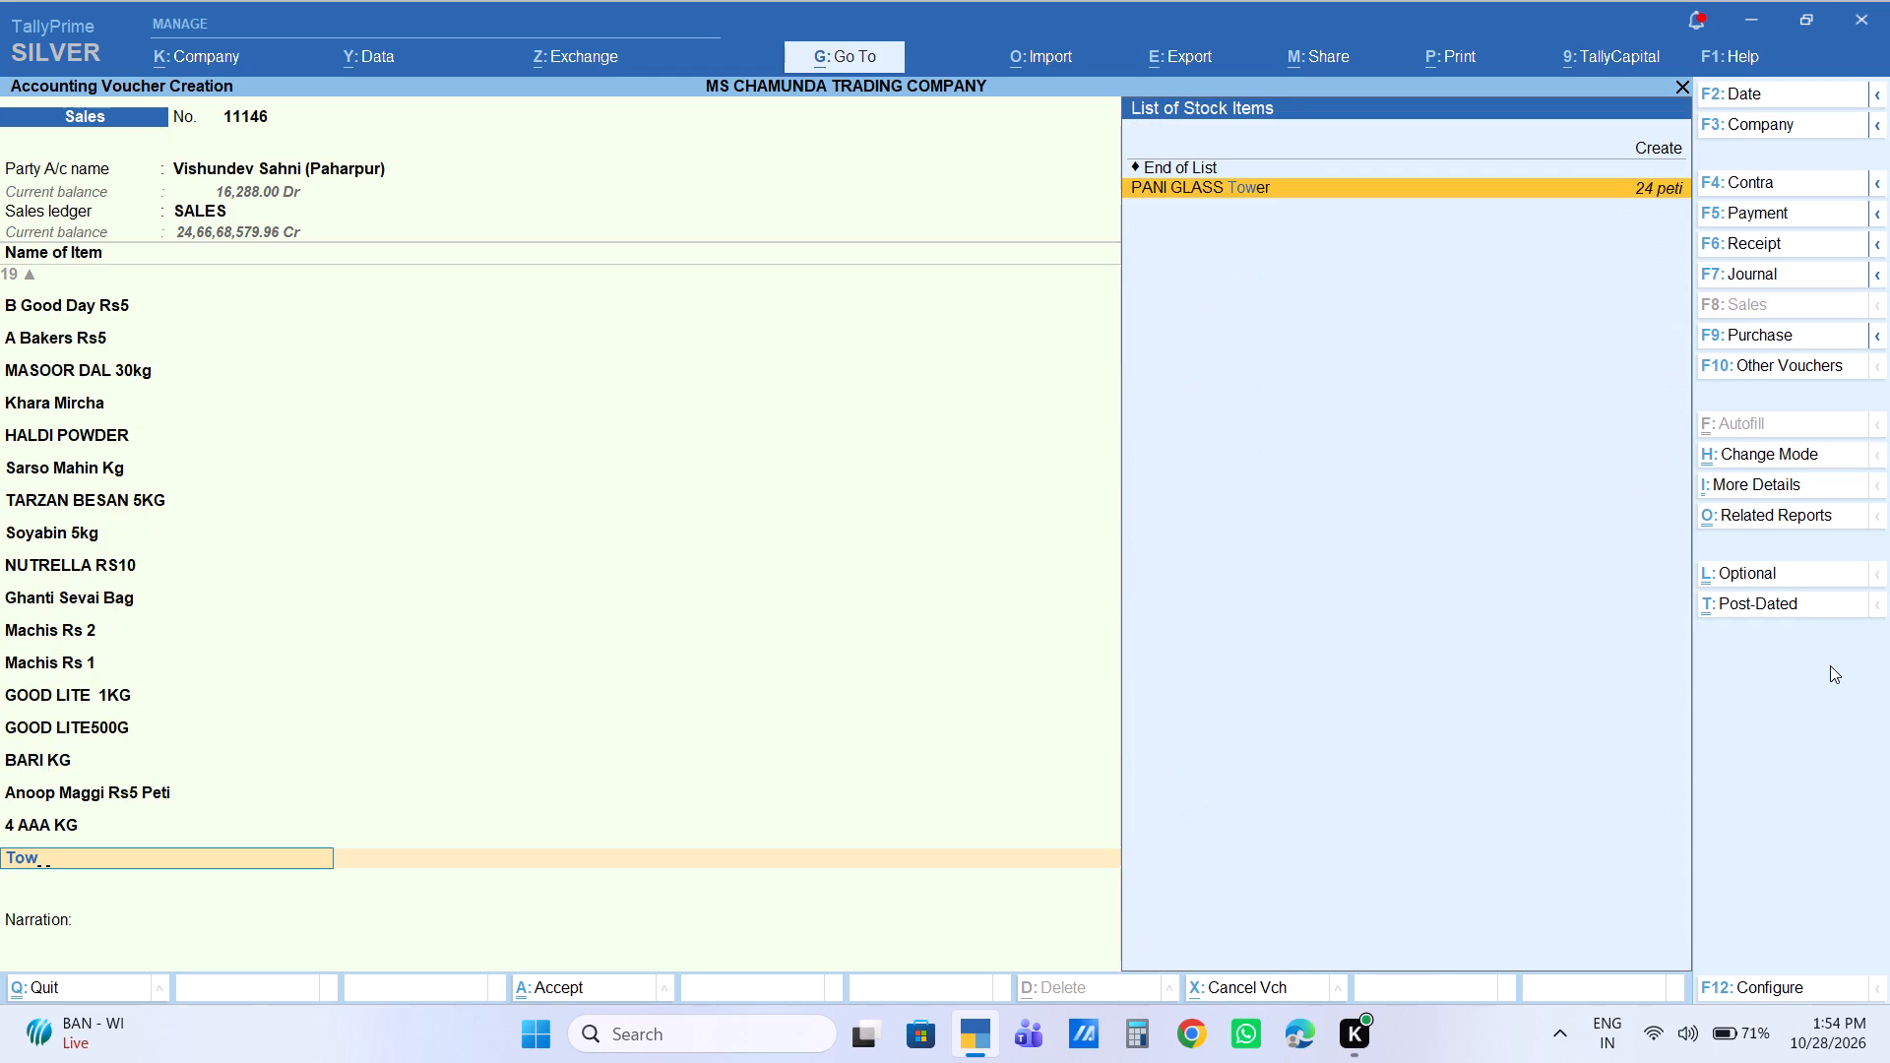
key(Return)
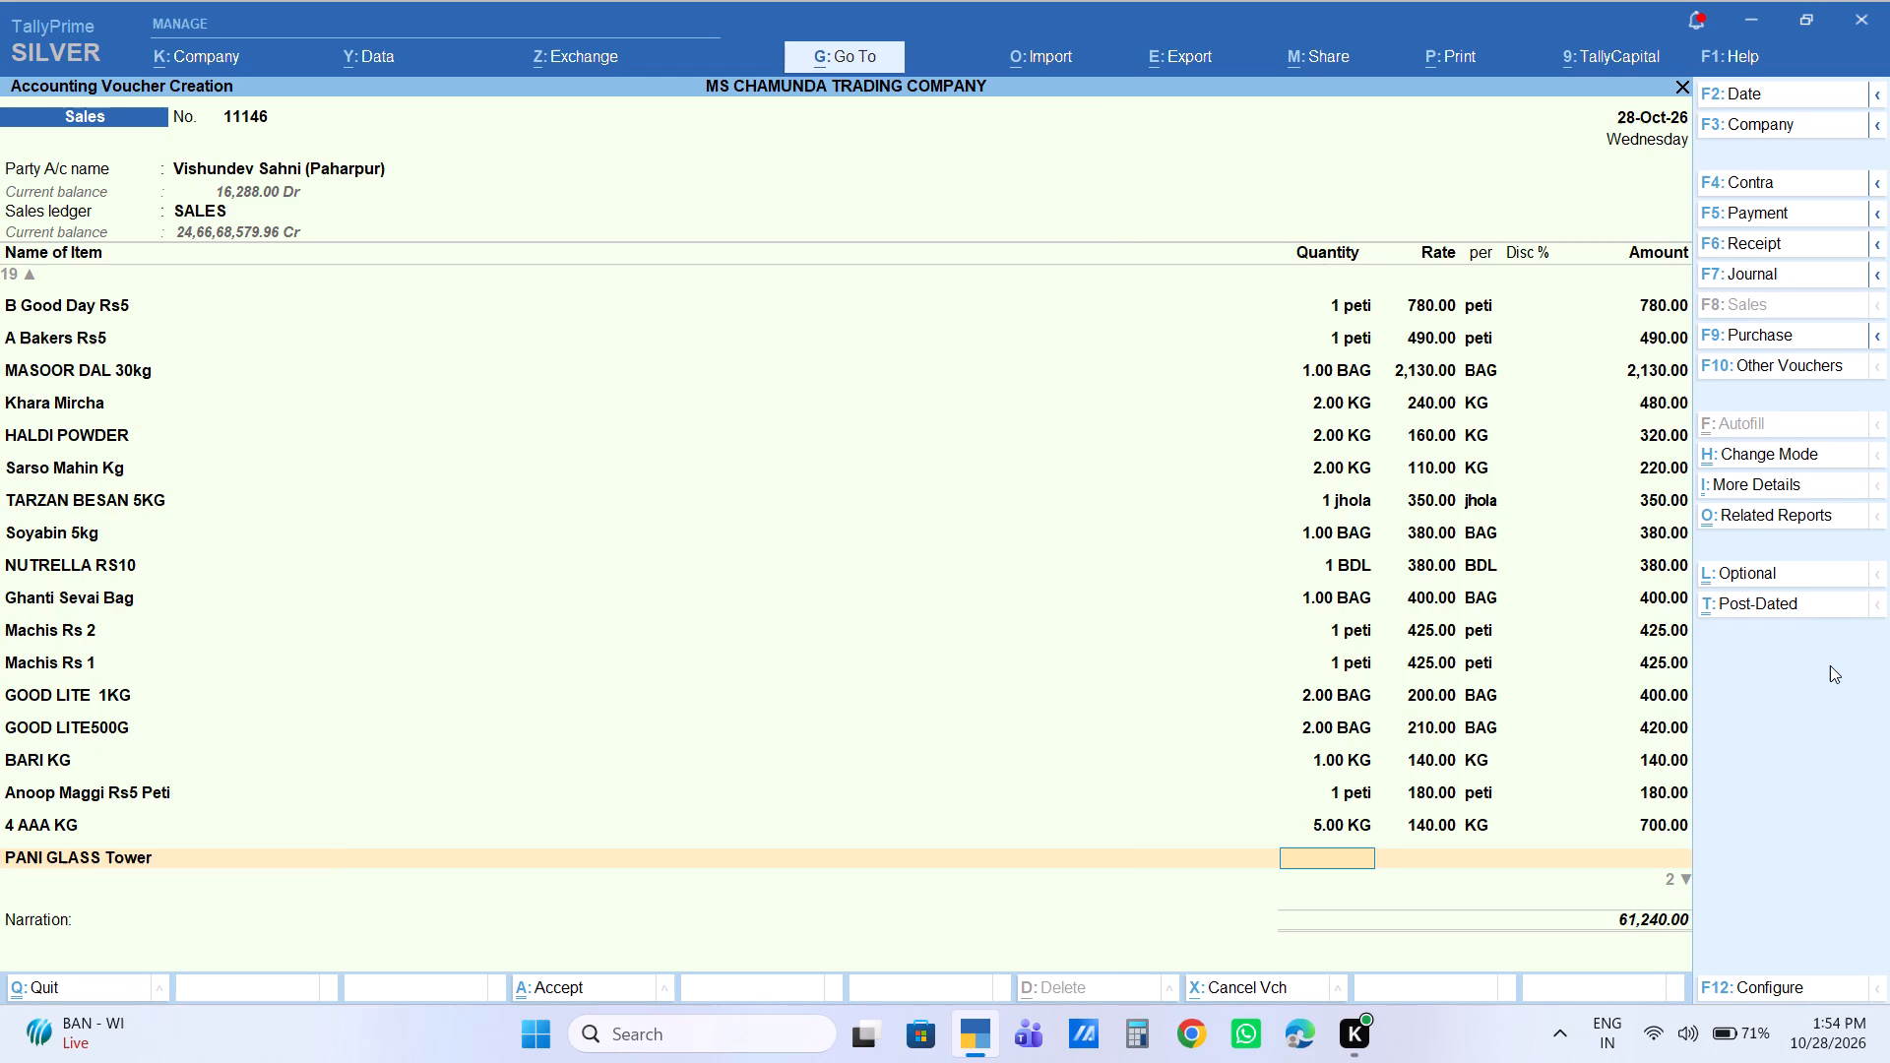
key(1)
key(Return)
key(Return)
key(Return)
key(Return)
text(950)
key(Return)
key(Return)
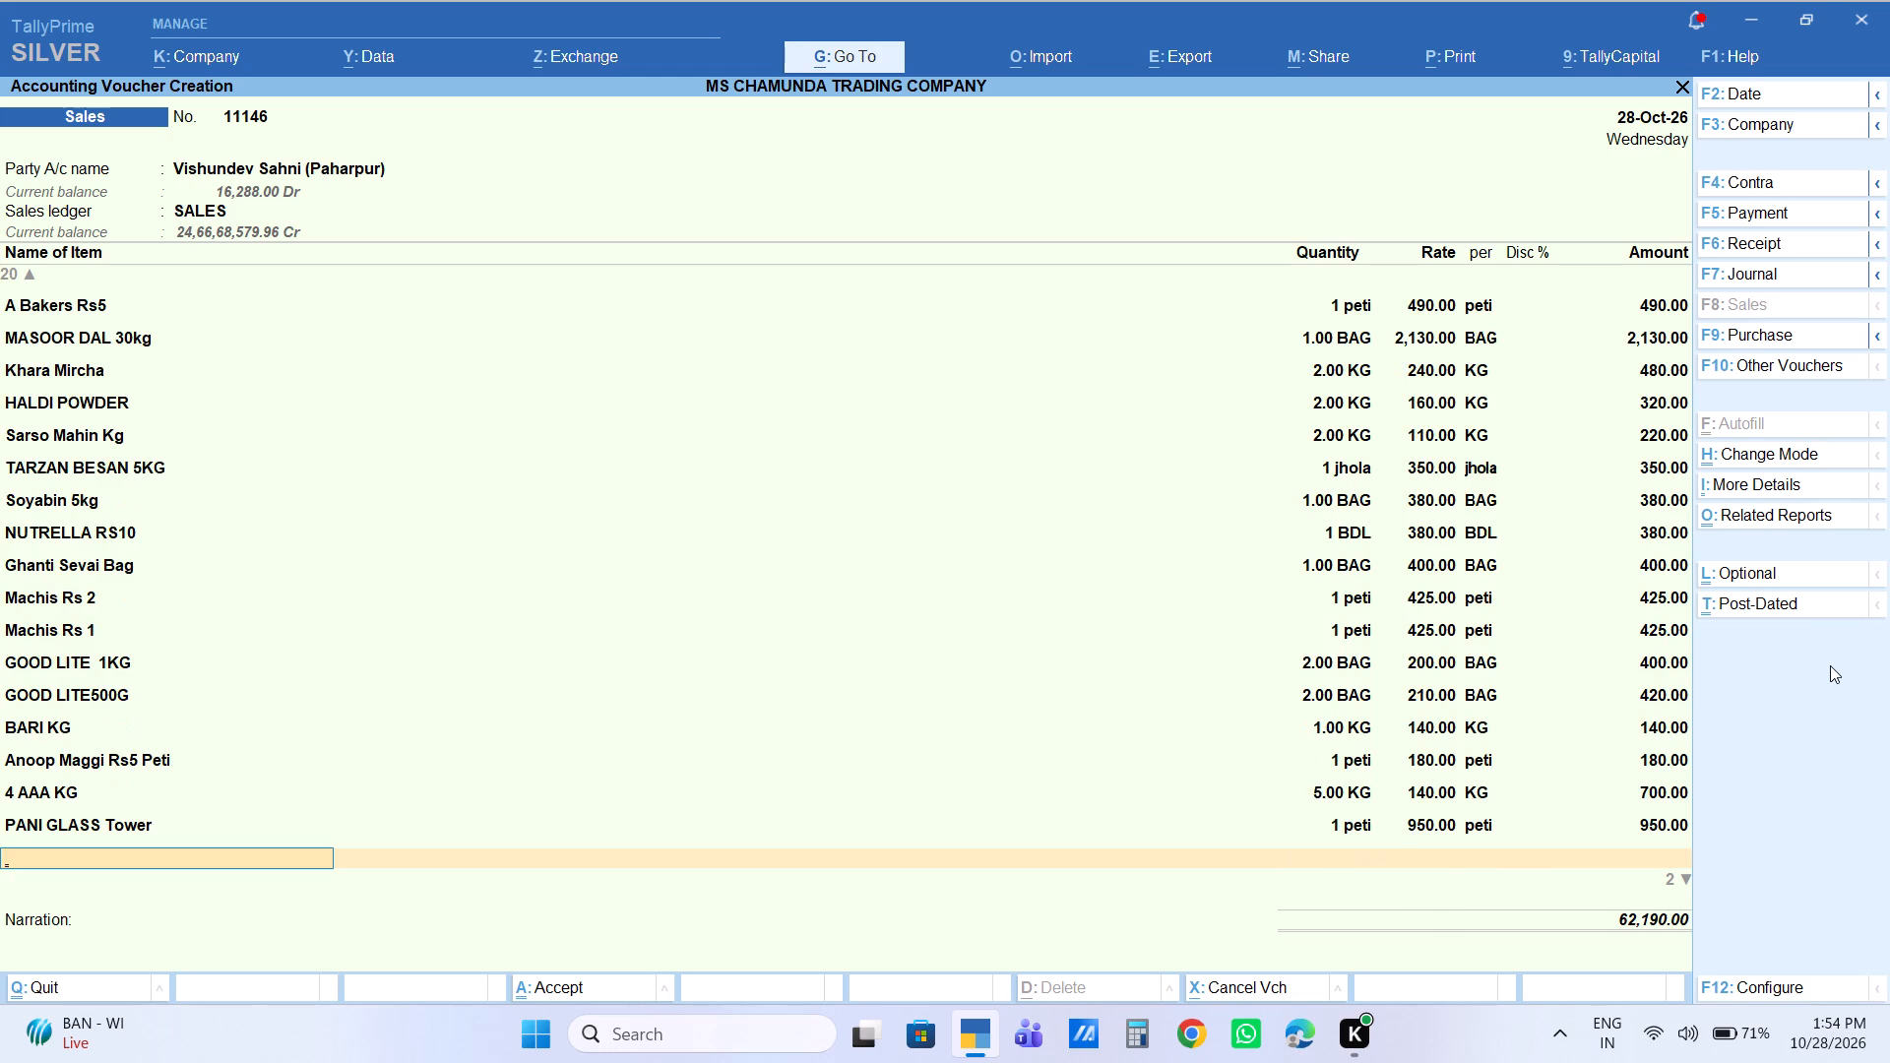
End the item entries and add a Labour Charge ledger line below them.
key(Down)
key(Down)
key(Down)
key(Return)
key(Return)
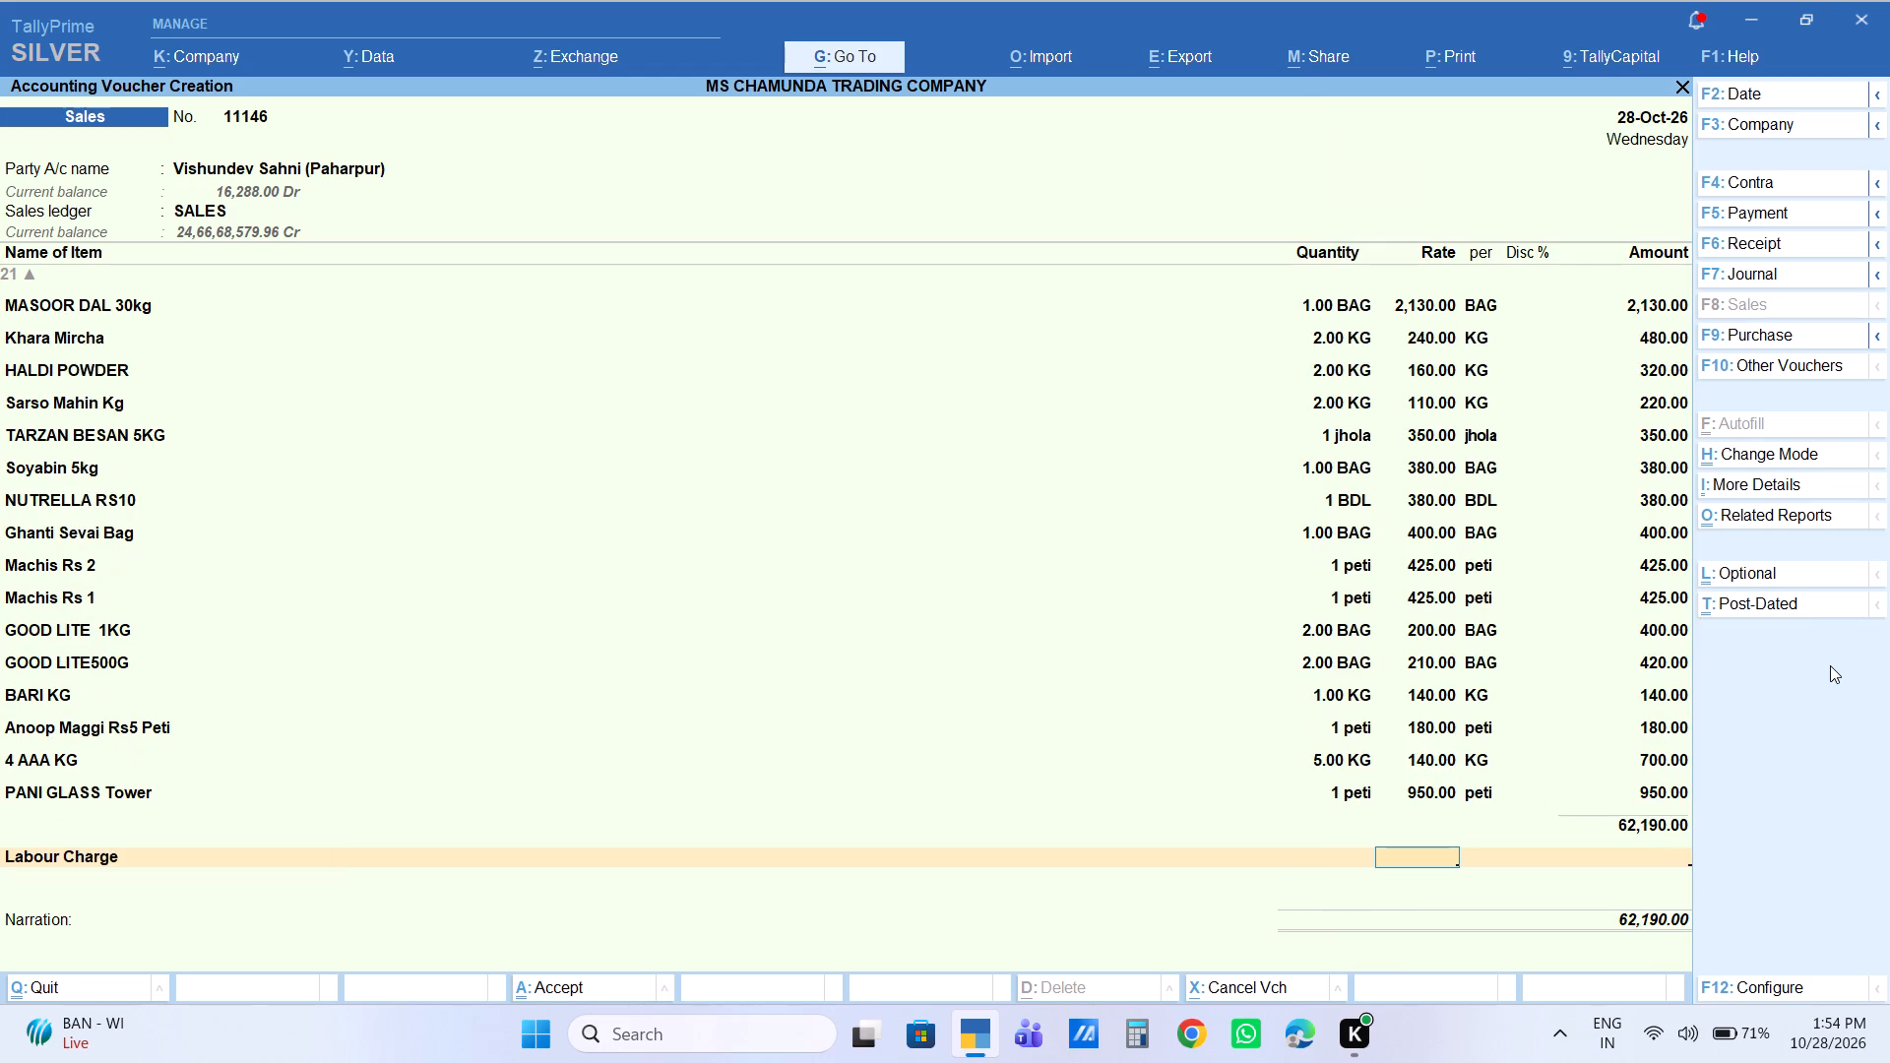
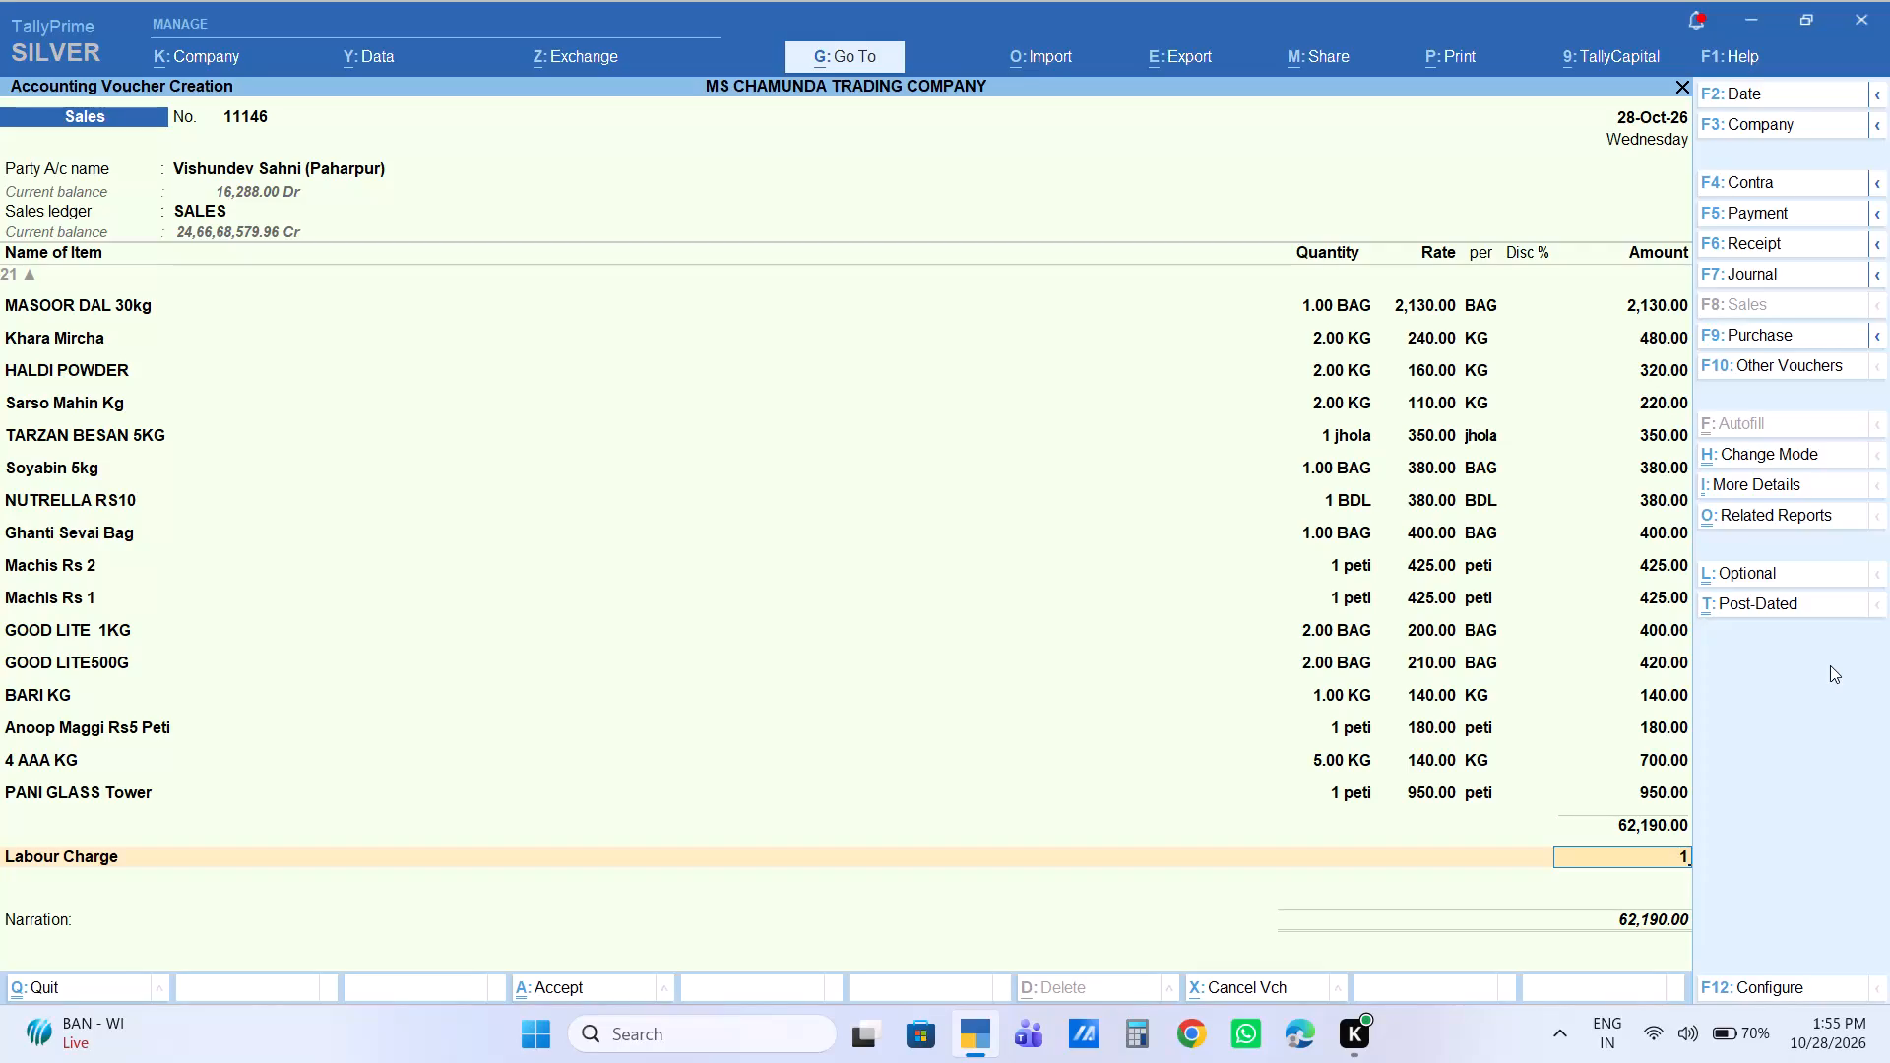
Set the Labour Charge amount to 150.
text(50)
key(Return)
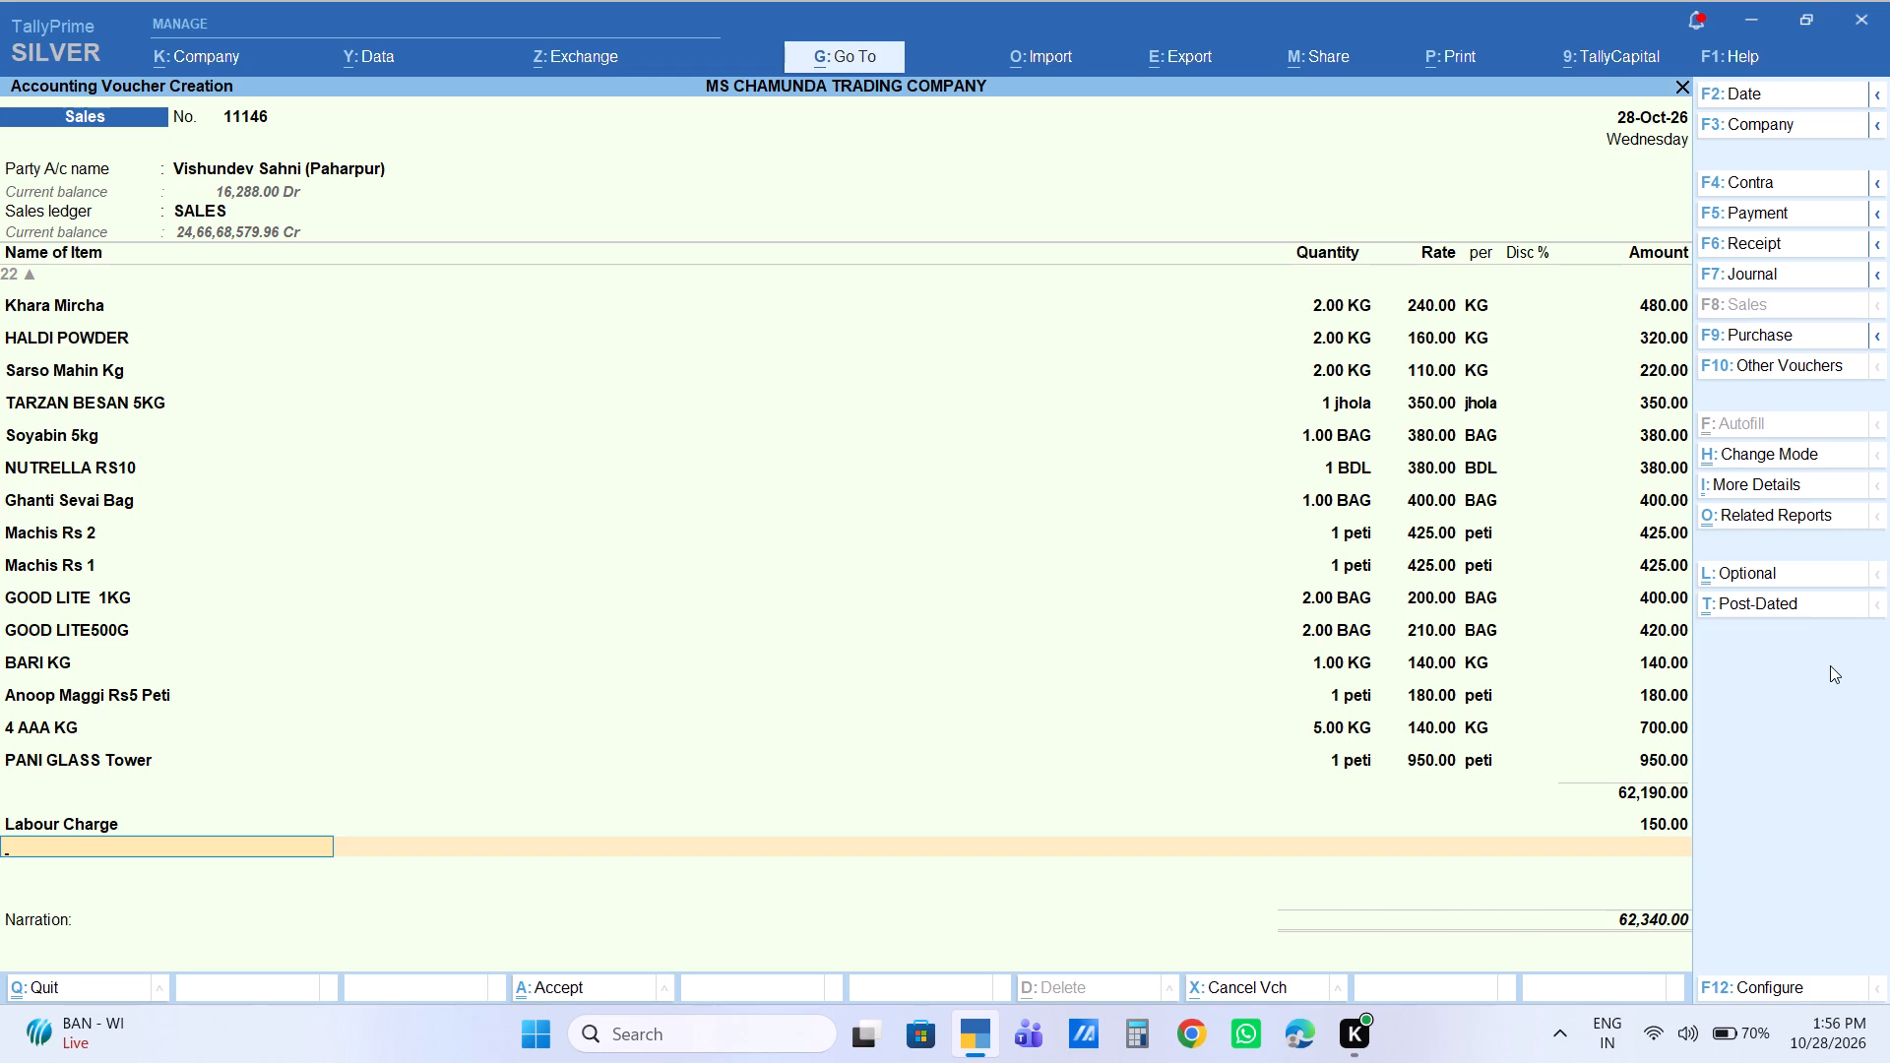
Go back up through the item list and set the SALONI 500ML PETI quantity to 1 peti, keeping its rate.
key(BackSpace)
key(BackSpace)
key(BackSpace)
key(BackSpace)
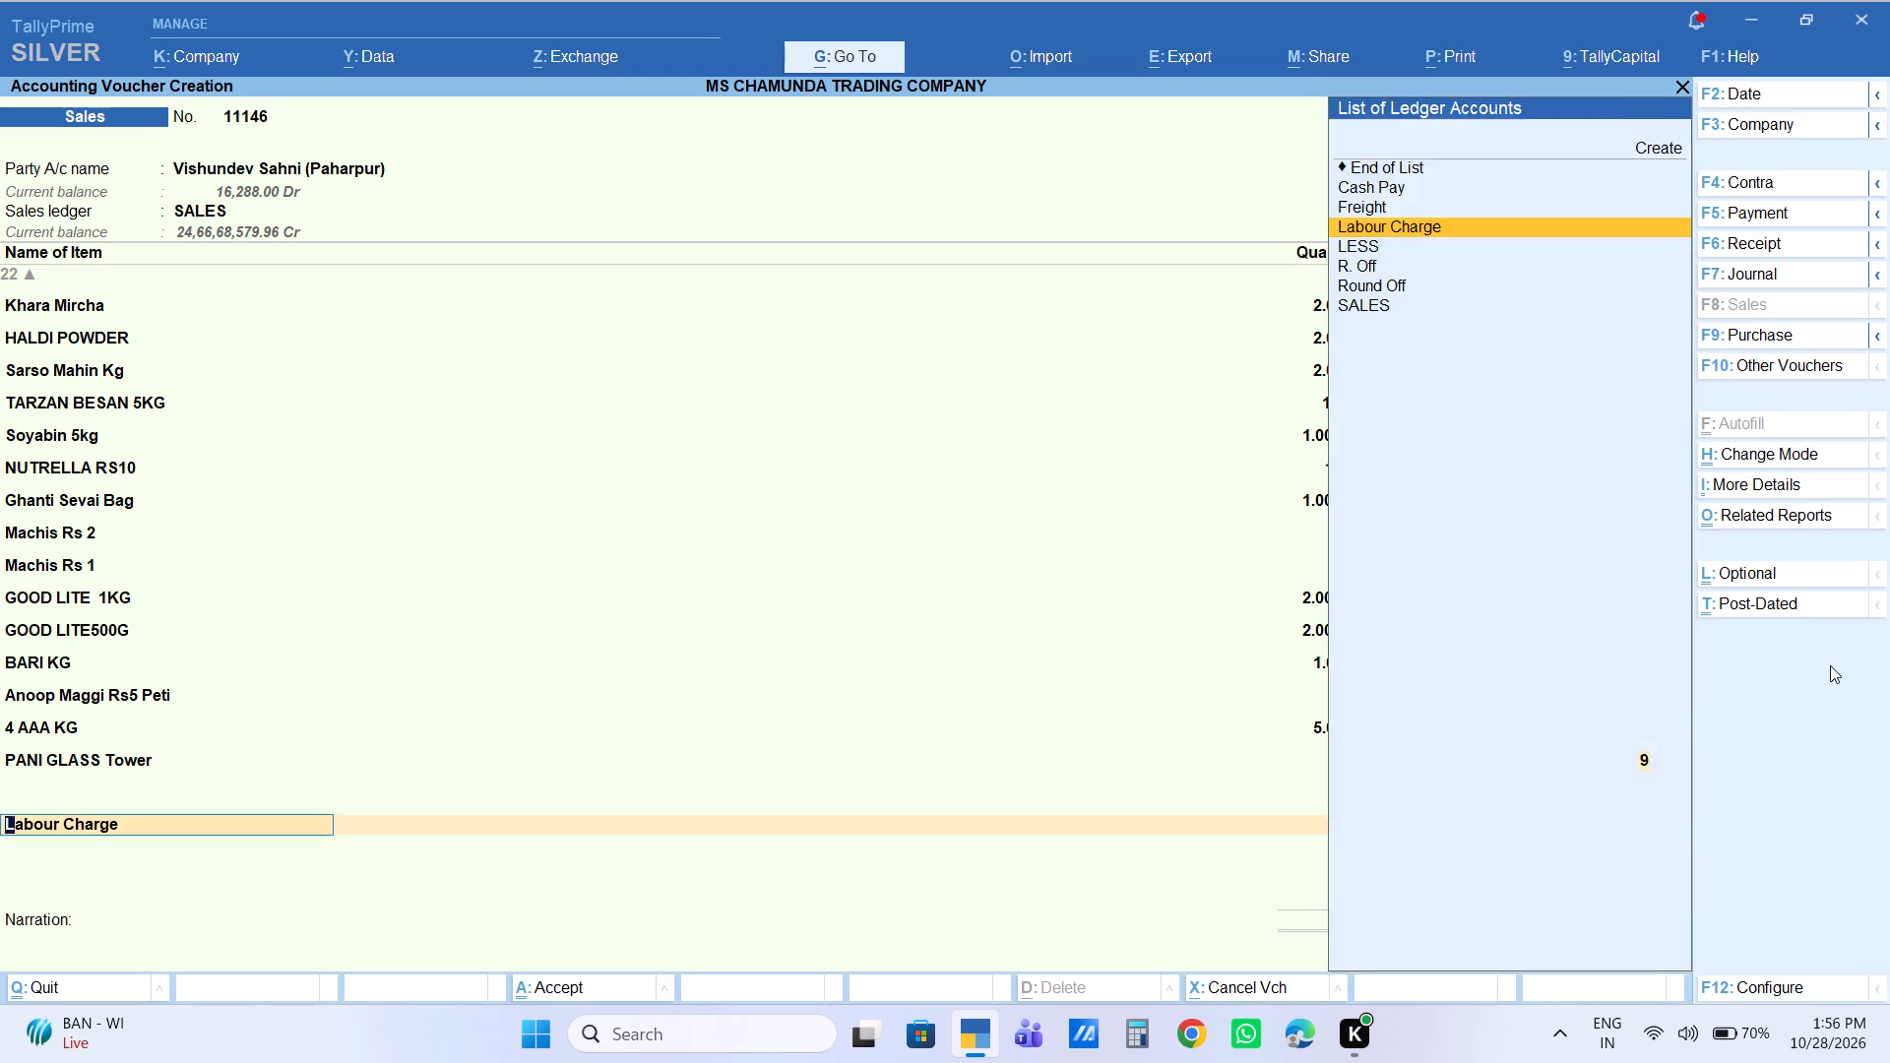
key(BackSpace)
key(BackSpace)
key(BackSpace)
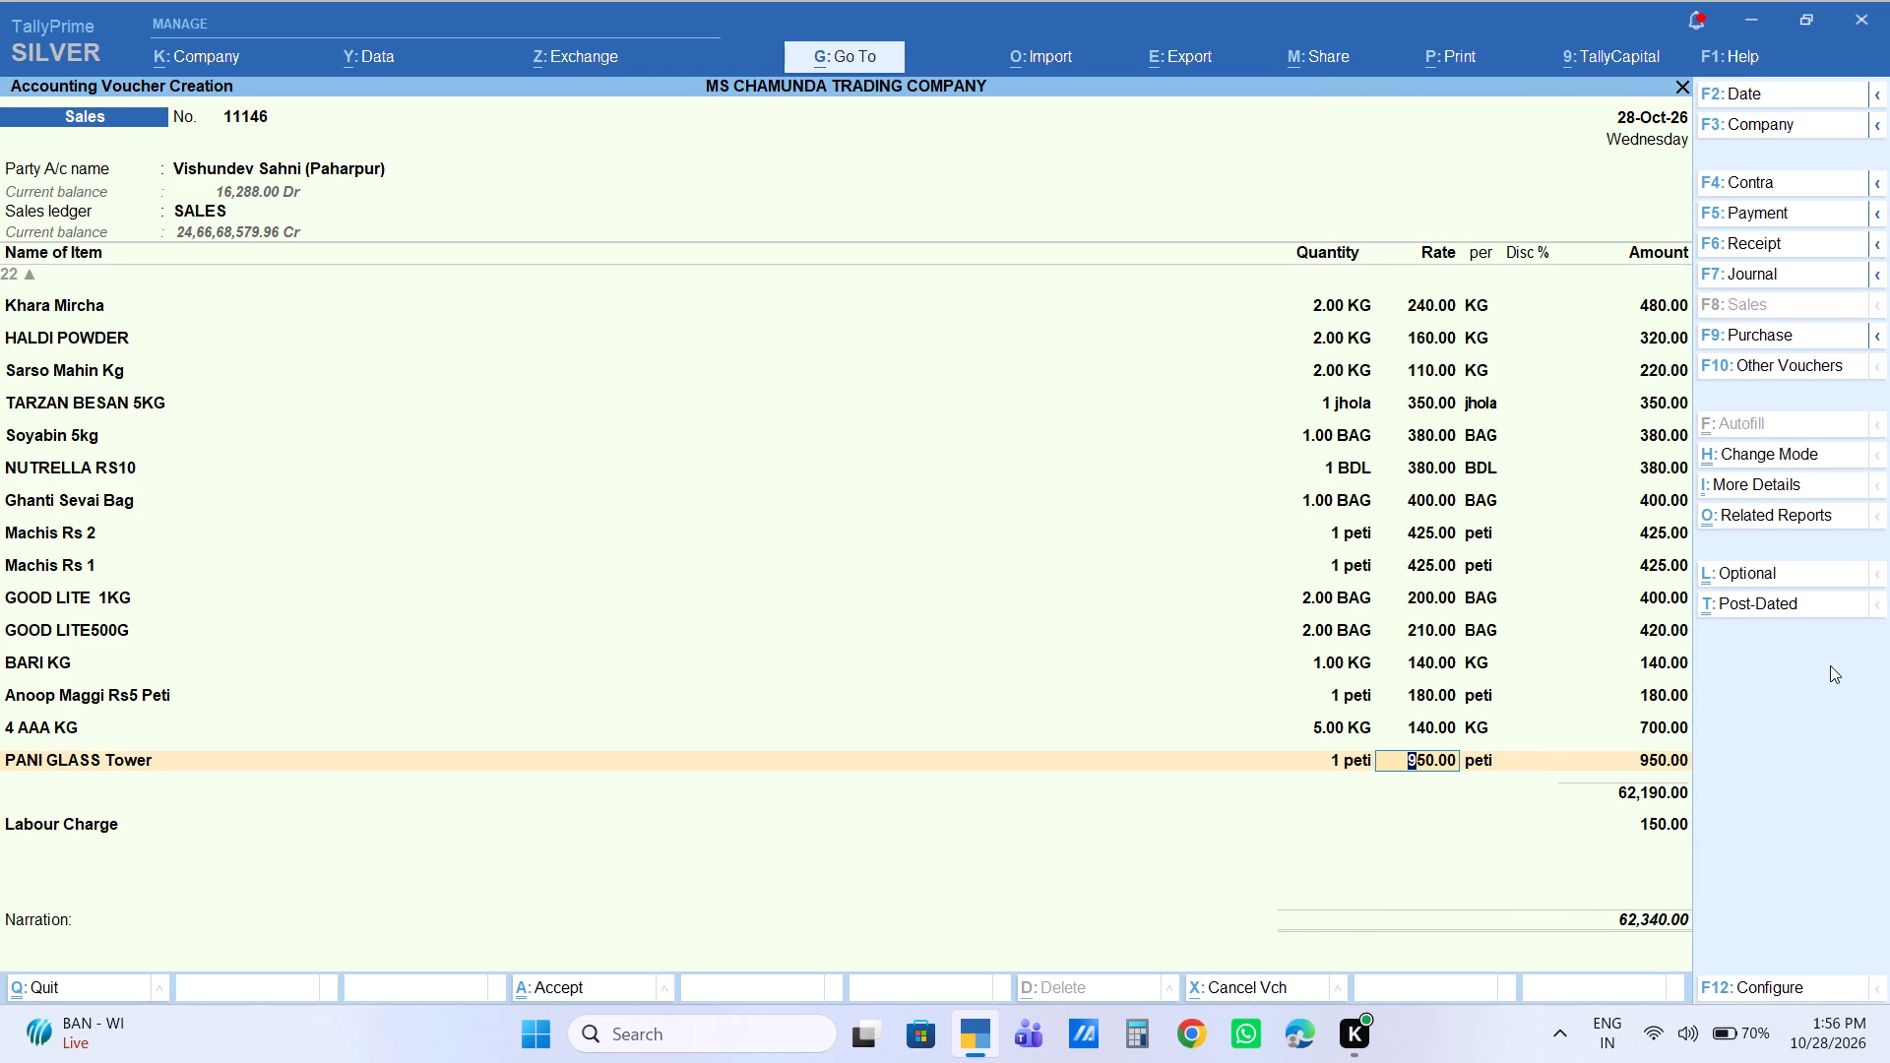
key(Up)
key(Up)
key(Up)
key(Up)
key(Up)
key(Up)
key(Up)
key(Up)
key(Up)
key(Up)
key(Up)
key(Up)
key(Up)
key(Up)
key(Up)
key(Up)
key(Up)
key(Up)
key(Up)
key(Up)
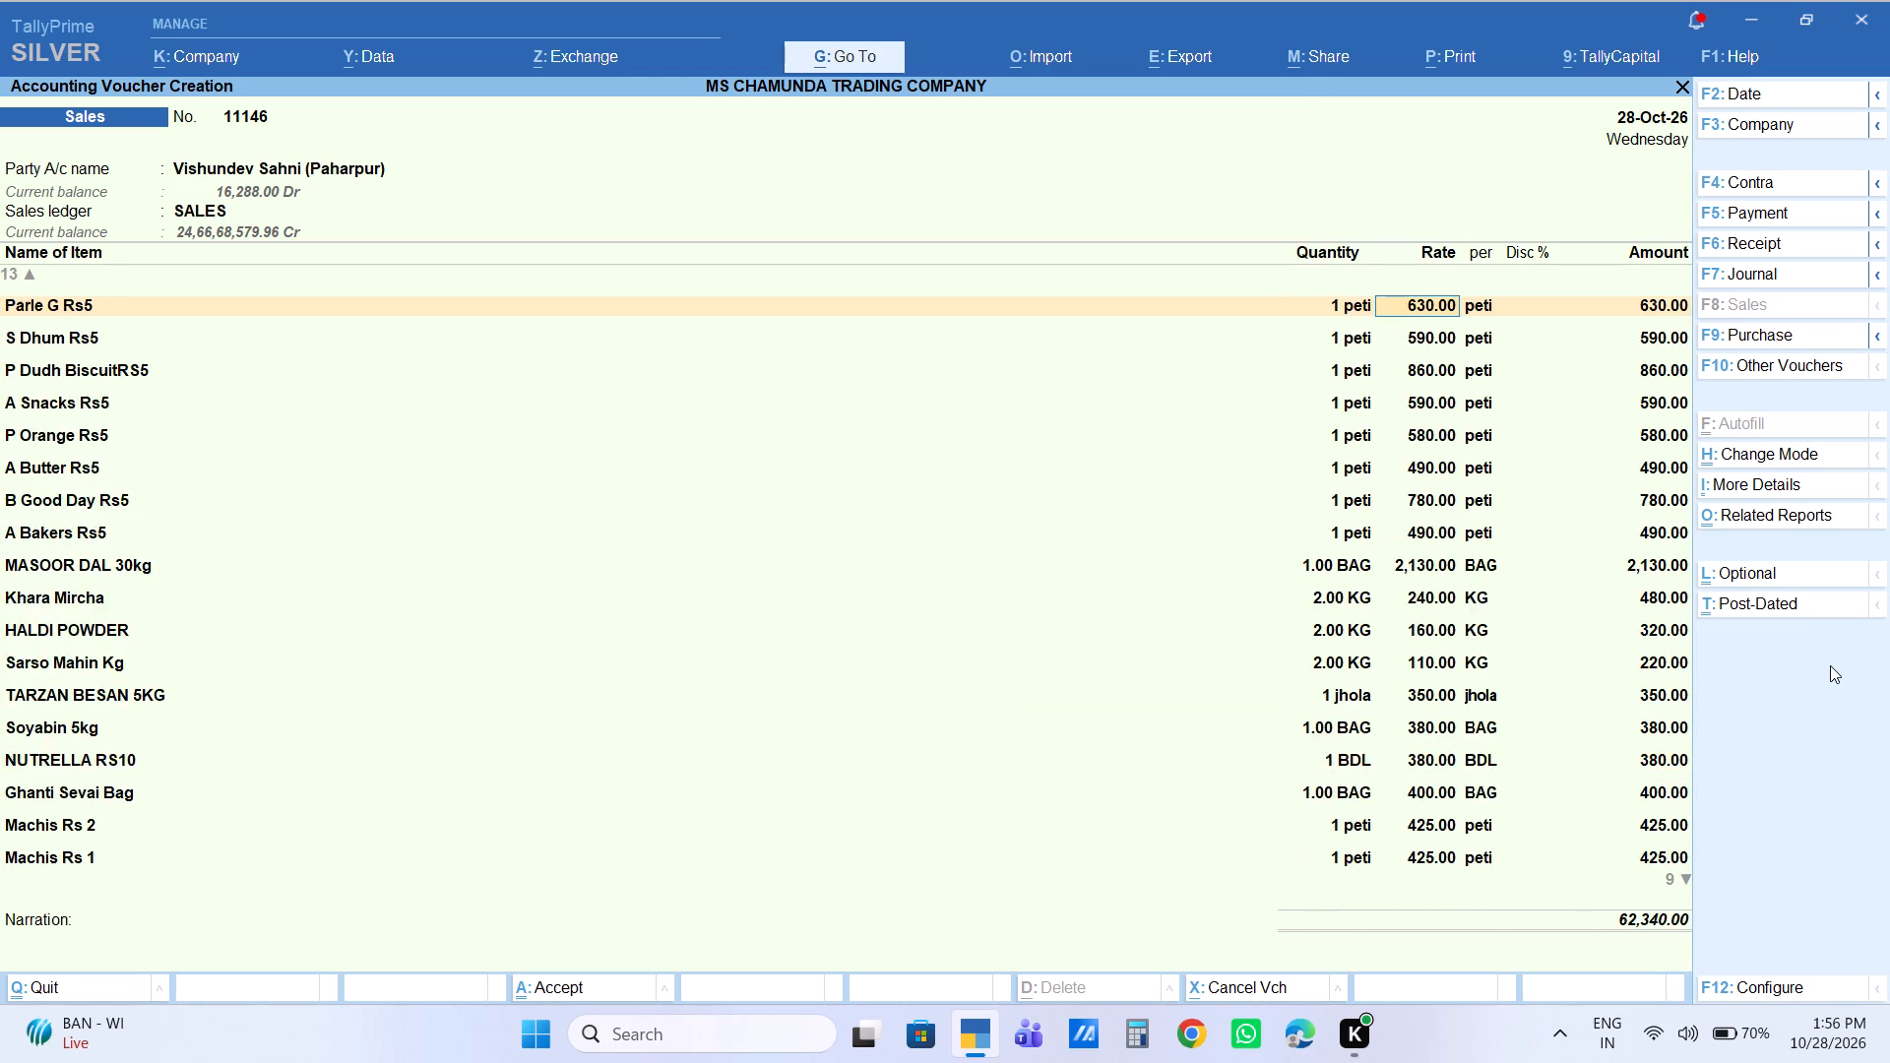
key(Up)
key(Up)
key(Up)
key(Up)
key(Up)
key(Up)
key(Up)
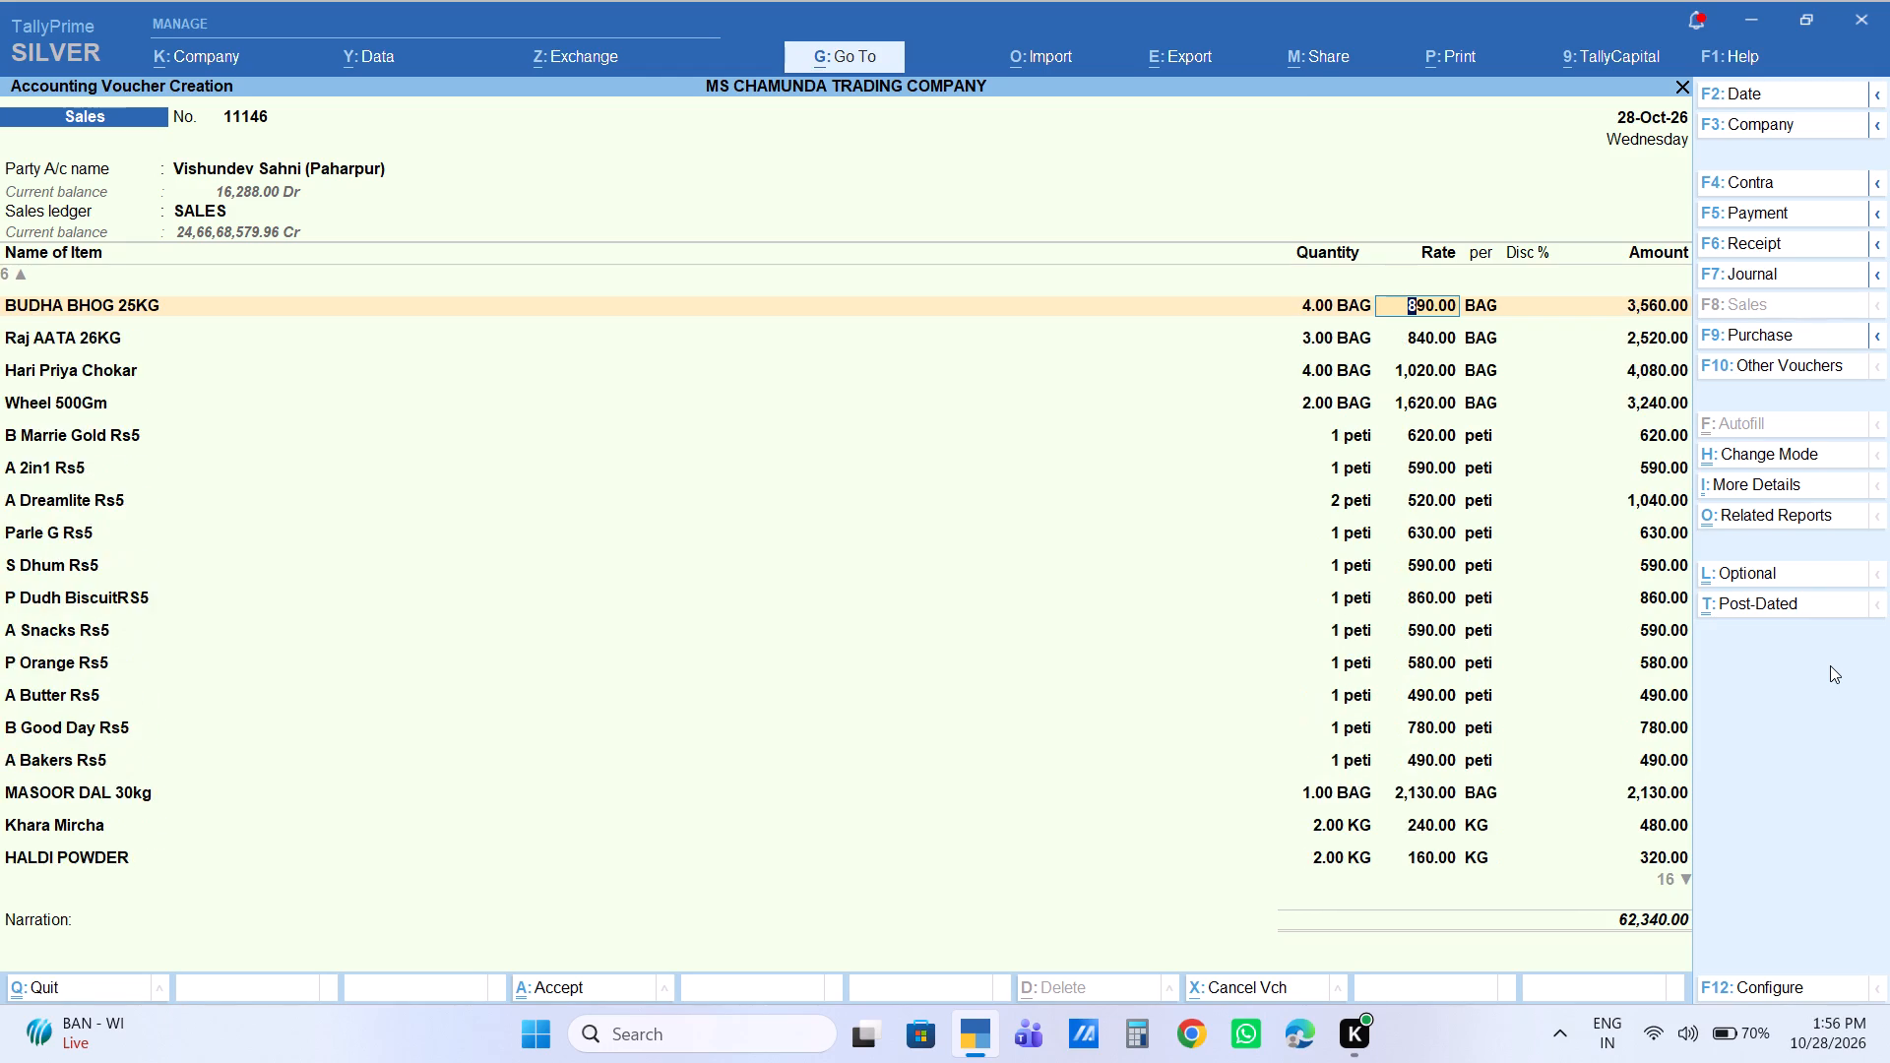
key(Up)
key(Up)
key(Up)
key(Up)
key(Down)
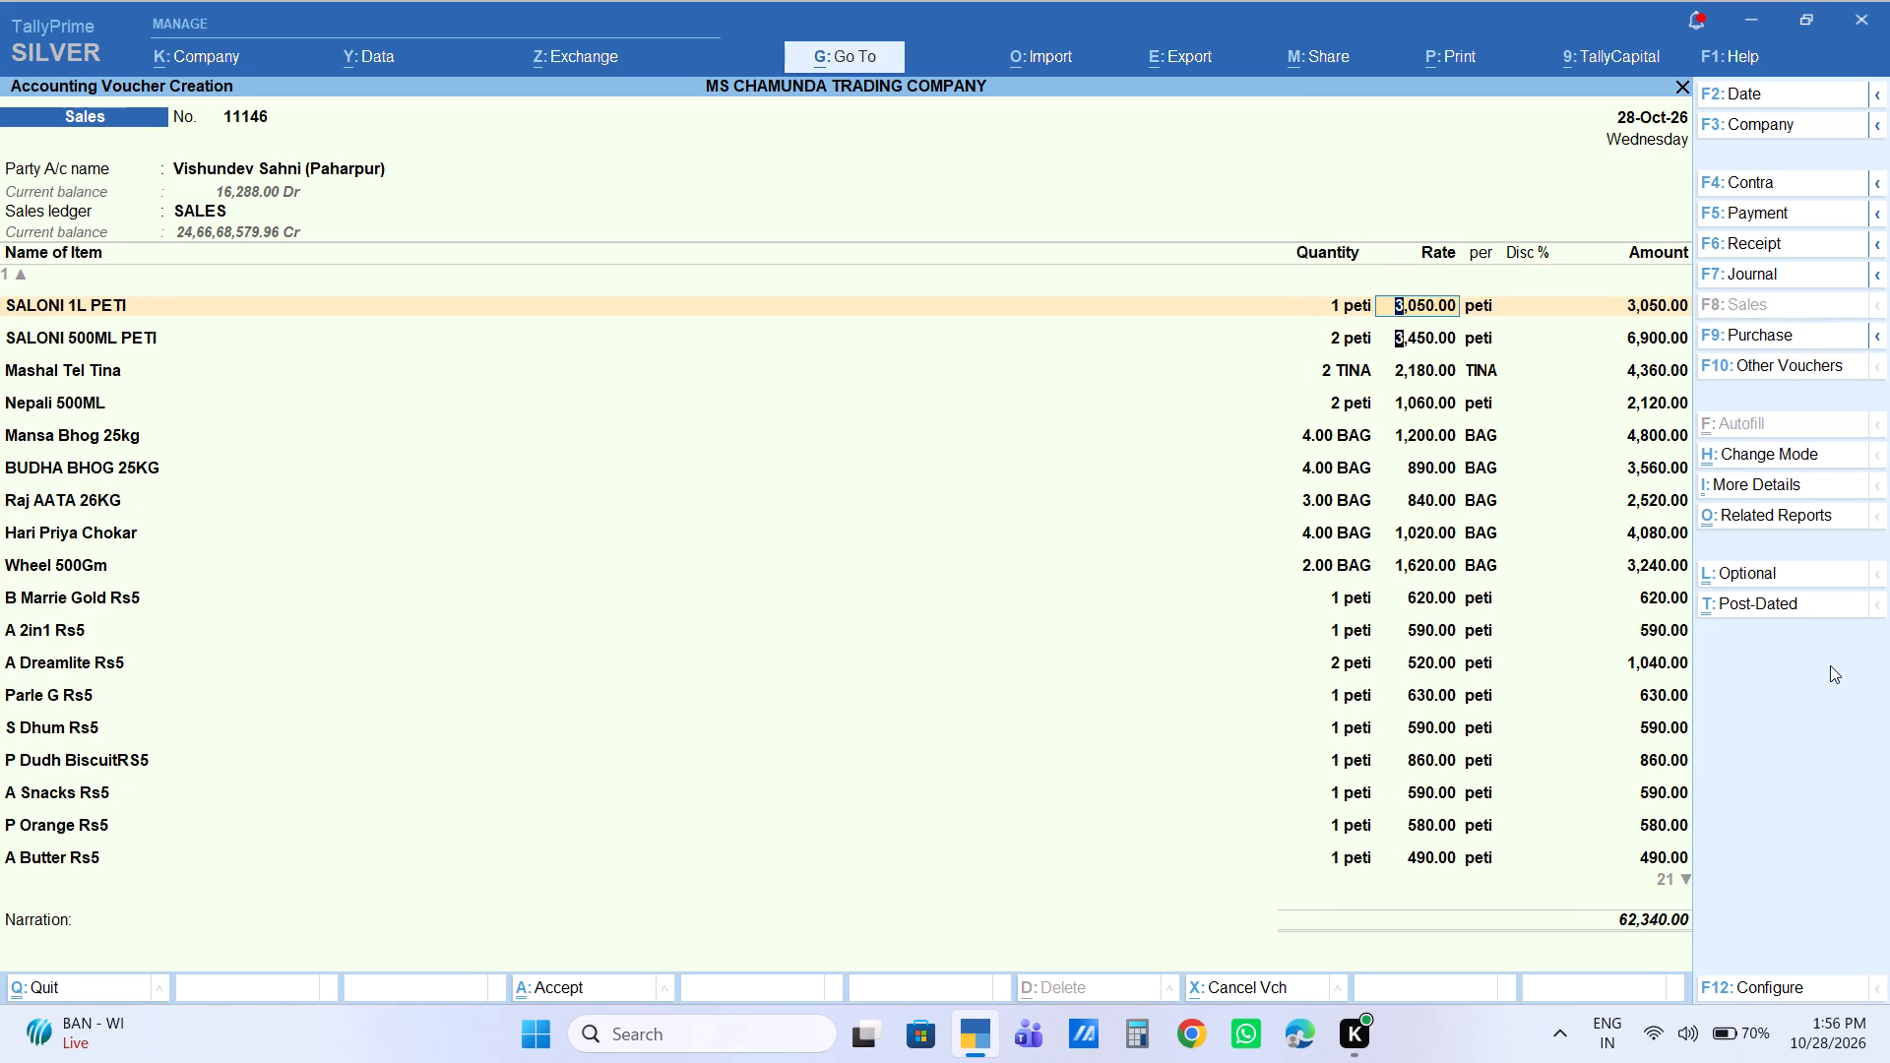
key(BackSpace)
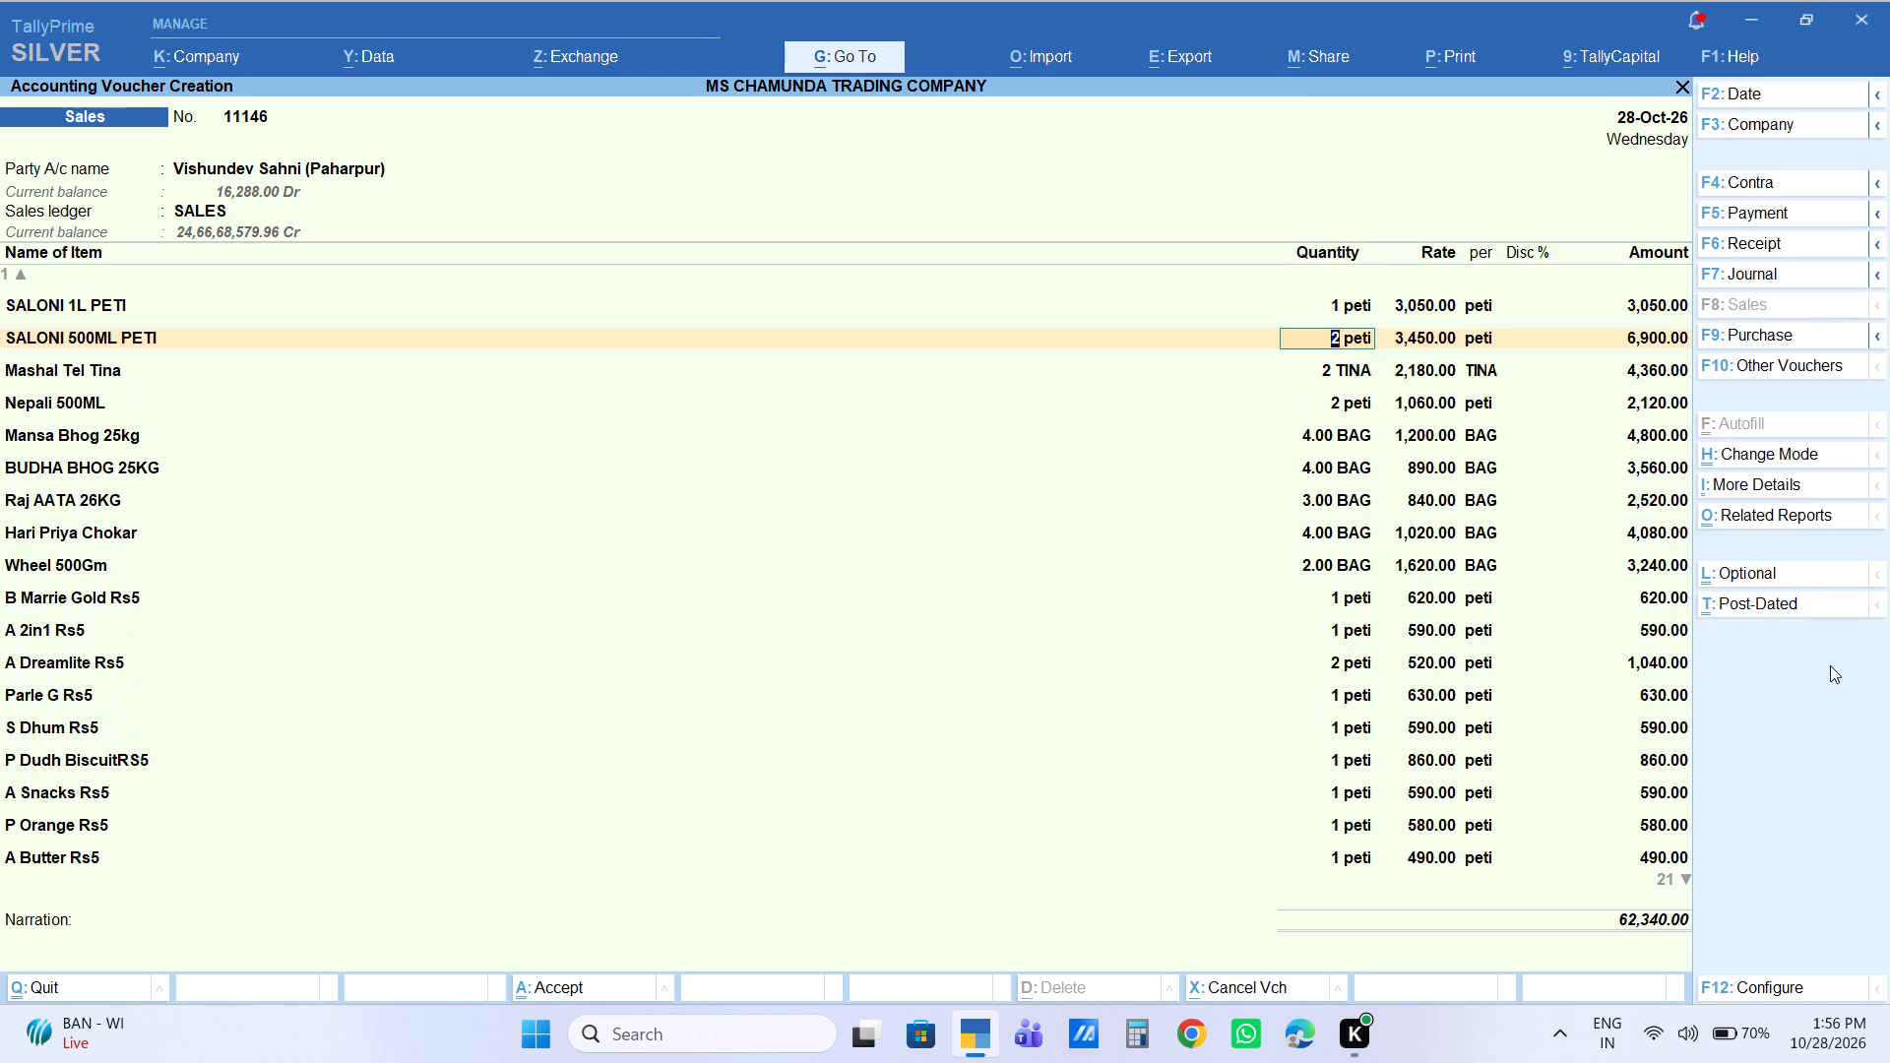
key(1)
key(Return)
key(Return)
key(Return)
key(Return)
key(Return)
key(Return)
key(Return)
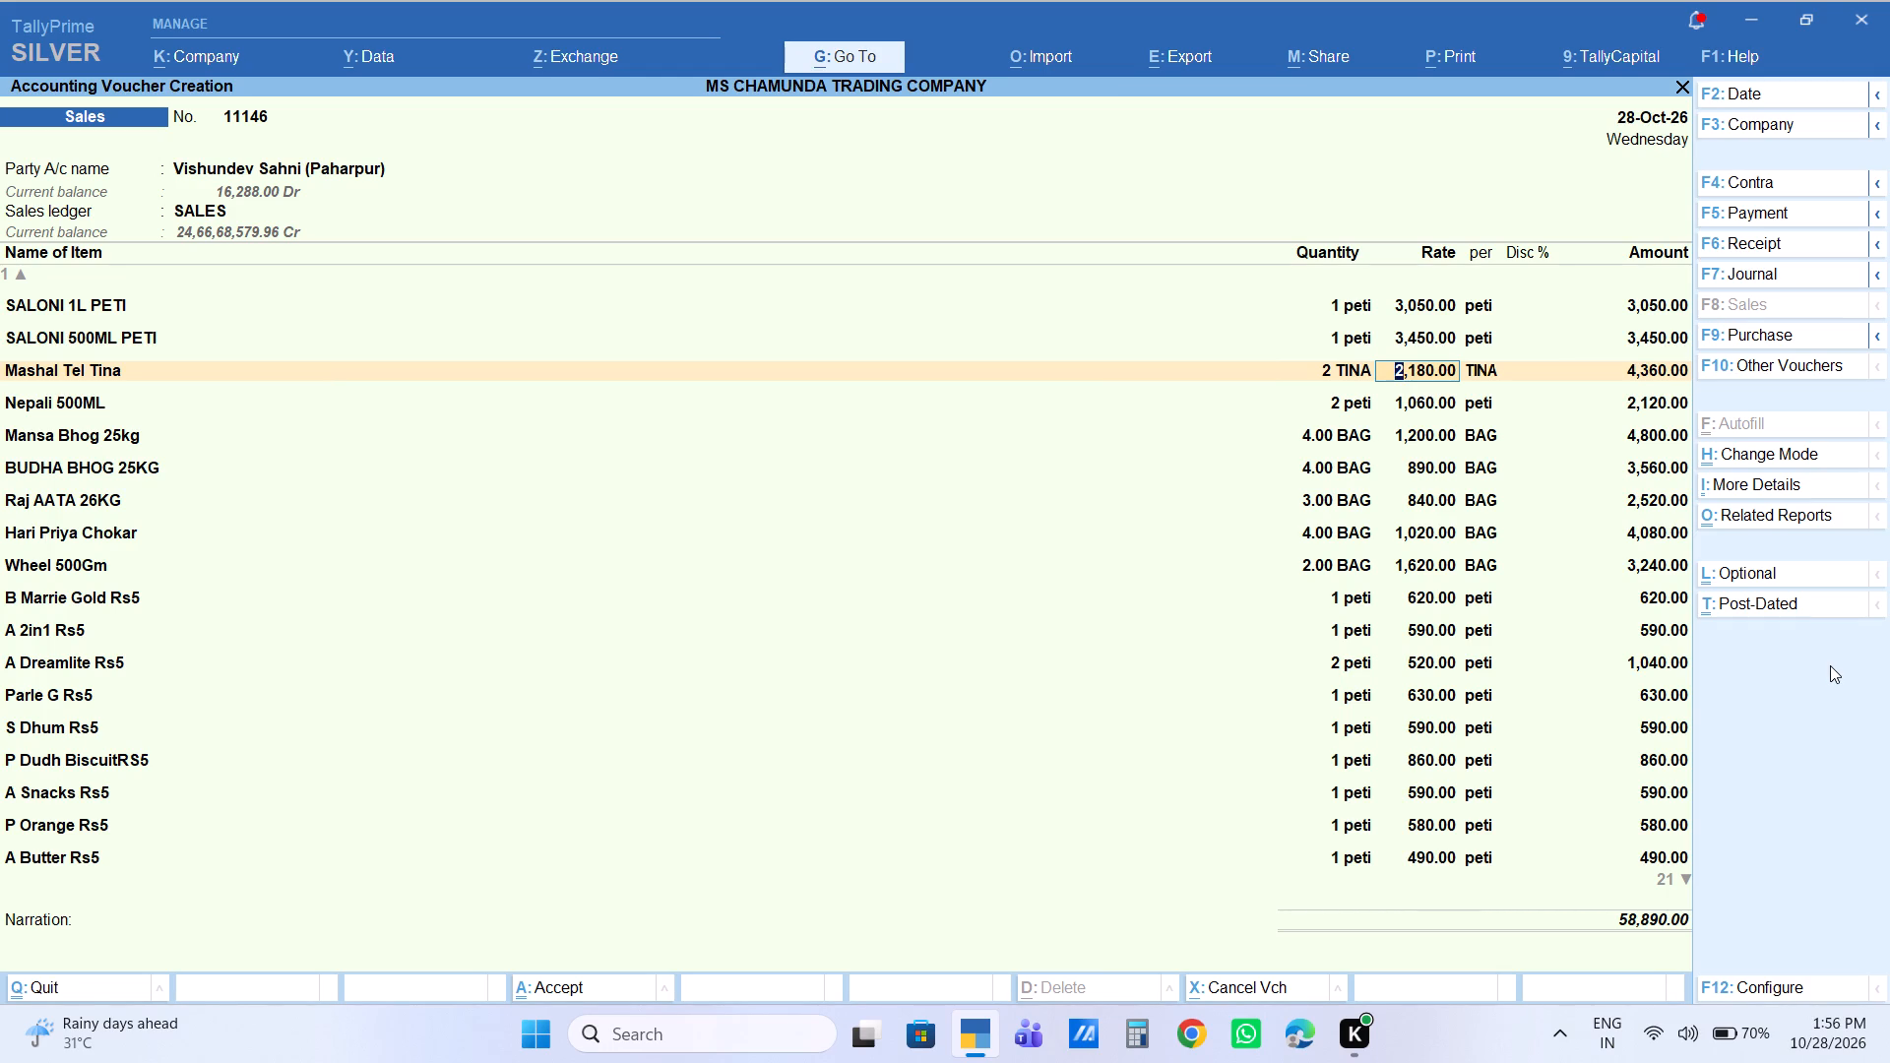
Review the item lines from Nepali 500ML down to P Dudh BiscuitRS5 for quantities that need correcting.
key(Down)
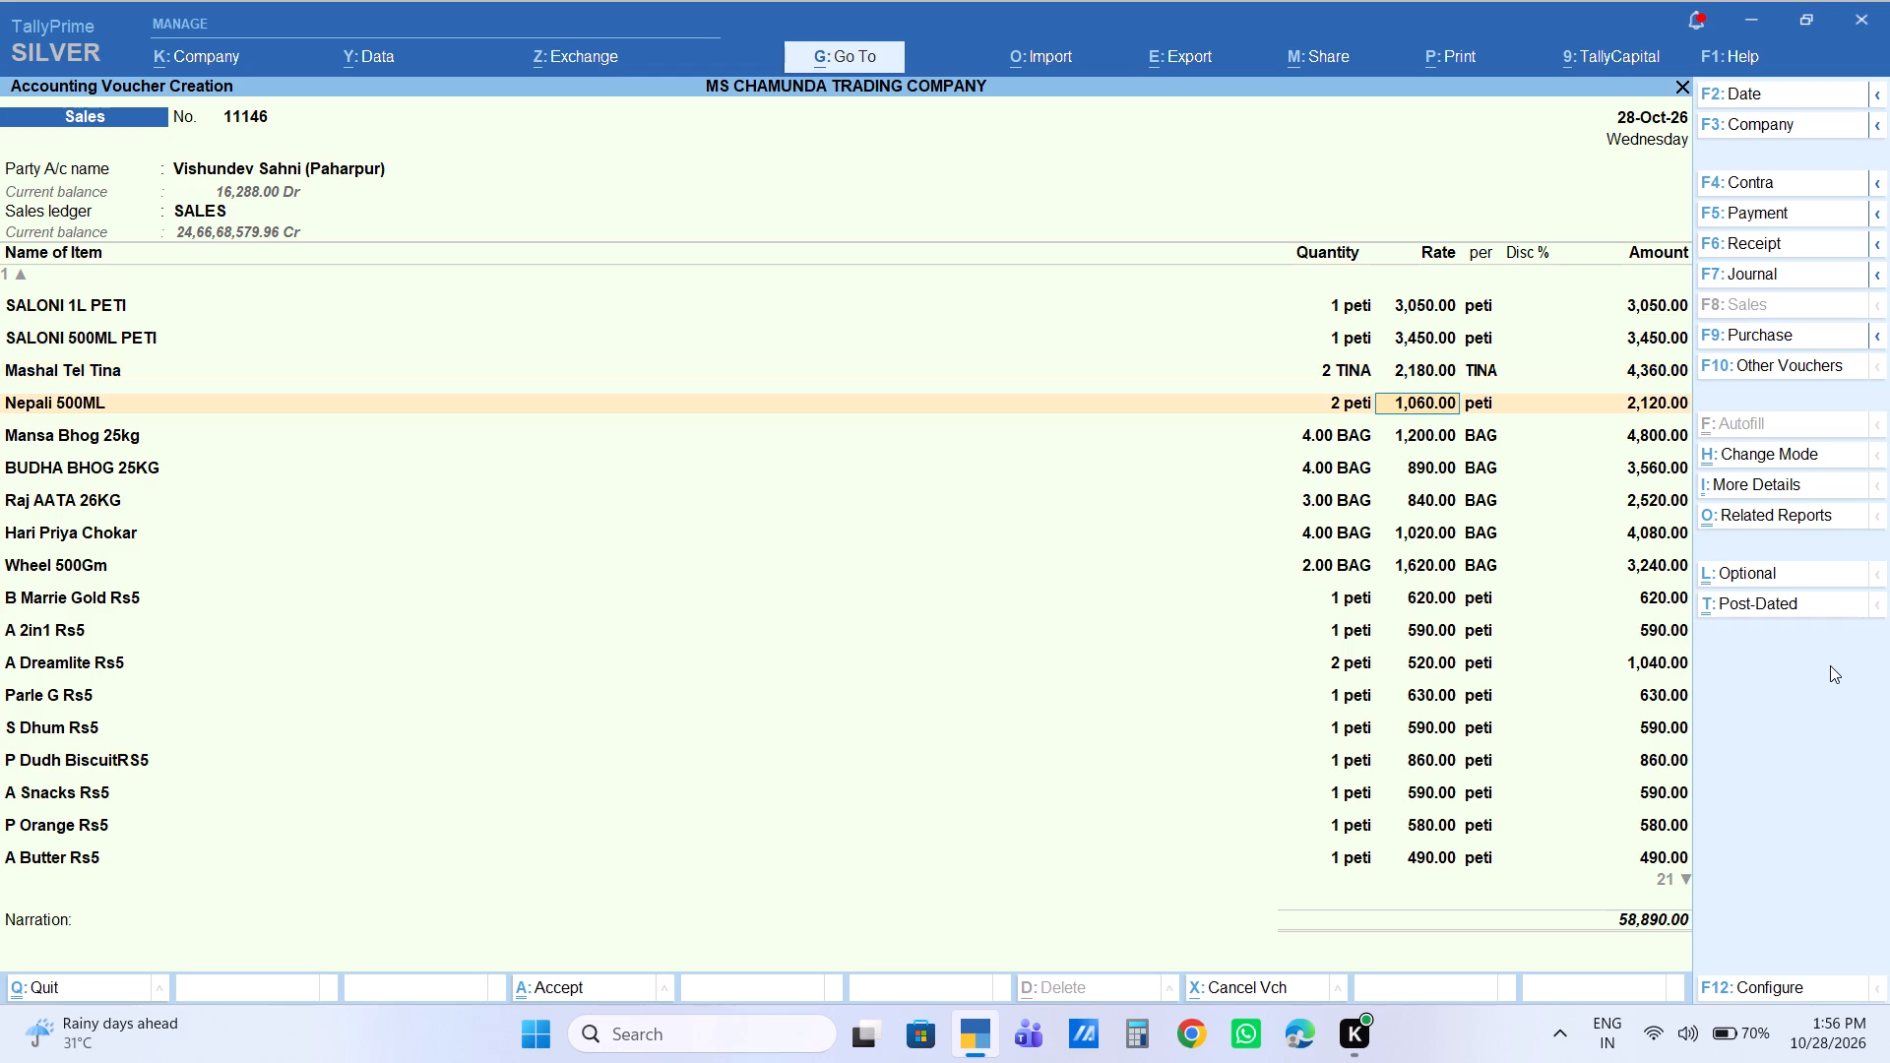
key(Down)
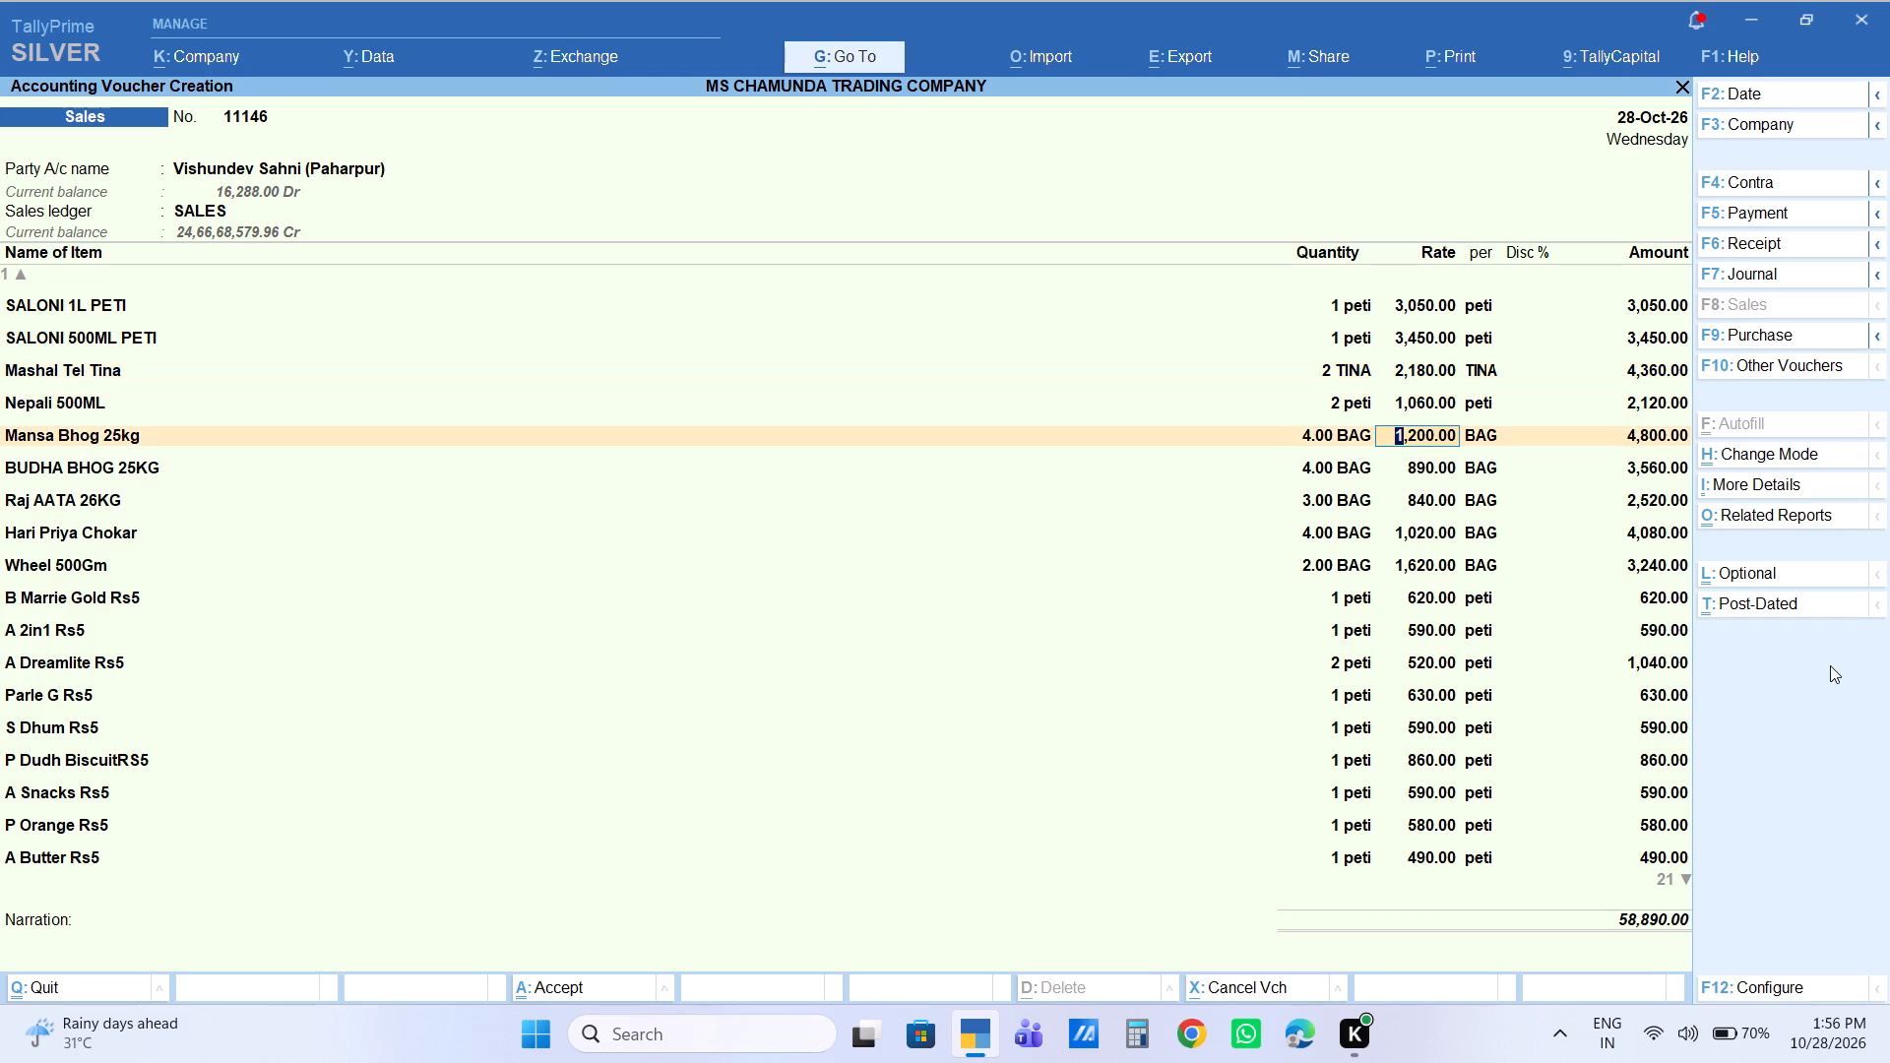
key(Down)
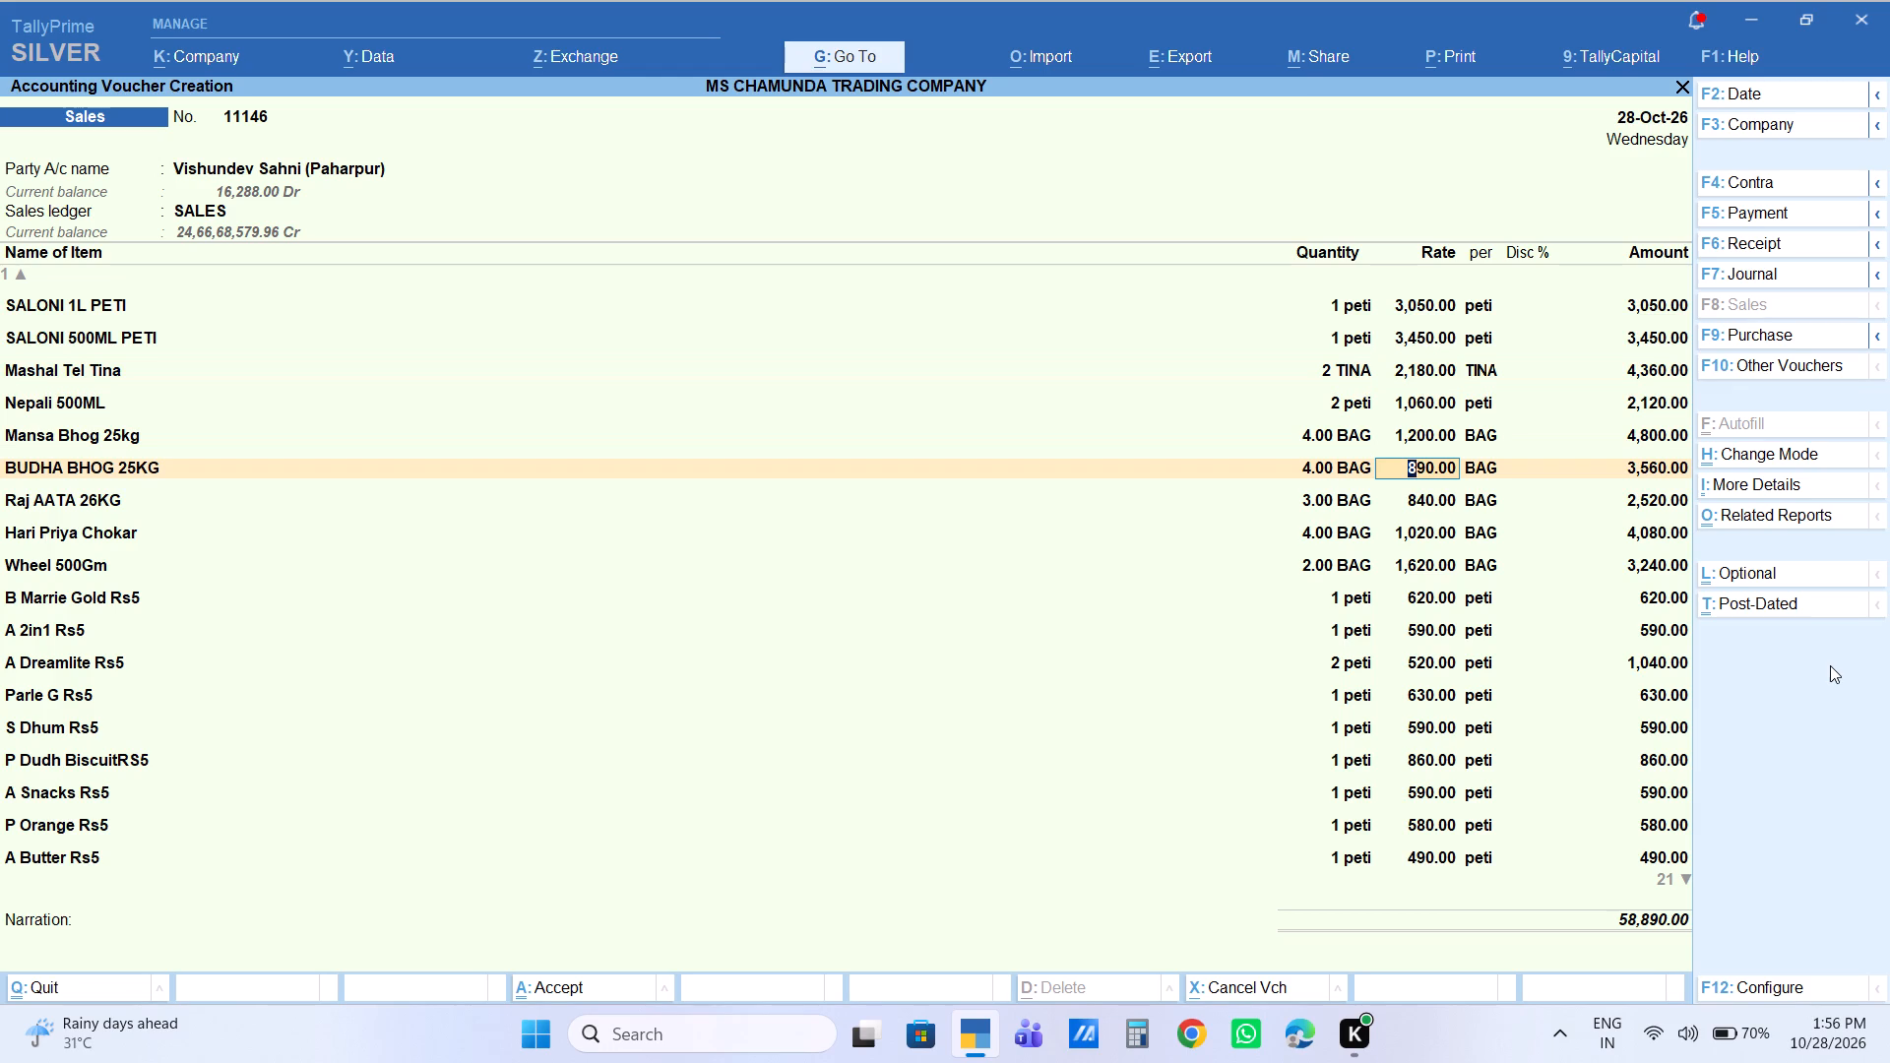
key(Down)
key(Down)
key(Down)
key(Down)
key(Down)
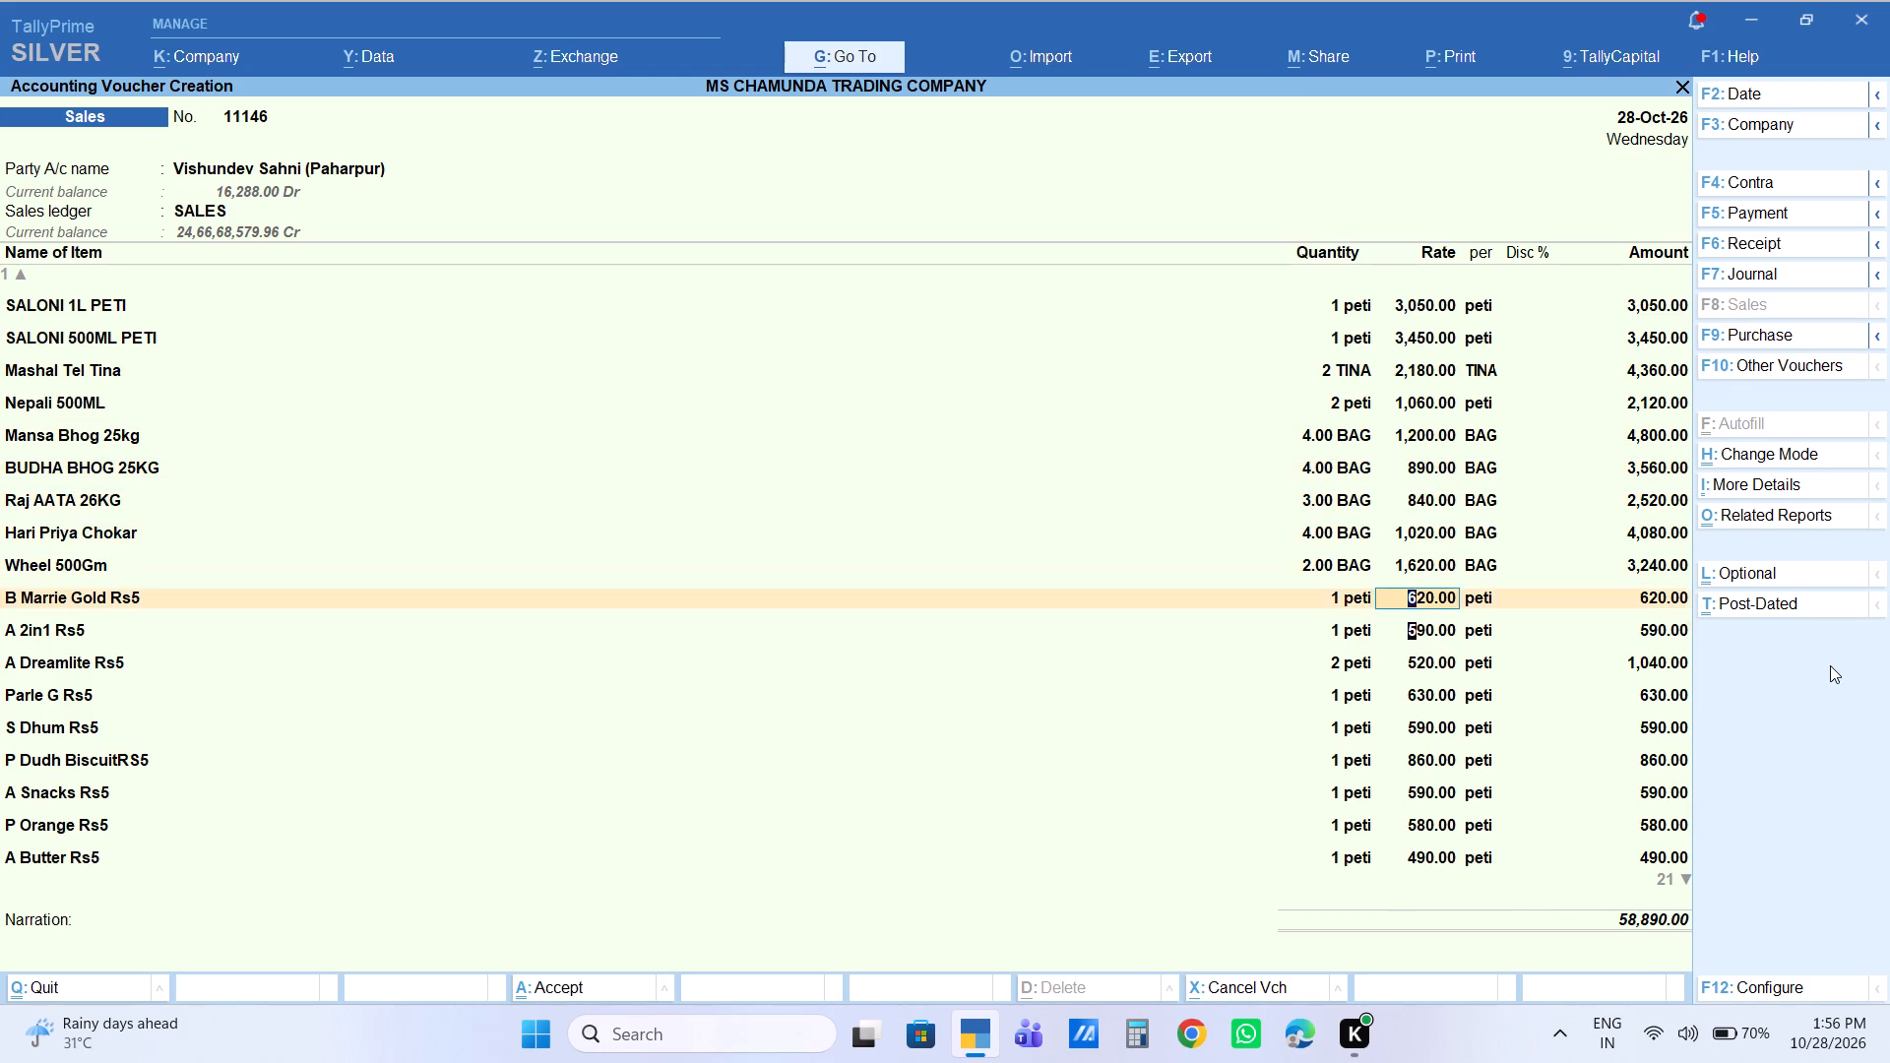
key(Down)
key(Down)
key(Down)
key(Down)
key(Down)
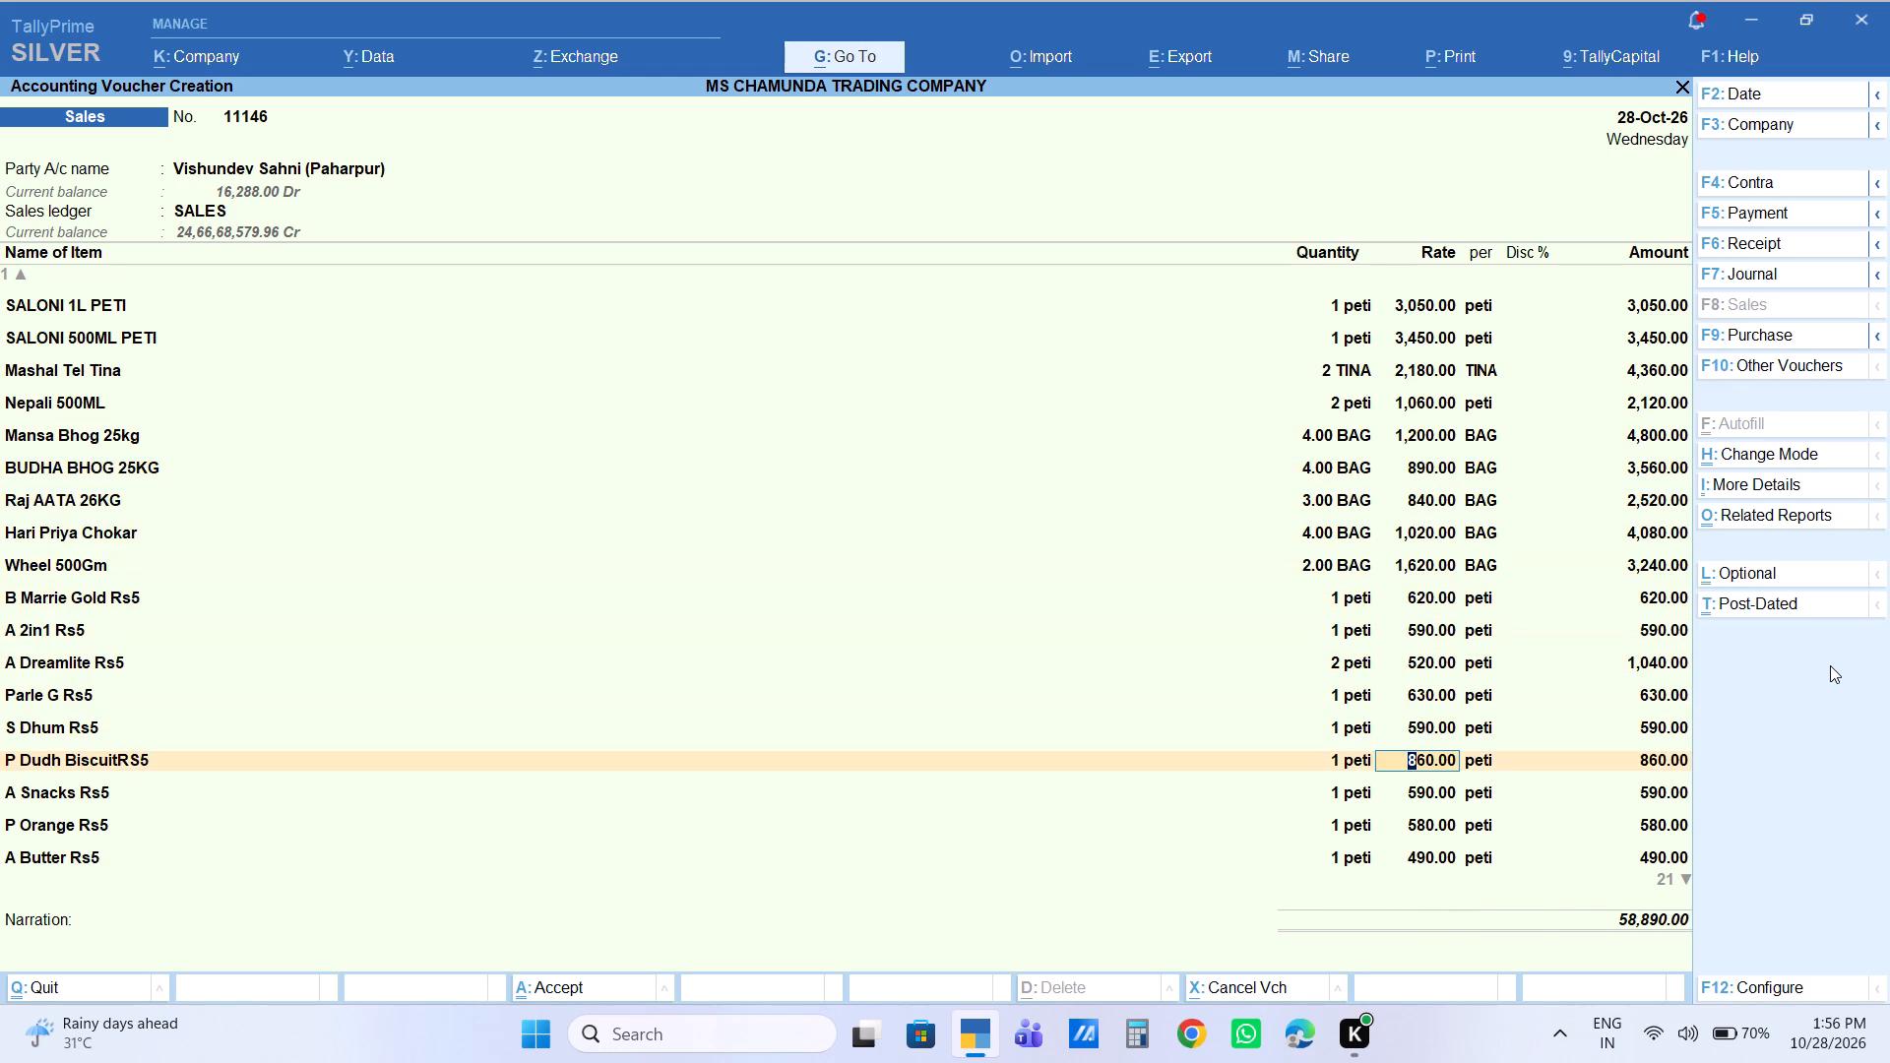
Set the Wheel 500Gm quantity to 1 bag.
key(Up)
key(Up)
key(Up)
key(Up)
key(Up)
key(Up)
key(Up)
key(Up)
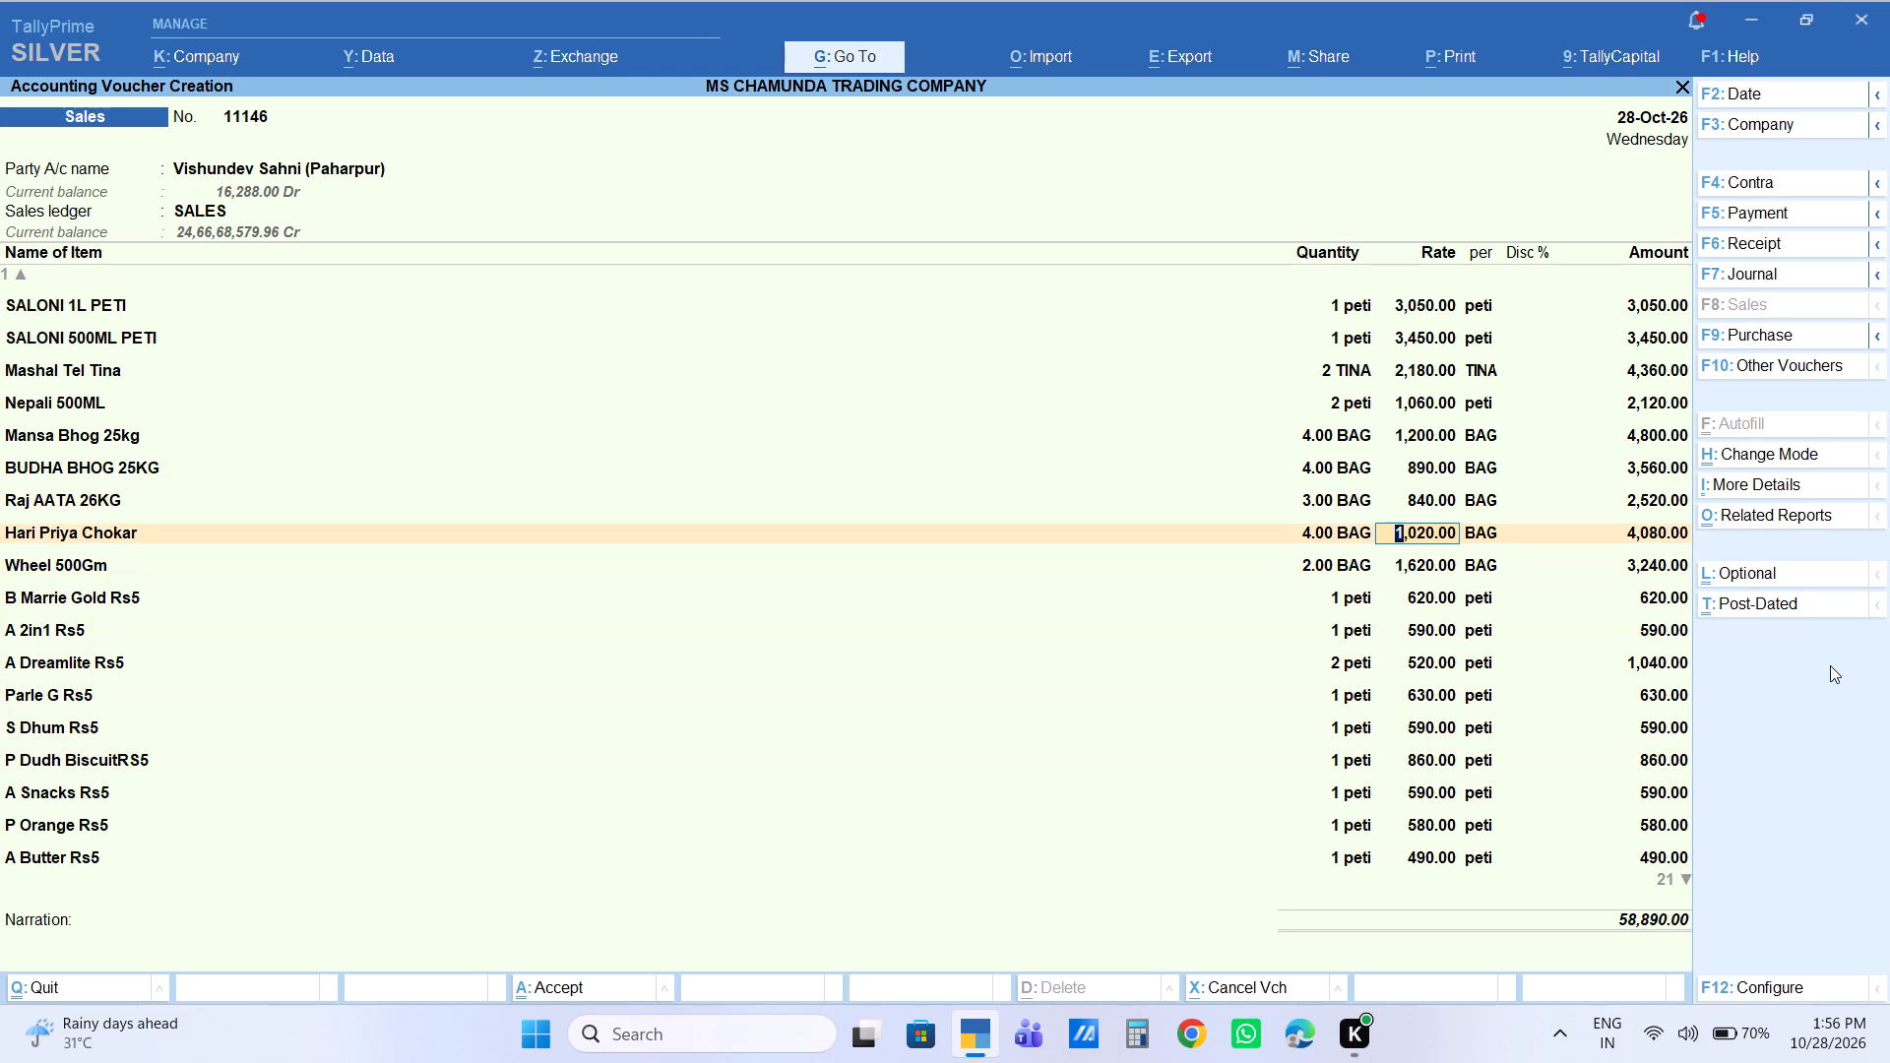
key(Down)
key(BackSpace)
key(1)
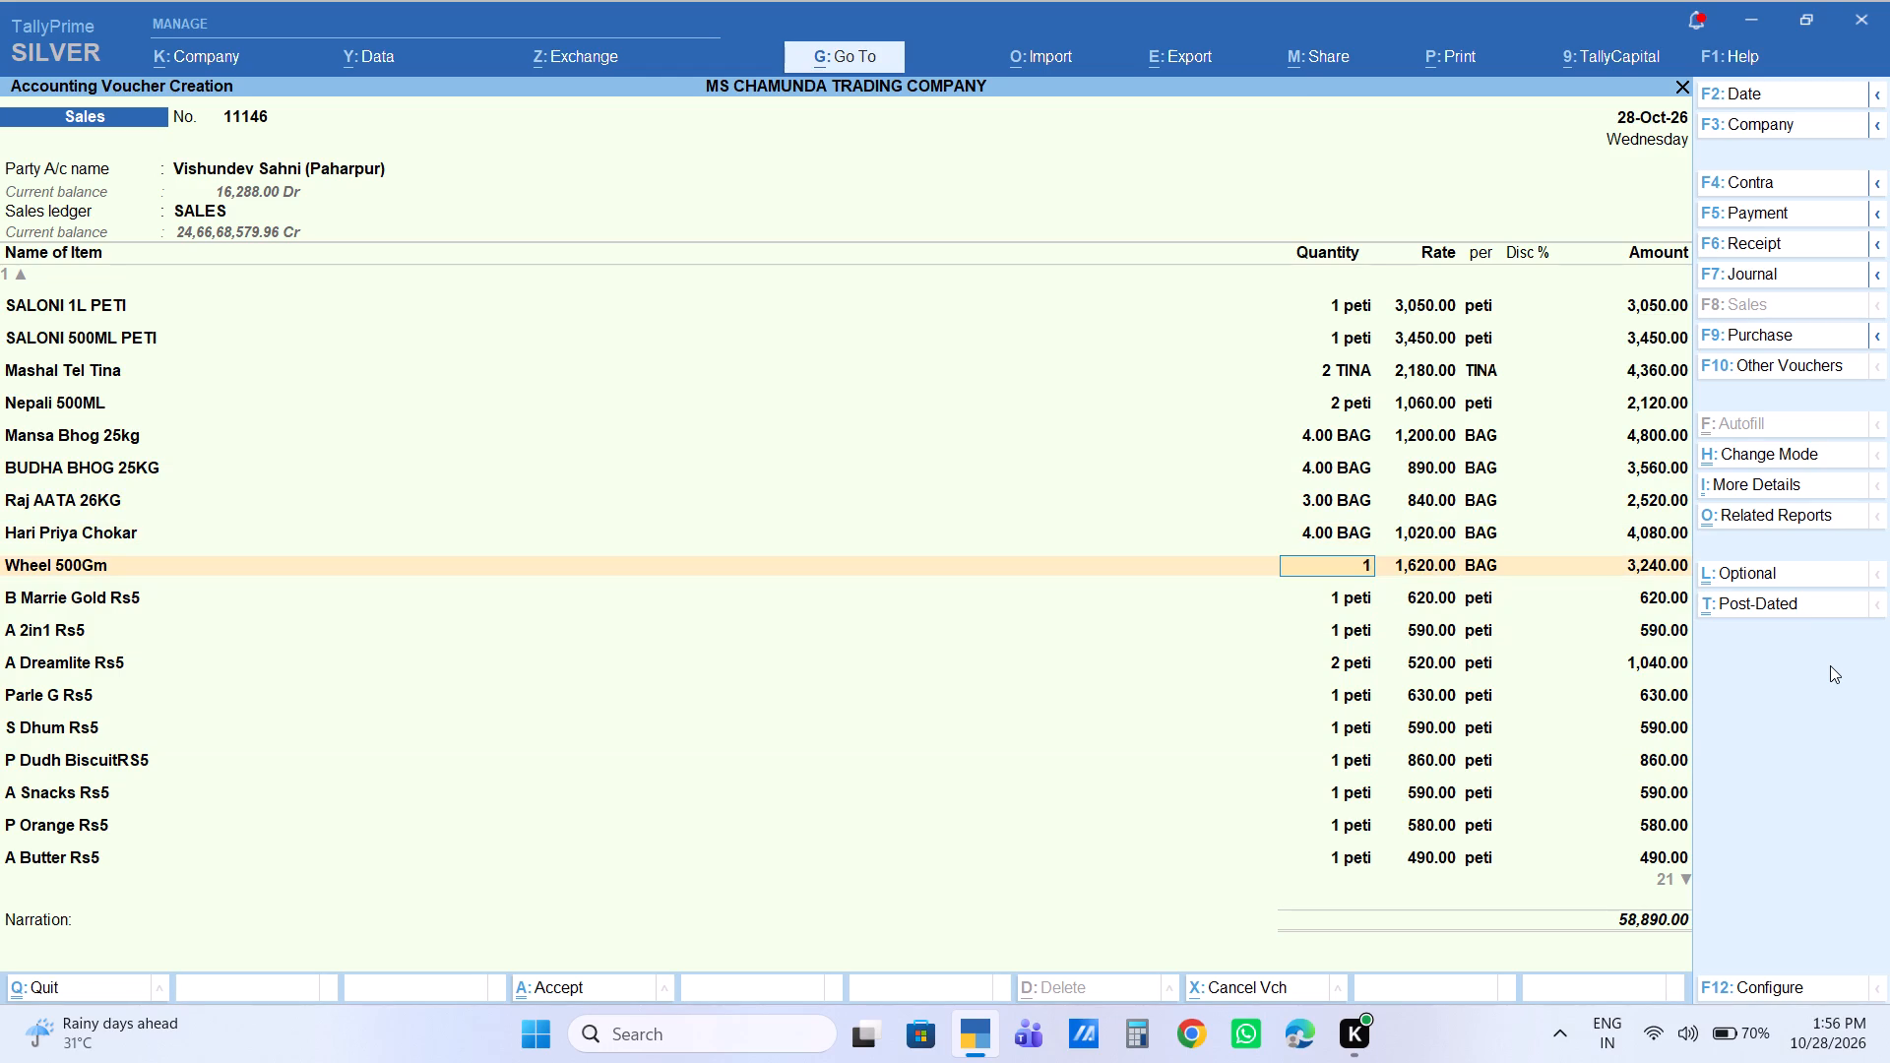
key(Return)
Set the Raj AATA 26KG quantity to 2 bags.
key(BackSpace)
key(Up)
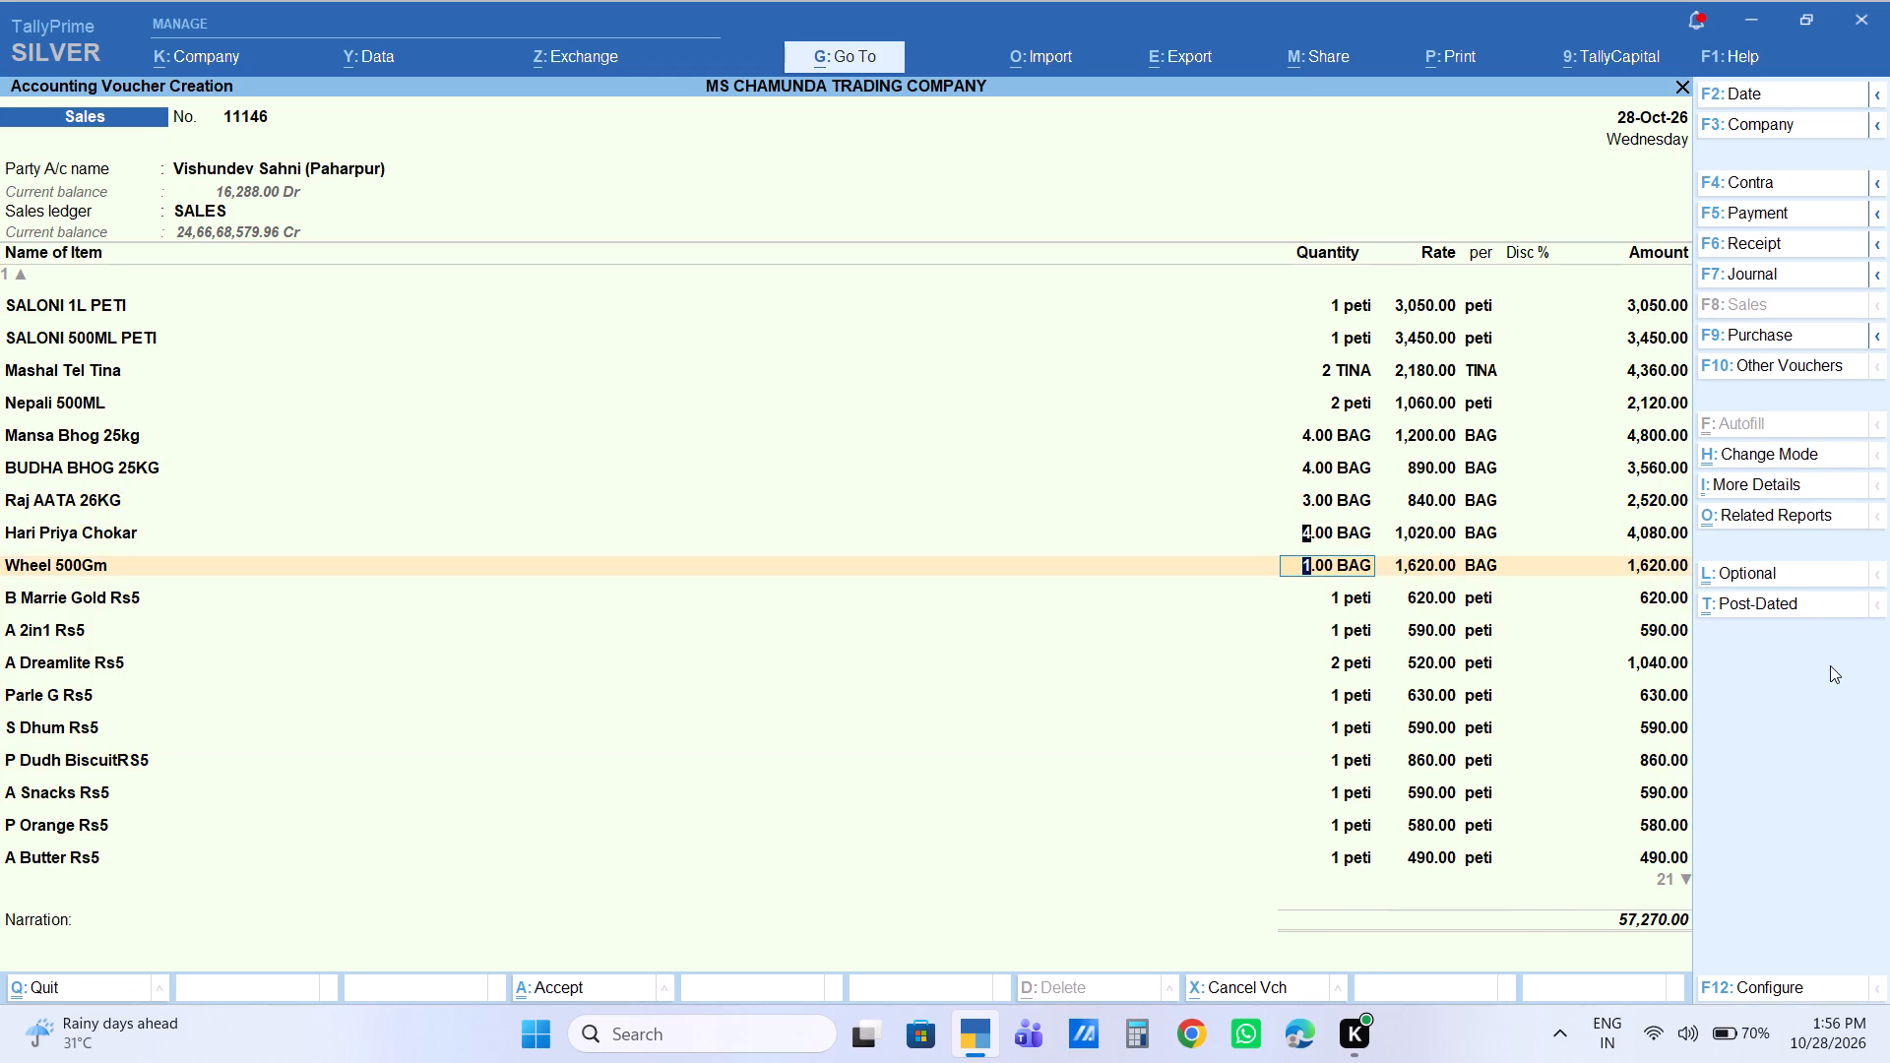
key(Up)
key(2)
key(Return)
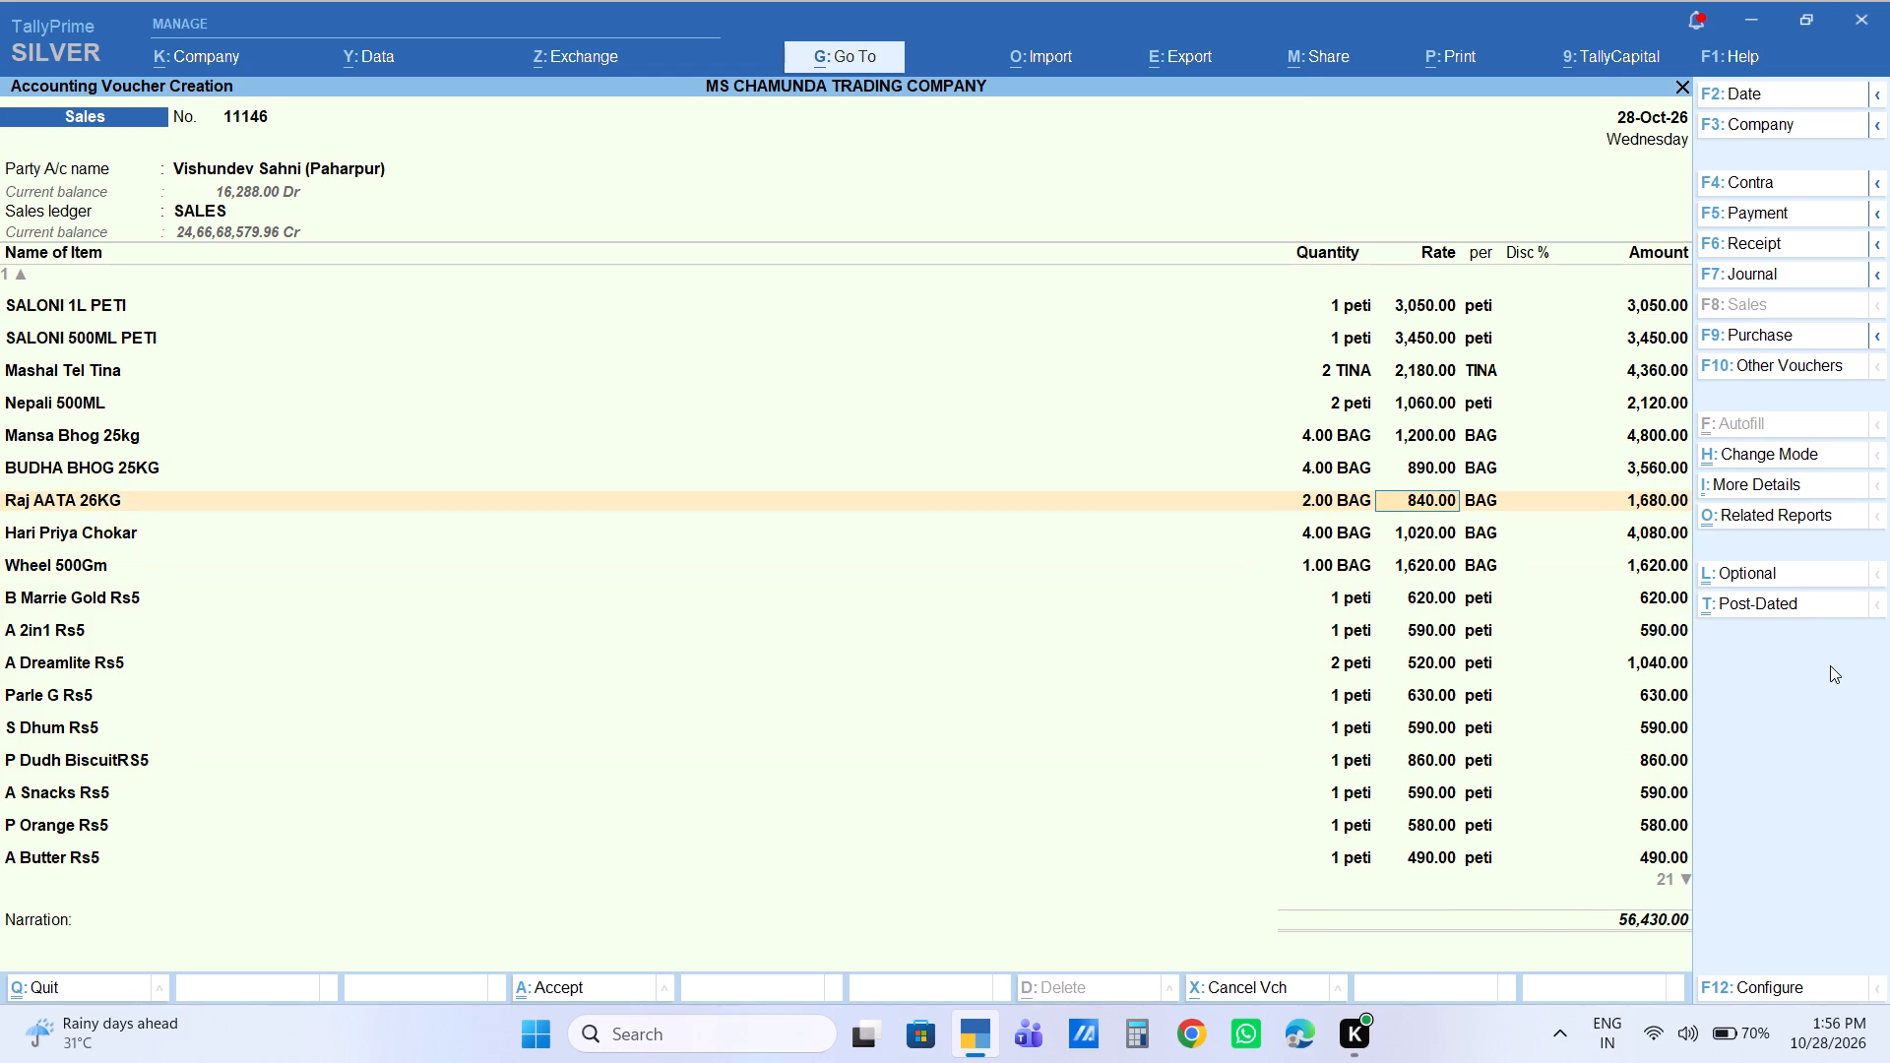
Set the quantity of CHINI SF 50kg, the first item line, to 3 bags.
key(BackSpace)
key(Up)
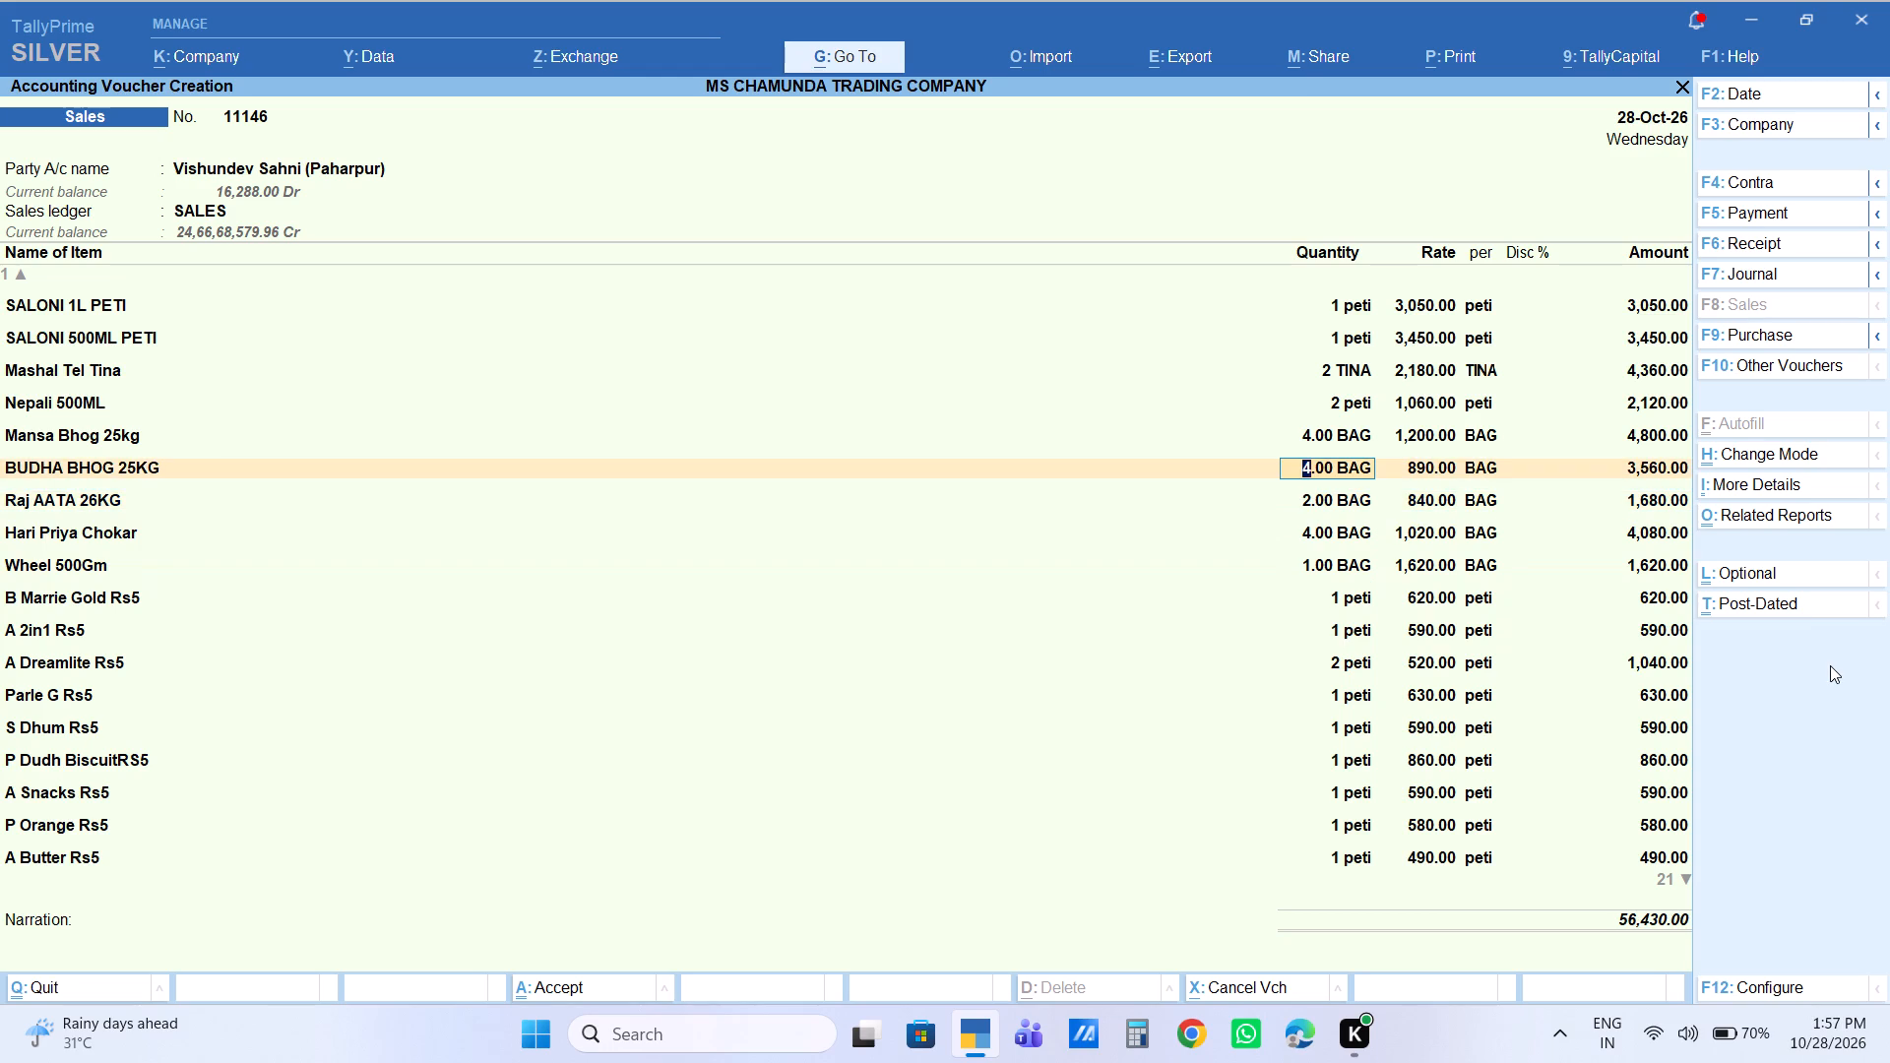
key(Up)
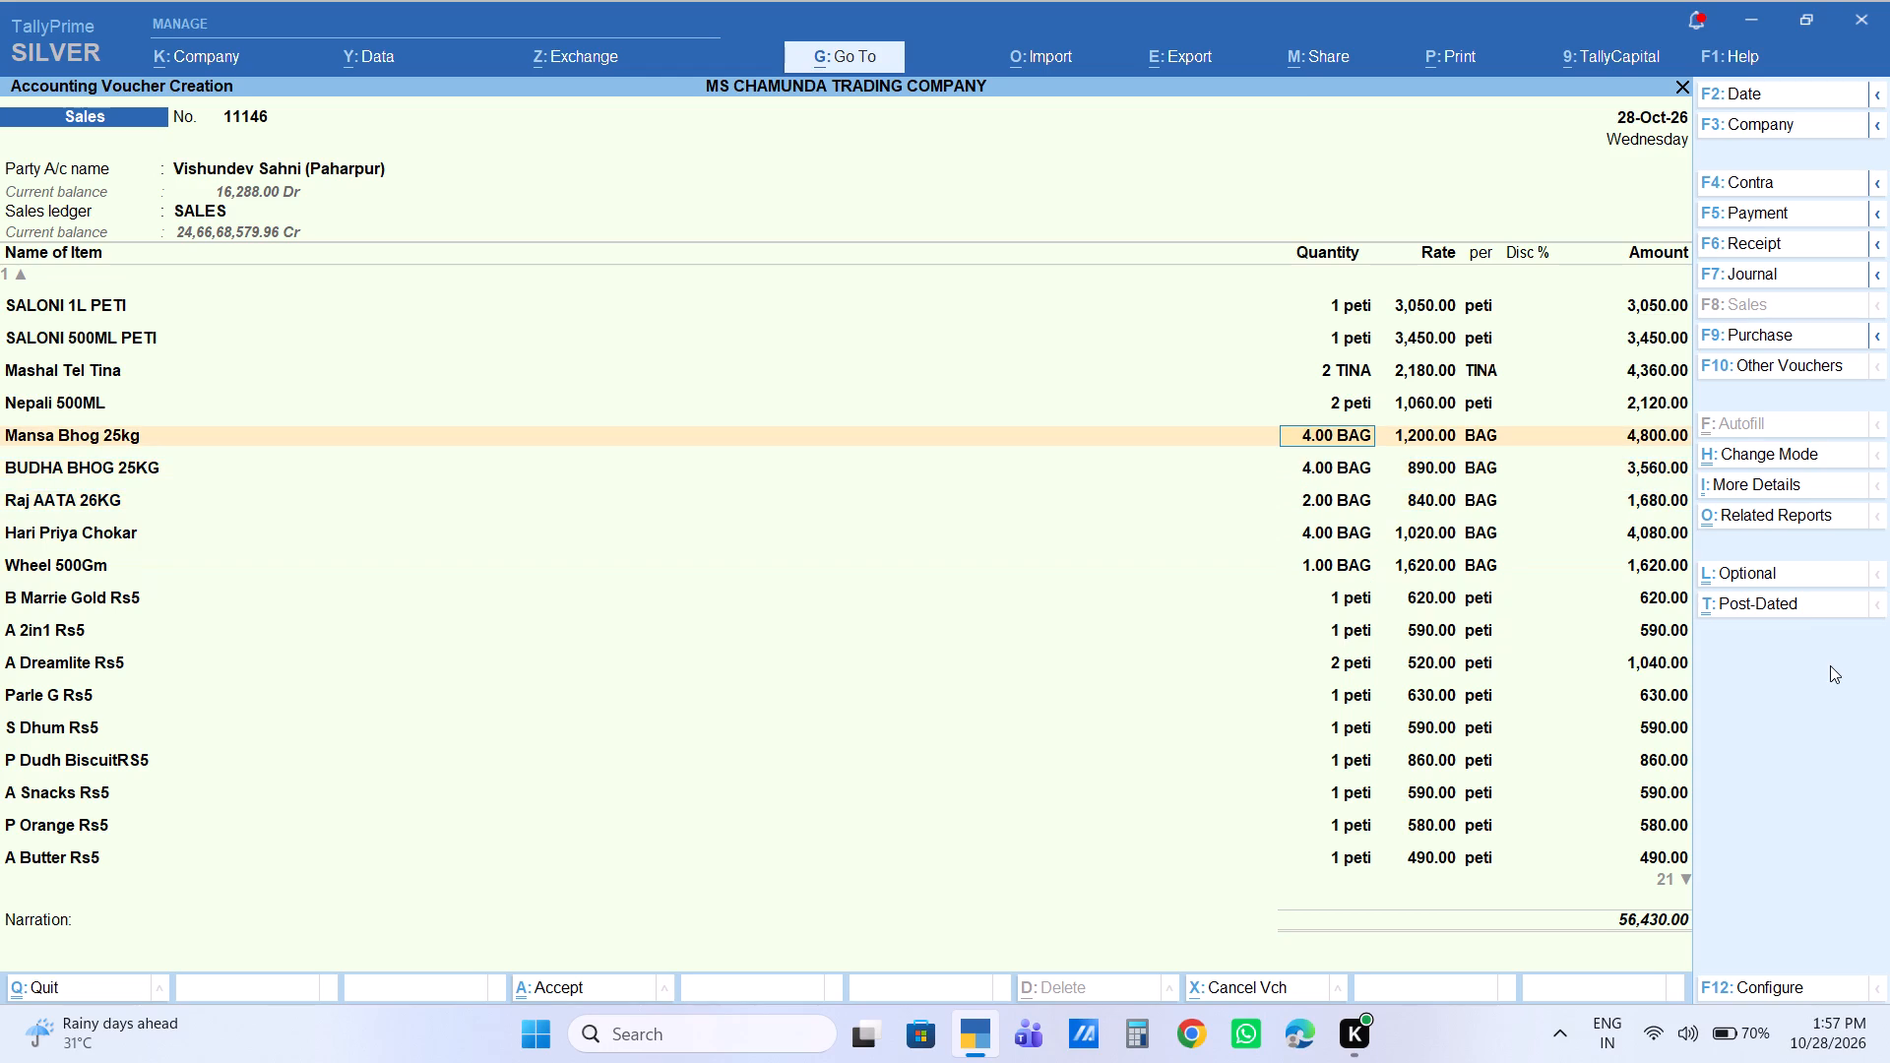
key(Up)
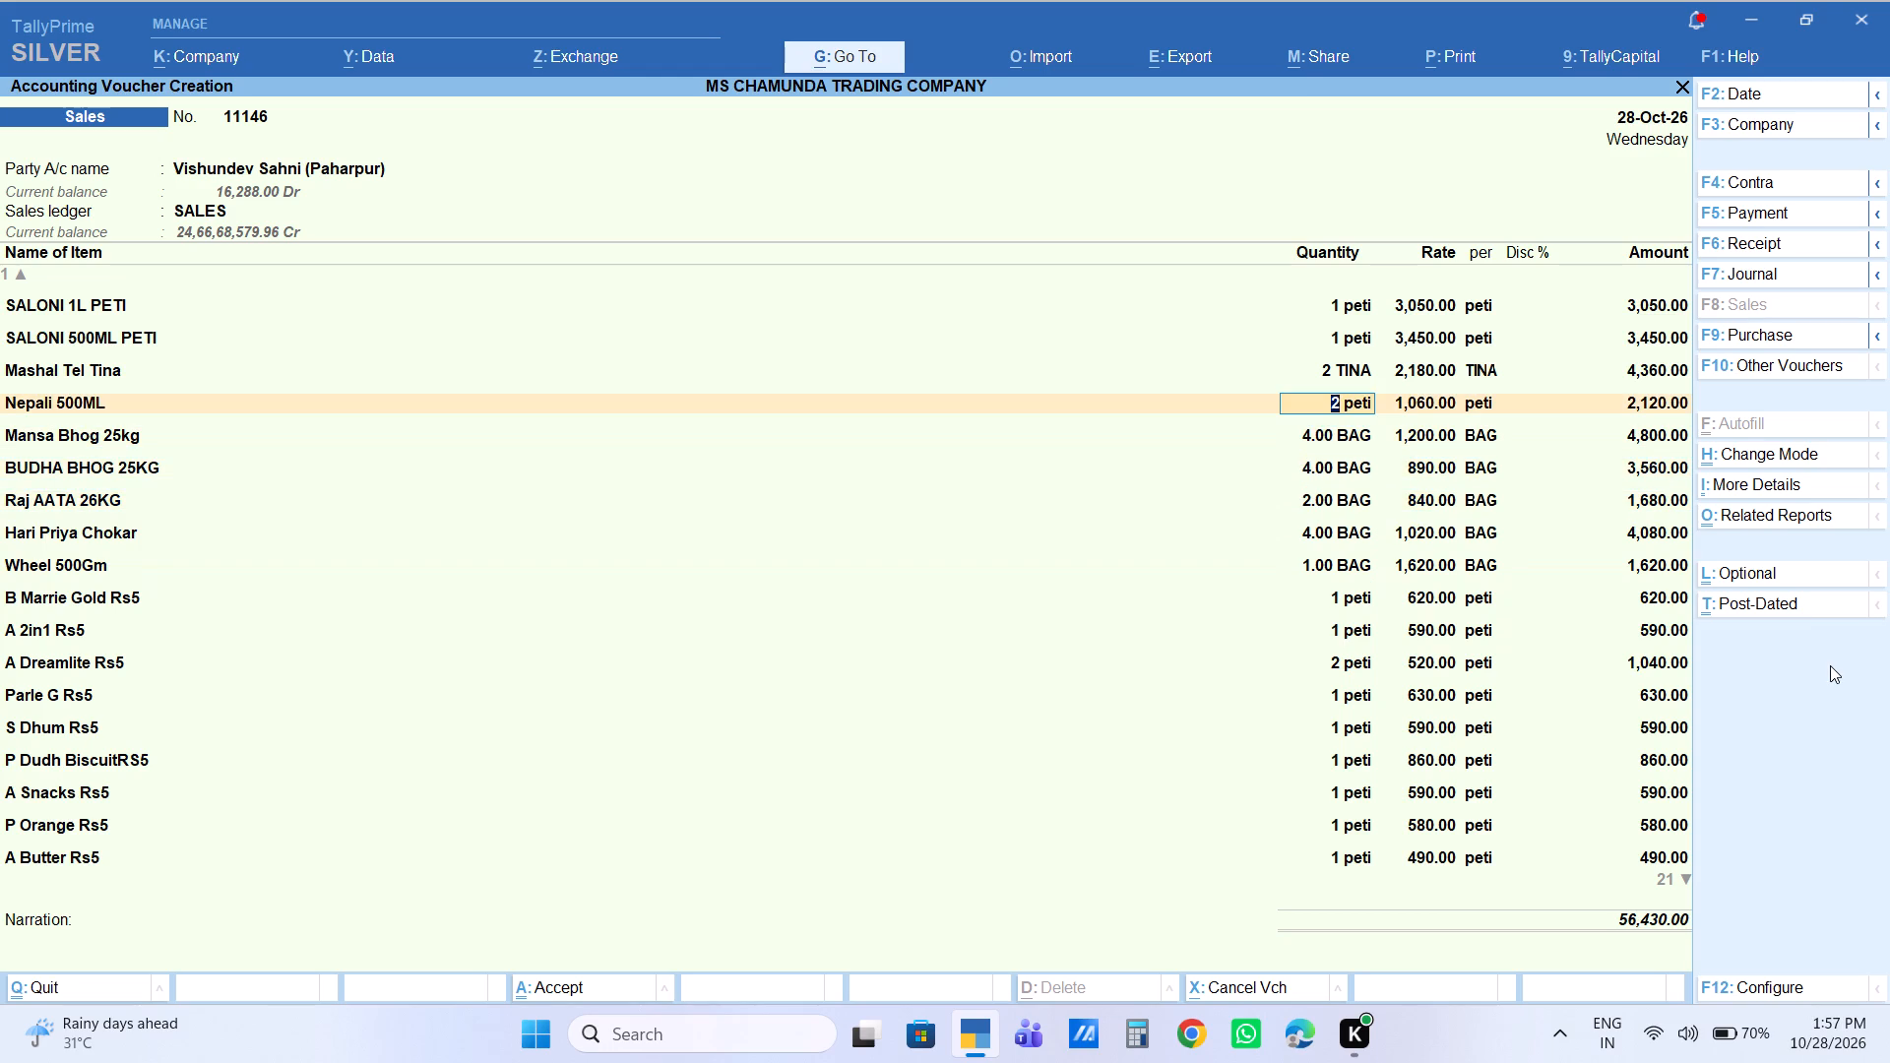
key(Up)
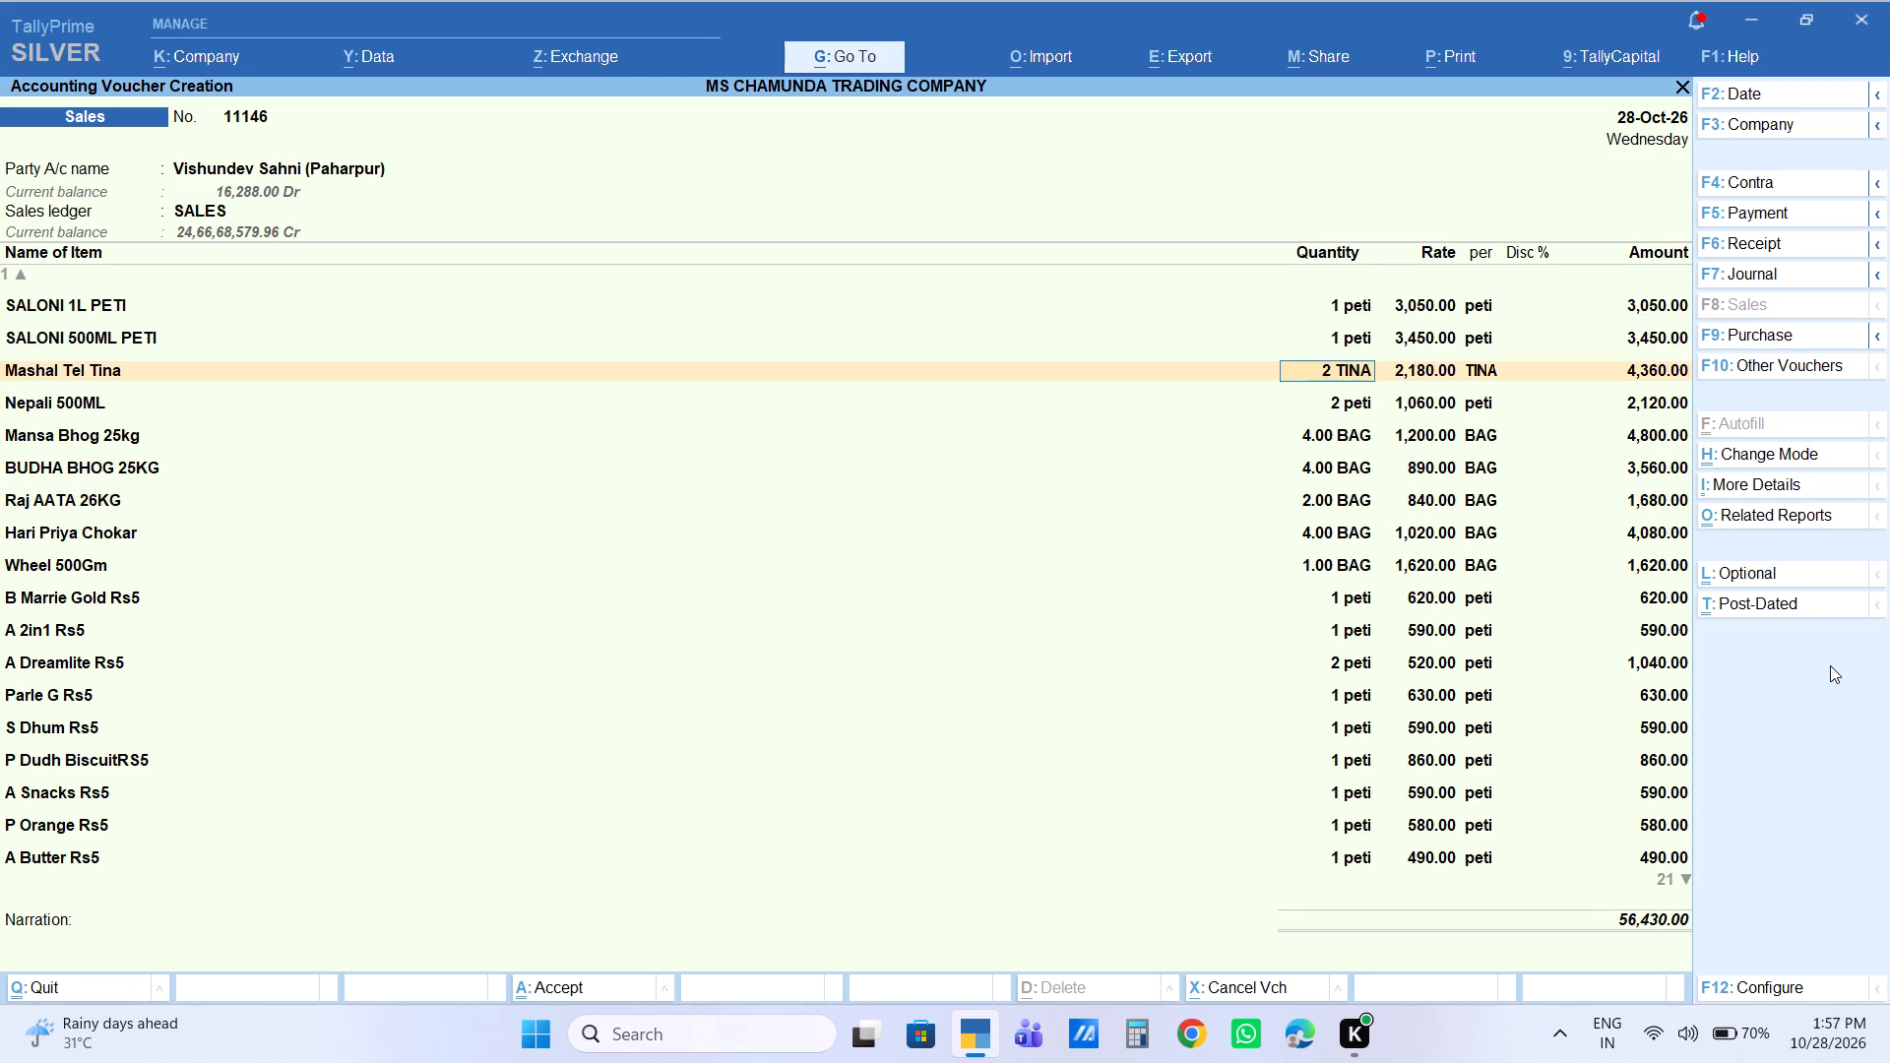
key(Up)
key(Up)
key(Up)
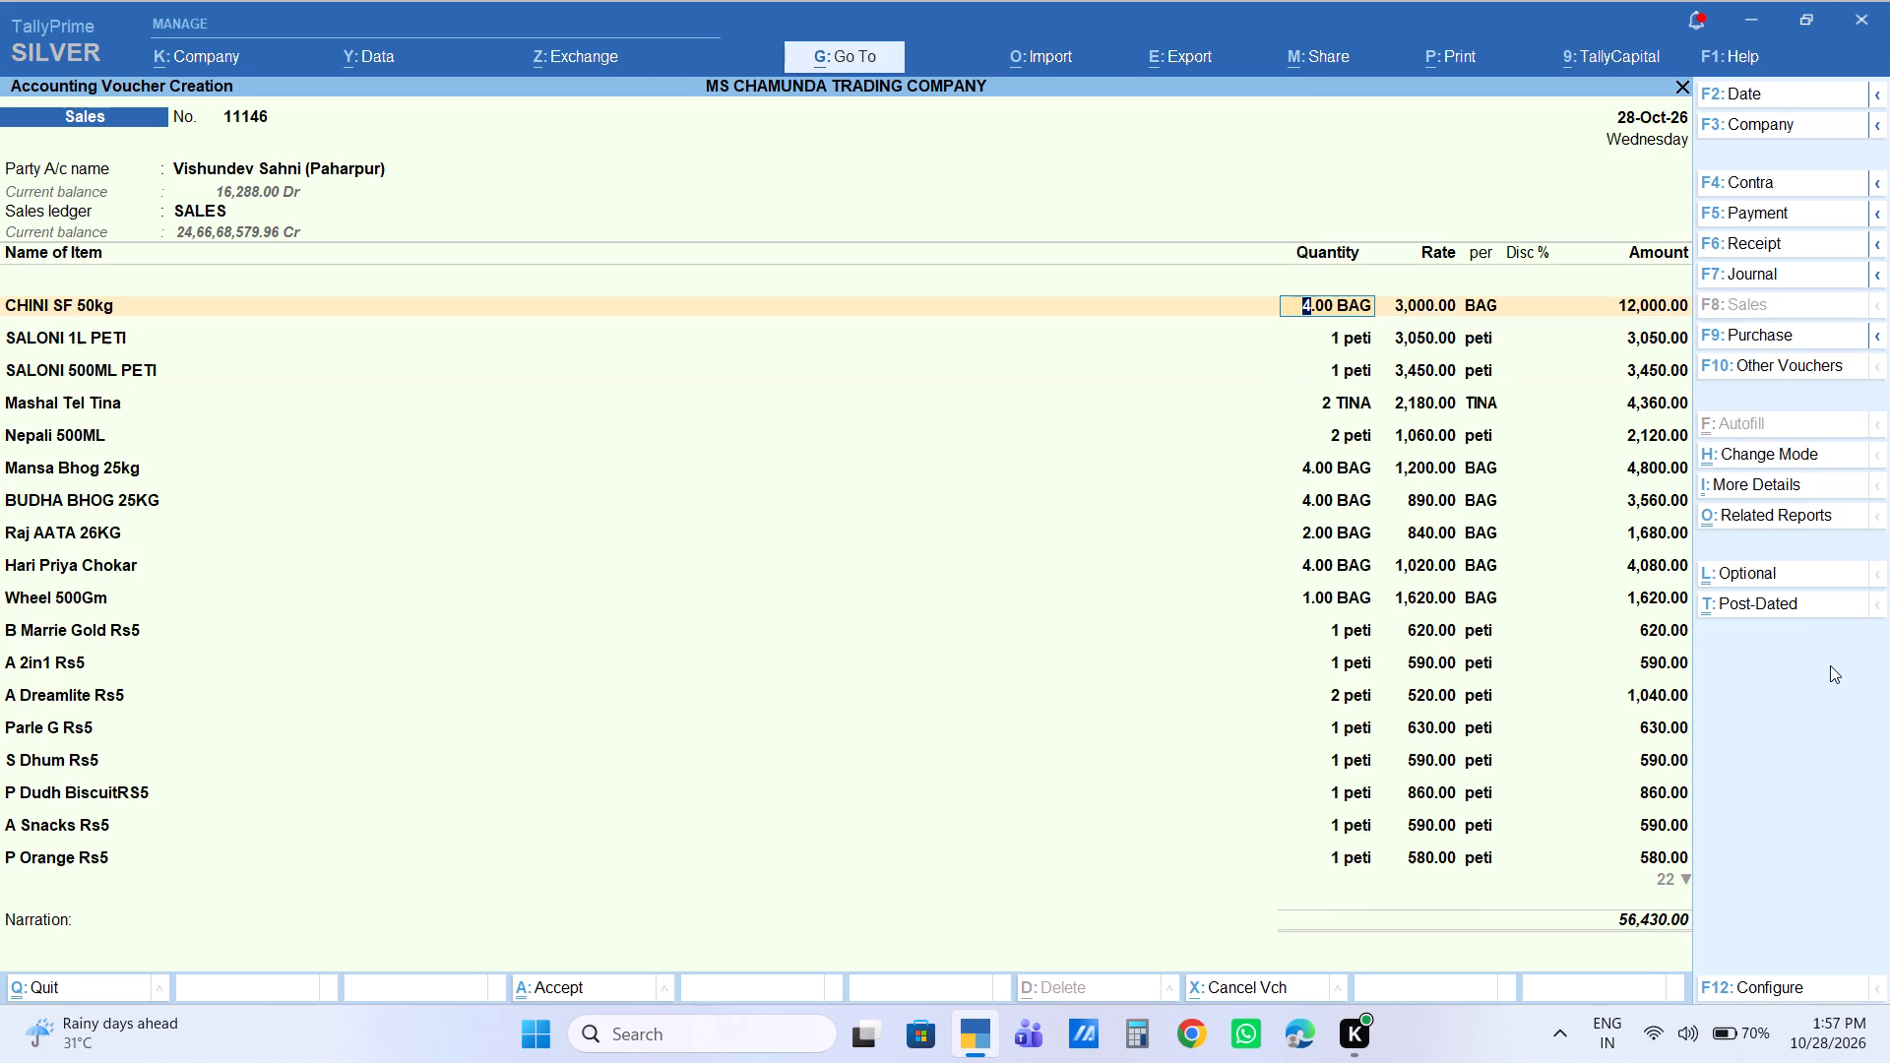
key(3)
key(Return)
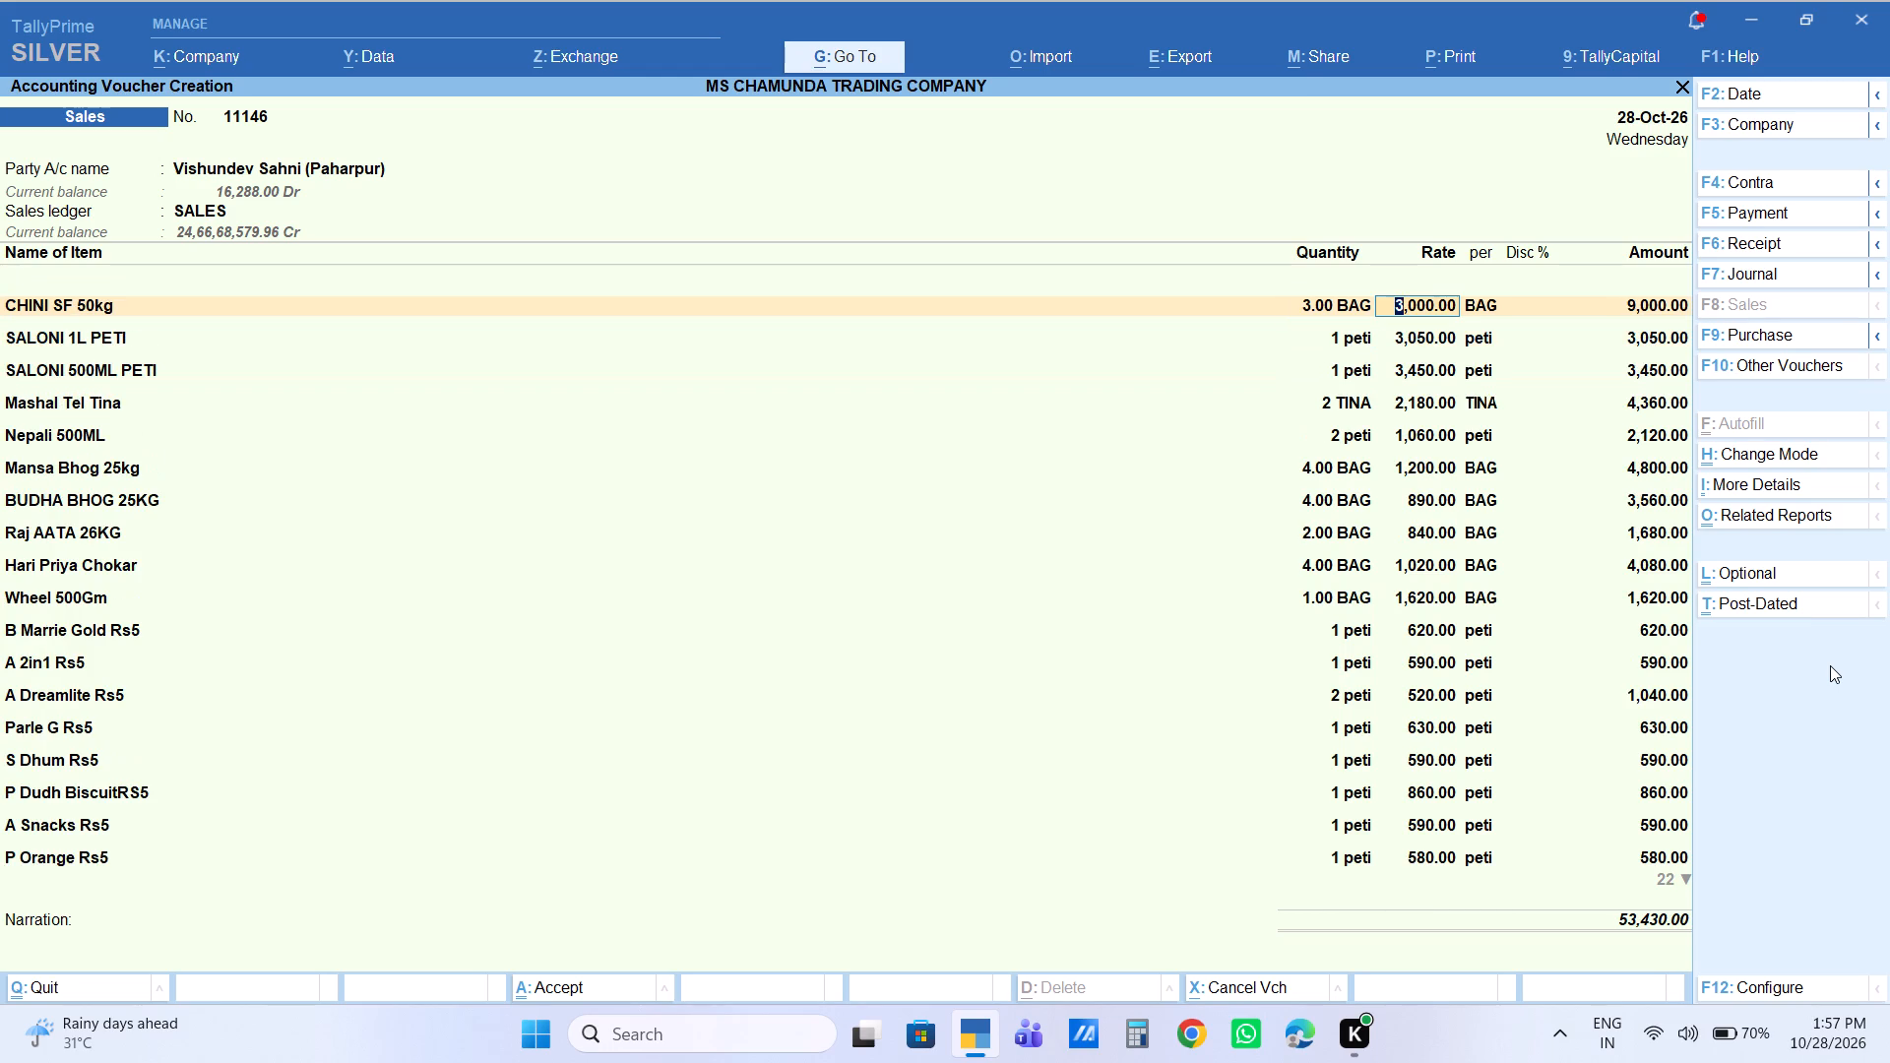
Review the item lines from CHINI SF 50kg down to PANI GLASS Tower for quantities that need correcting.
key(Down)
key(Down)
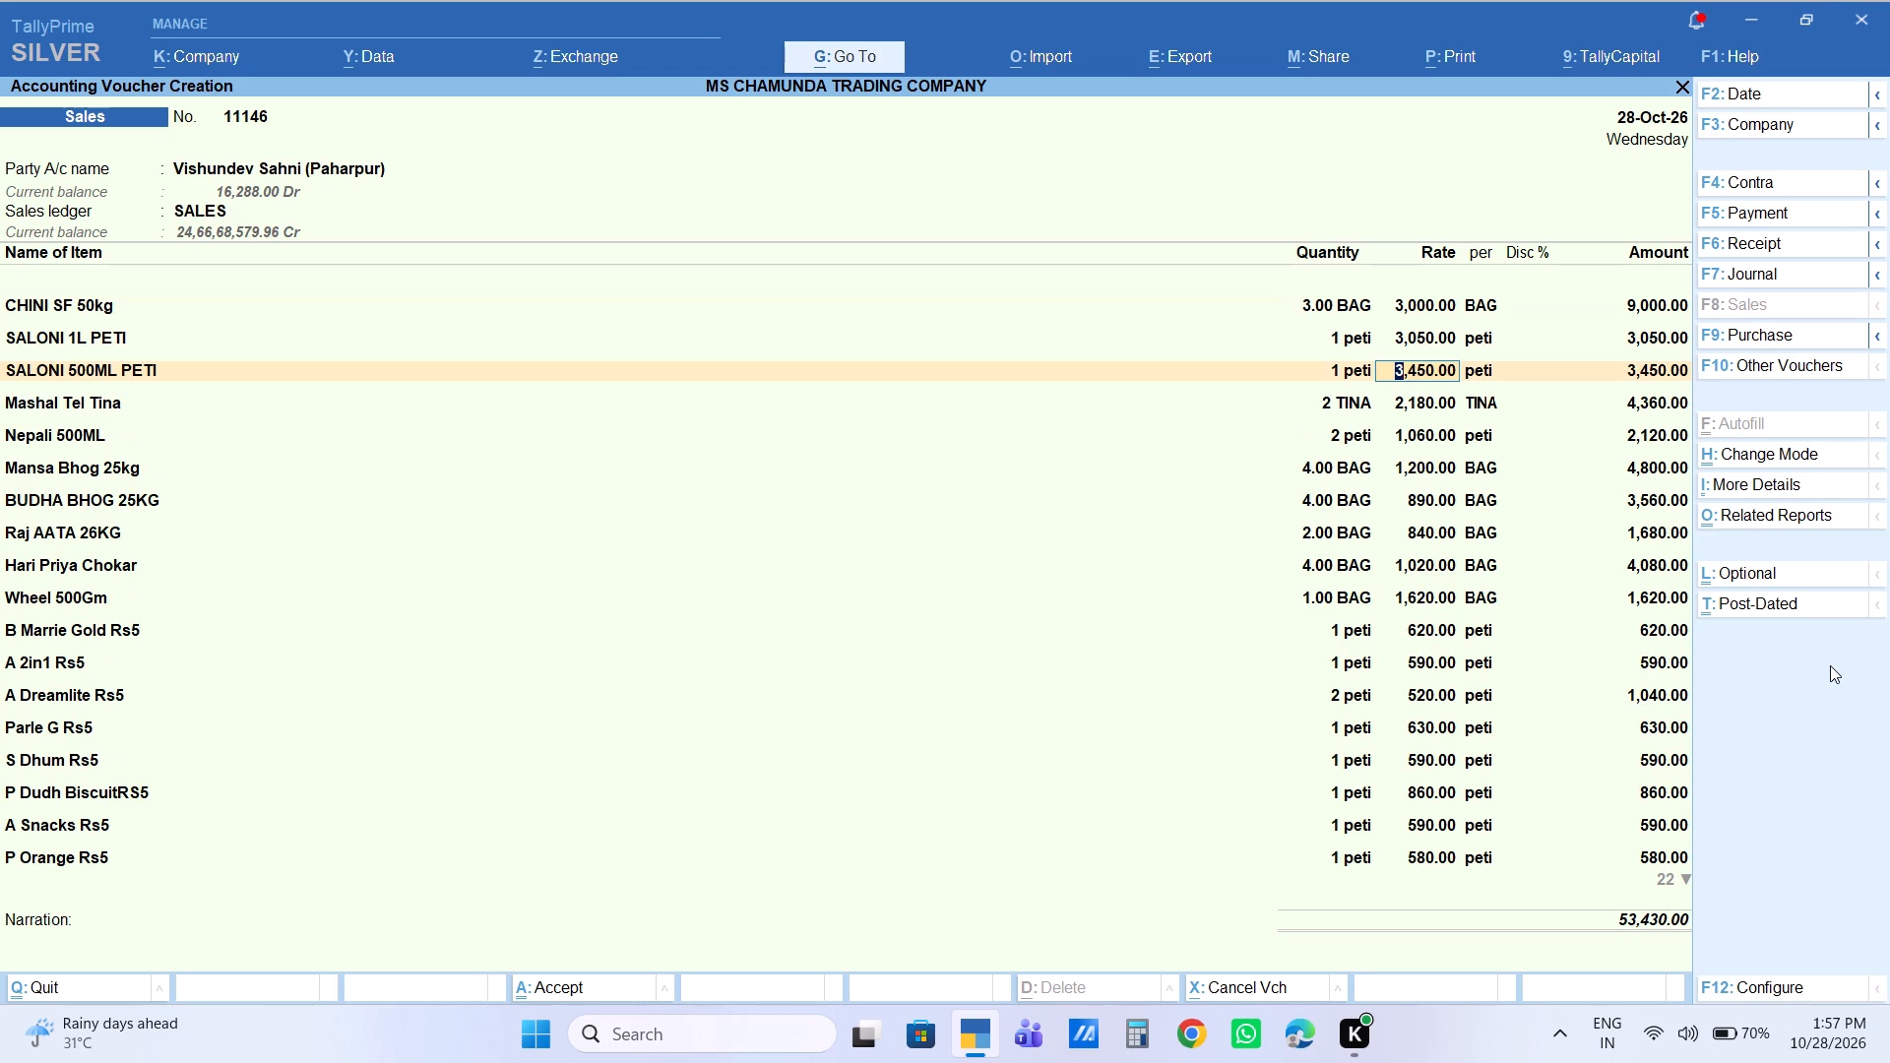
key(Down)
key(Down)
key(Down)
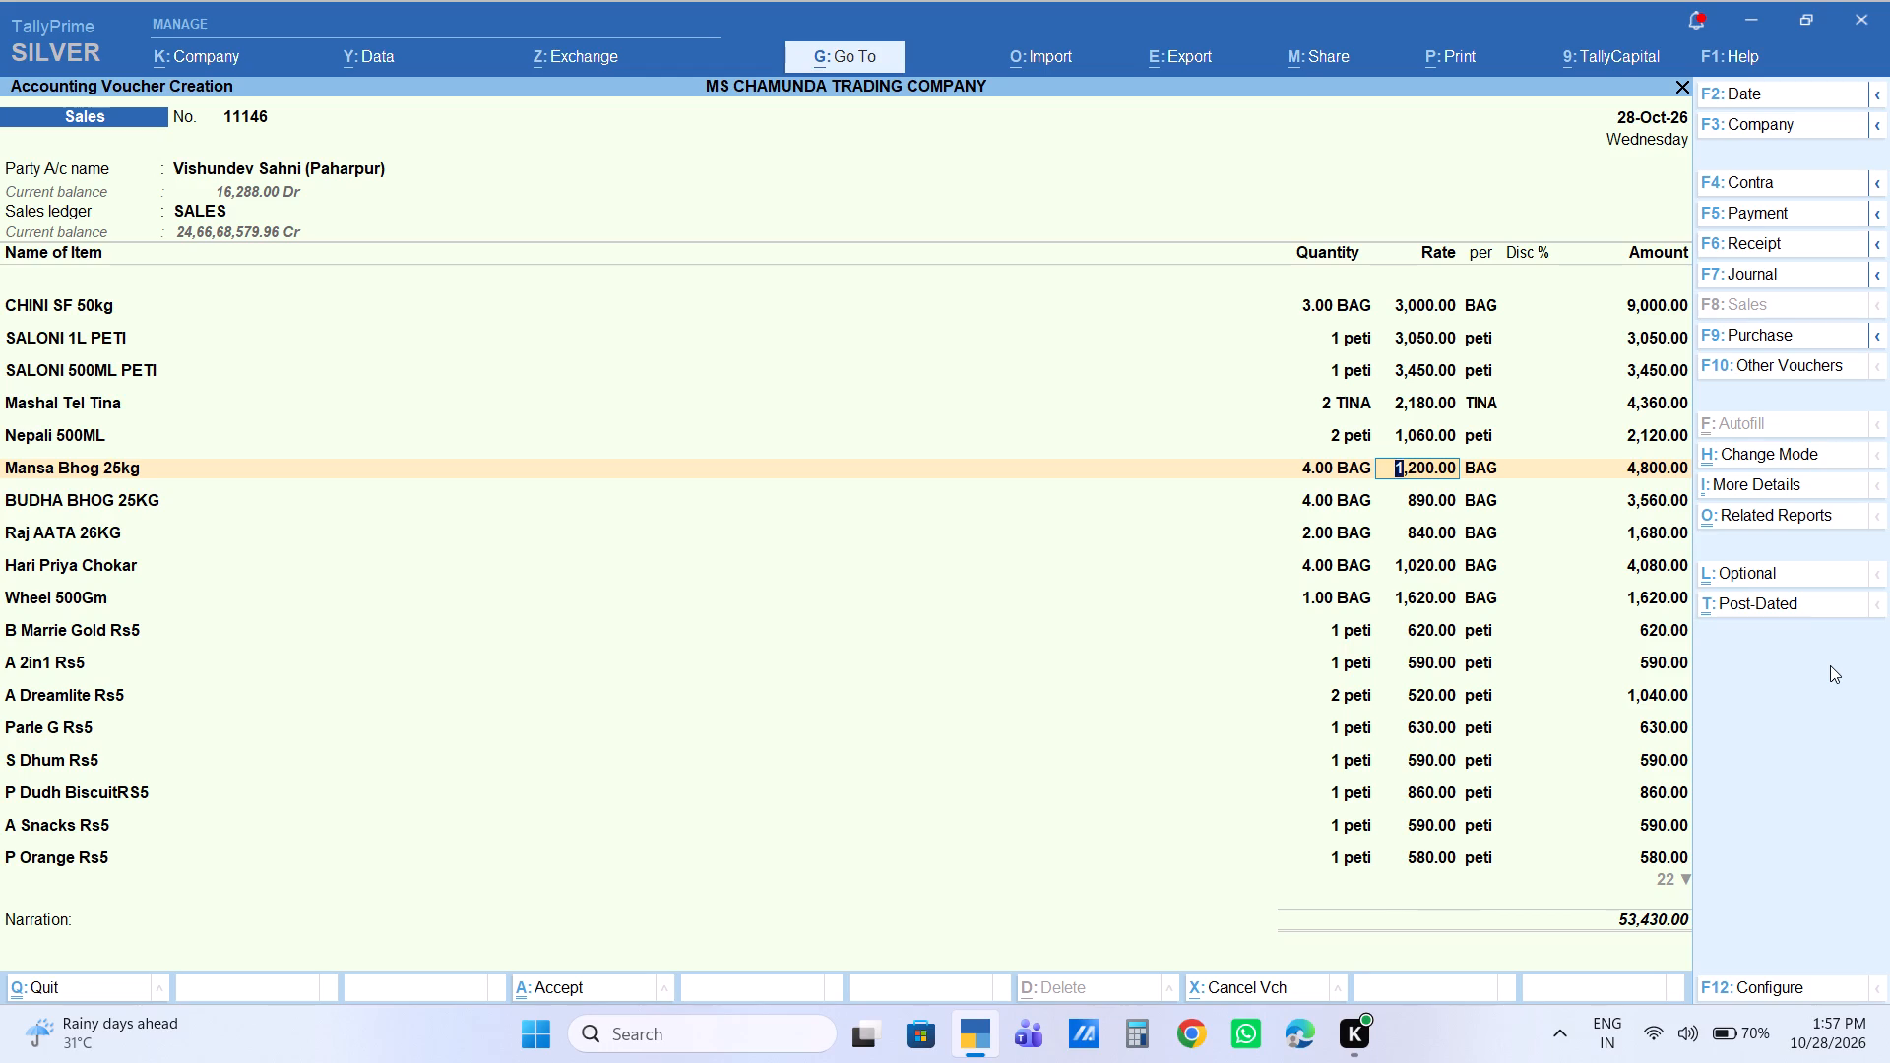
key(Up)
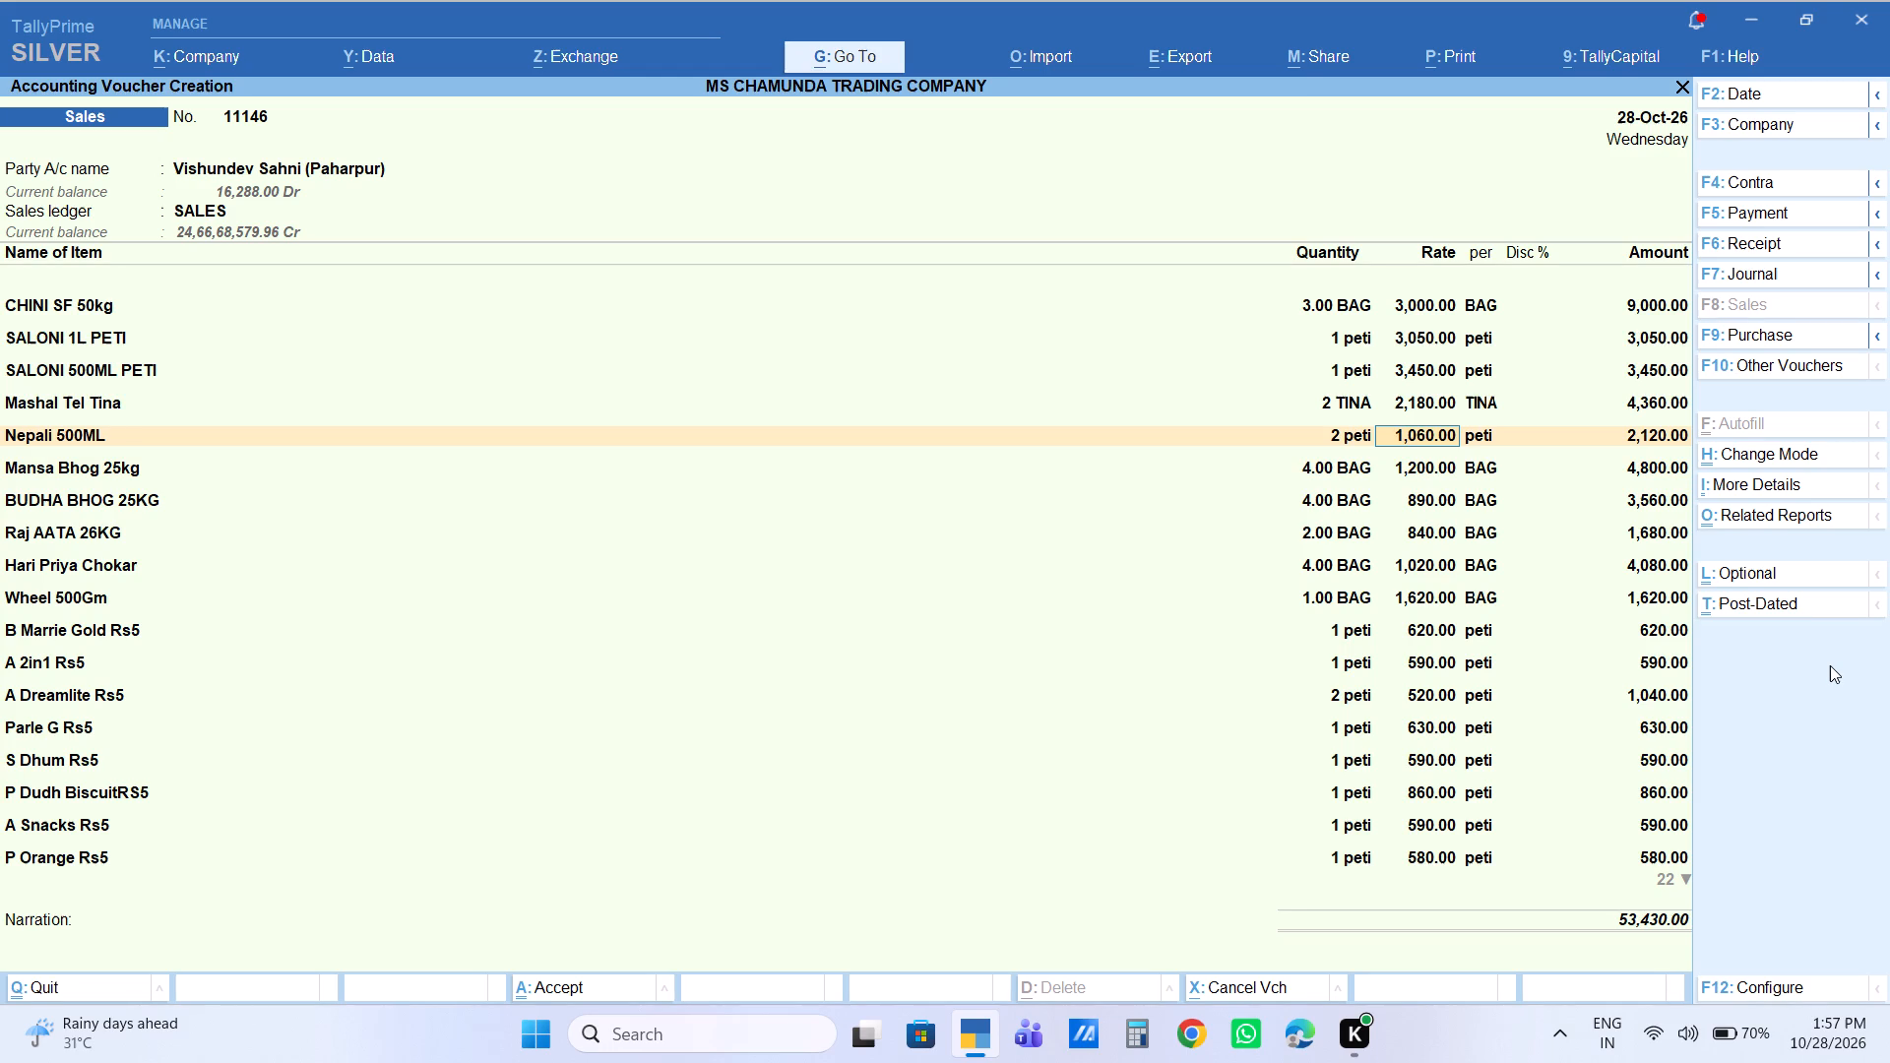
key(Down)
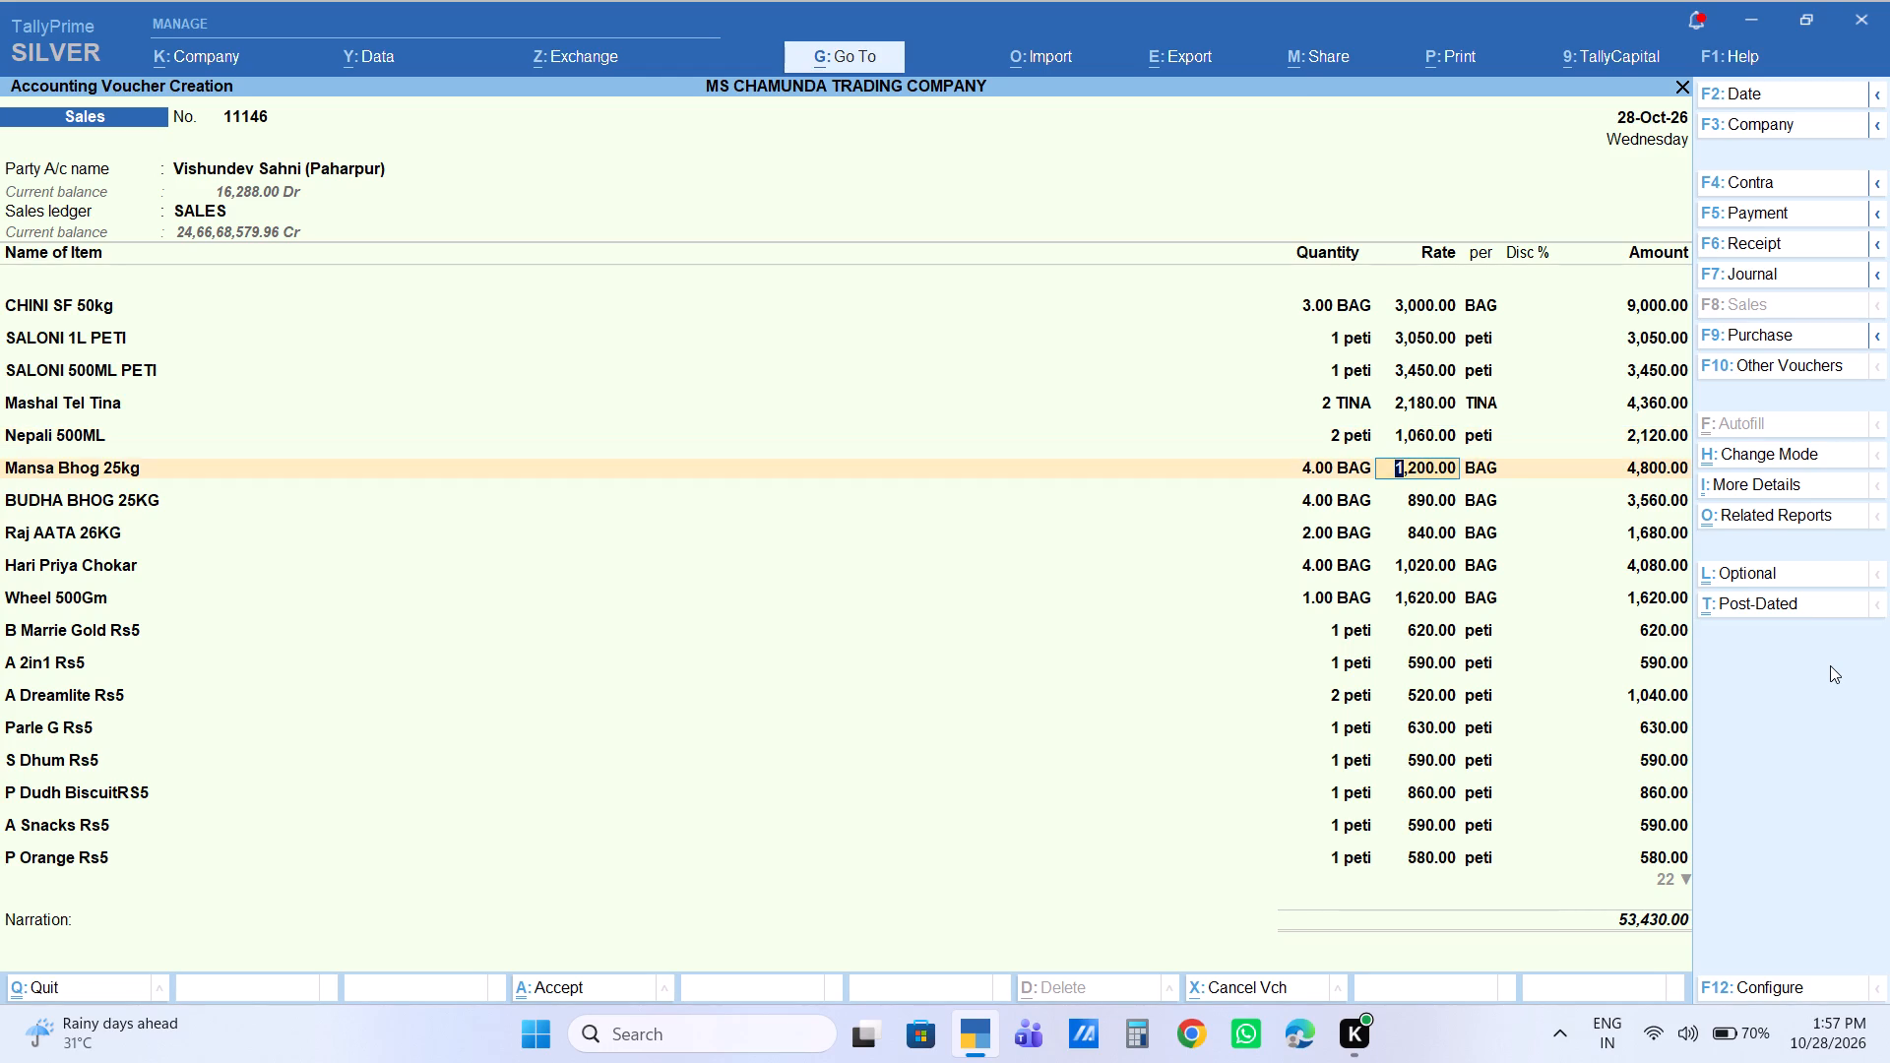
key(Down)
key(Down)
key(Down)
key(Down)
key(Down)
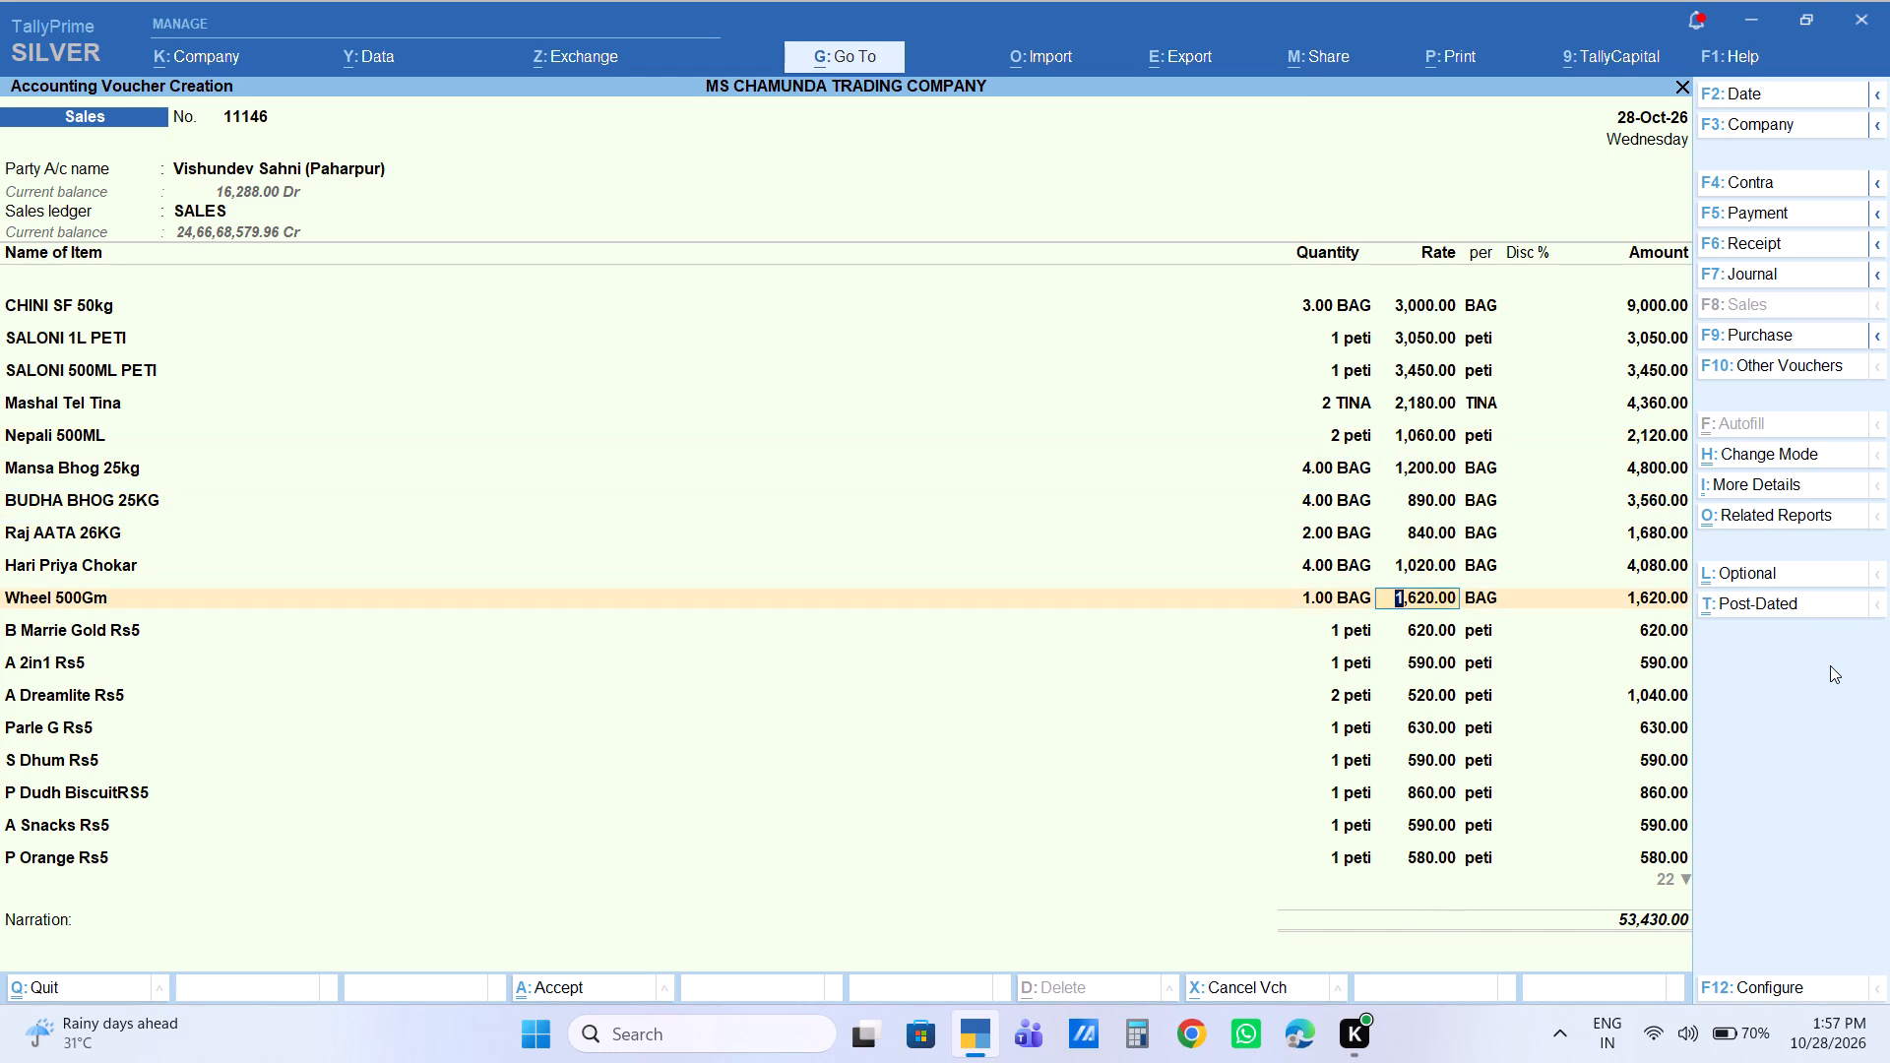
key(Down)
key(Down)
key(Down)
key(Down)
key(Down)
key(Down)
key(Down)
key(Down)
key(Down)
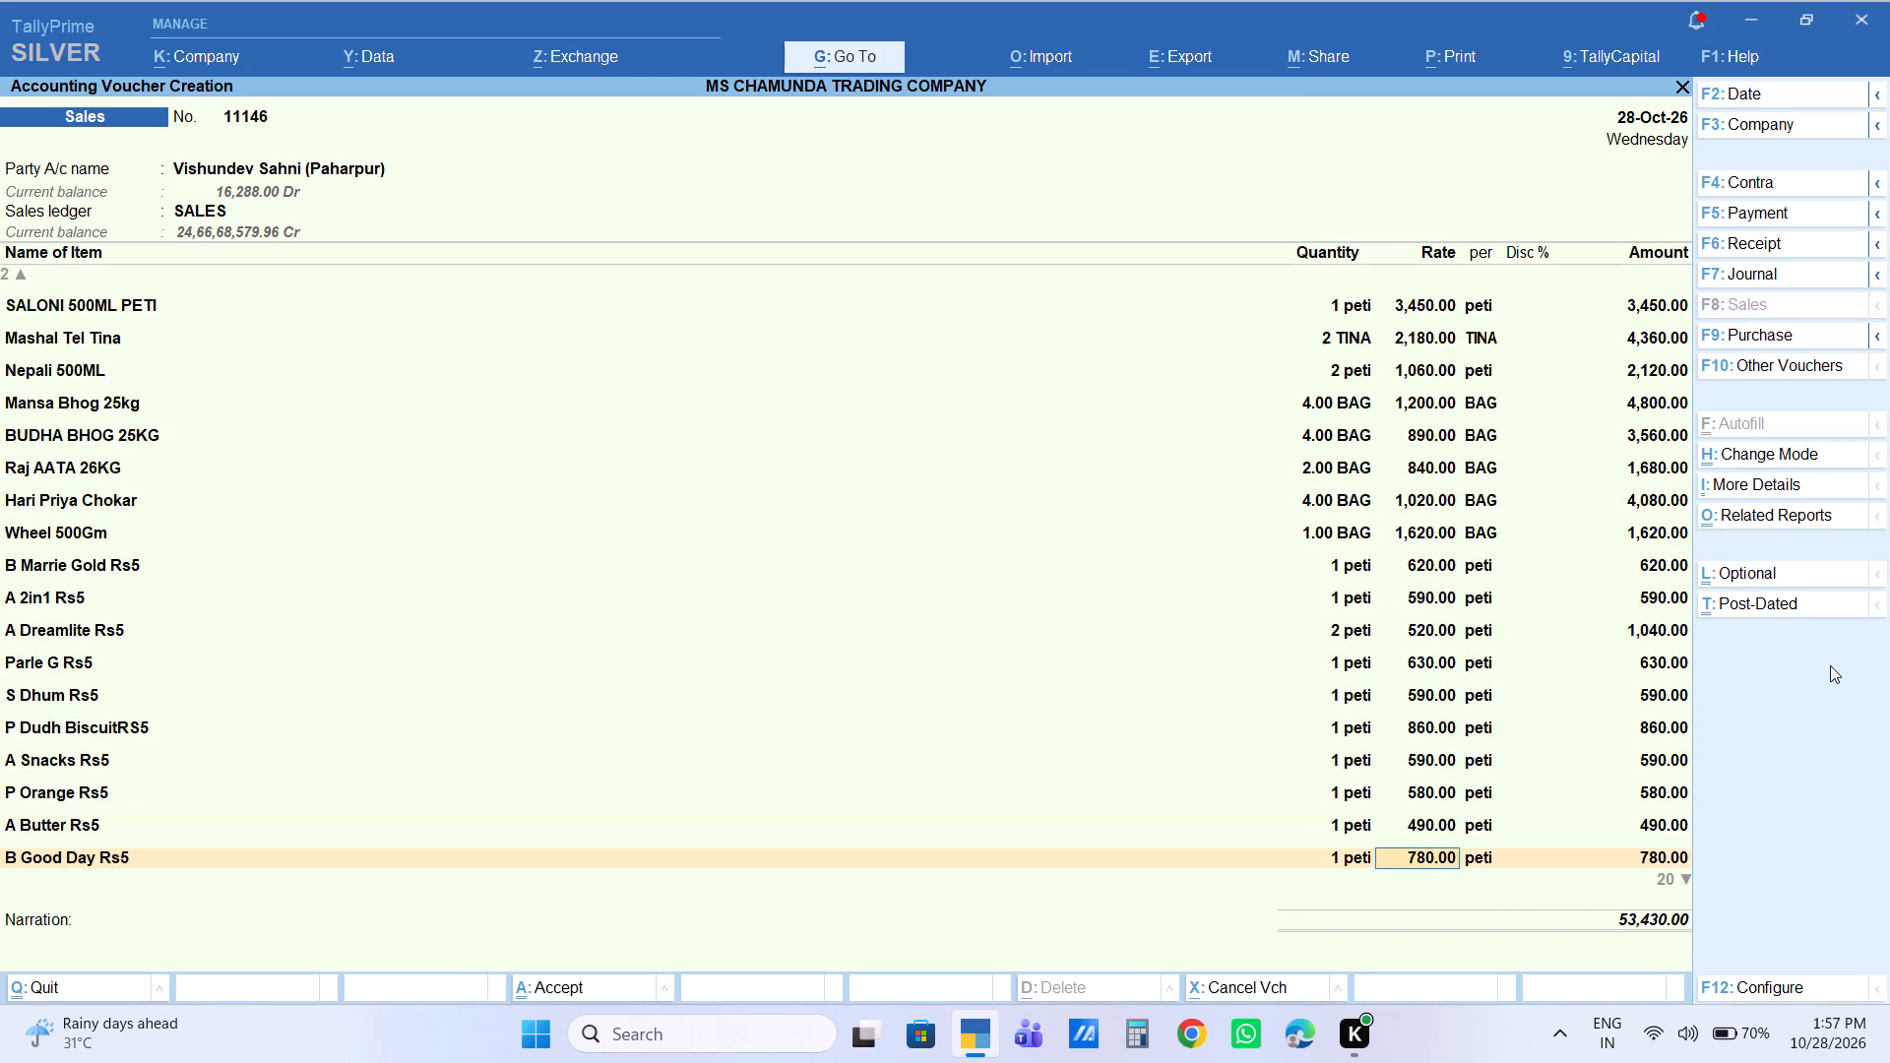
key(Down)
key(Down)
key(Down)
key(Down)
key(Down)
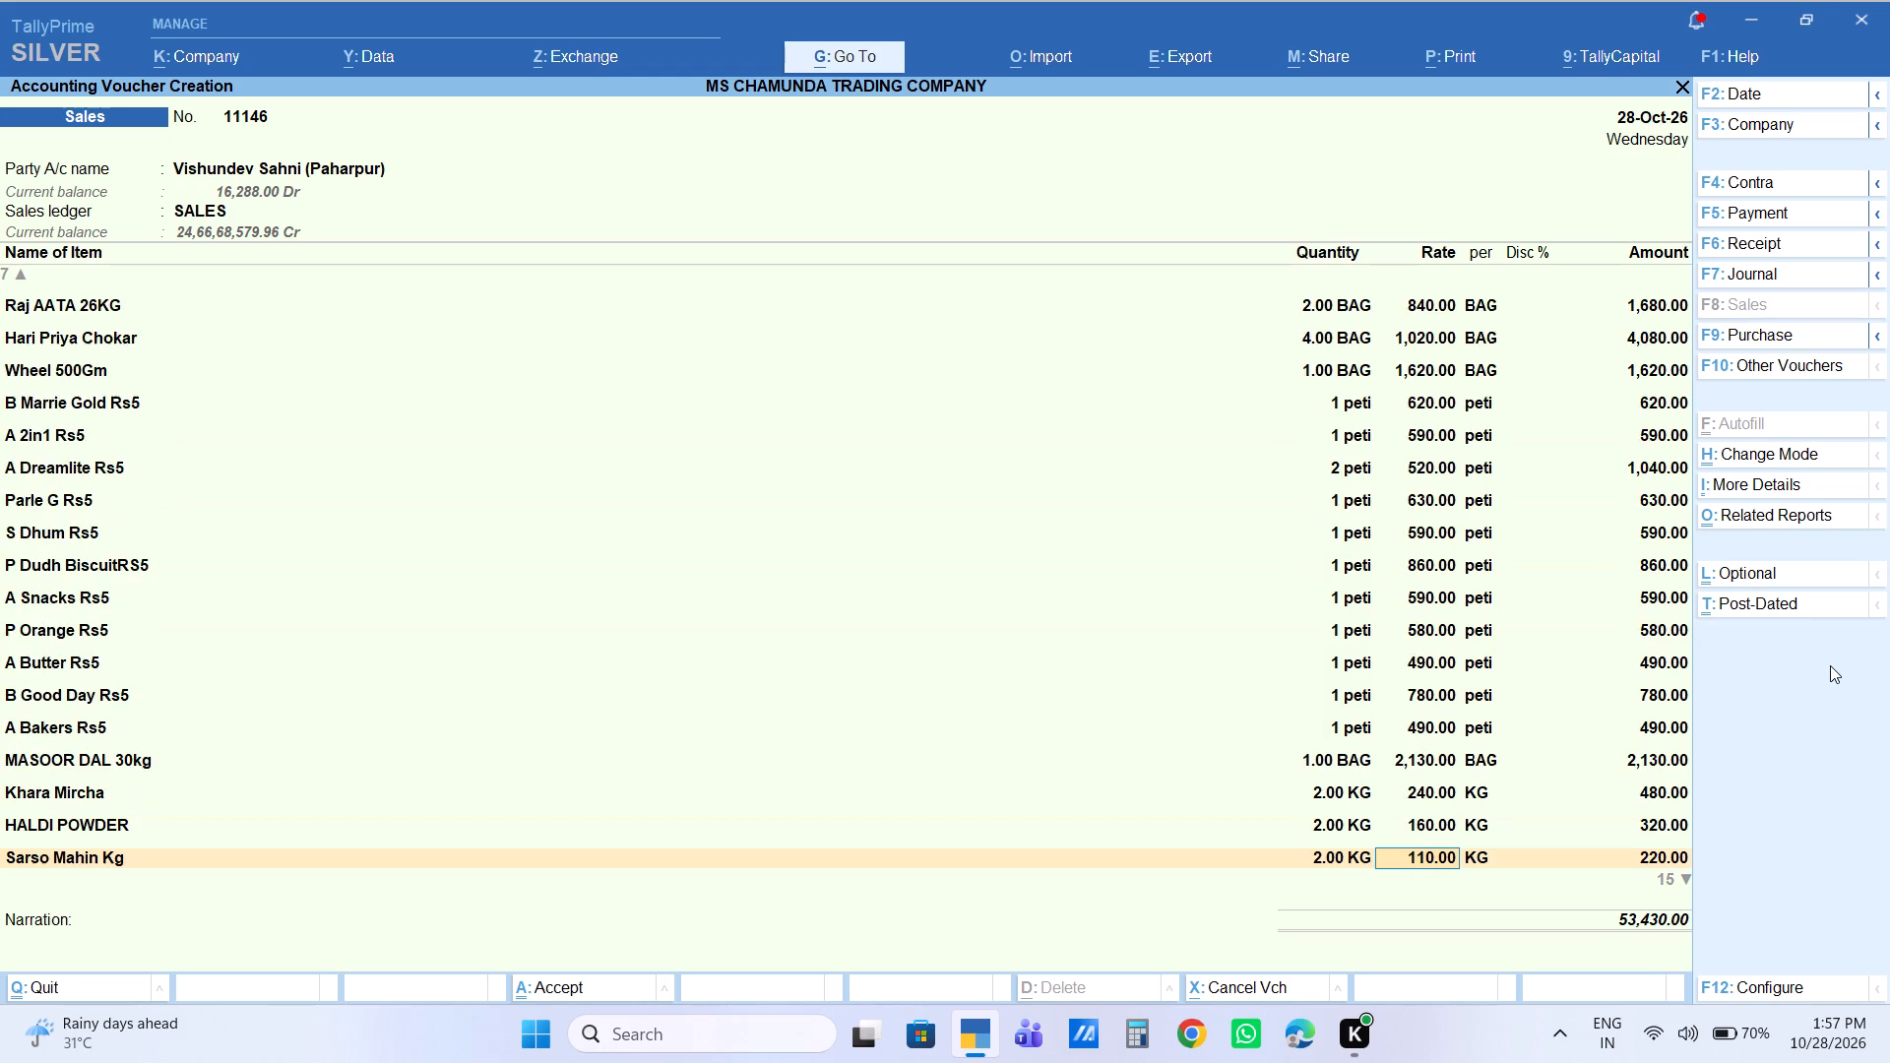
key(Down)
key(Down)
key(Down)
key(Down)
key(Down)
key(Down)
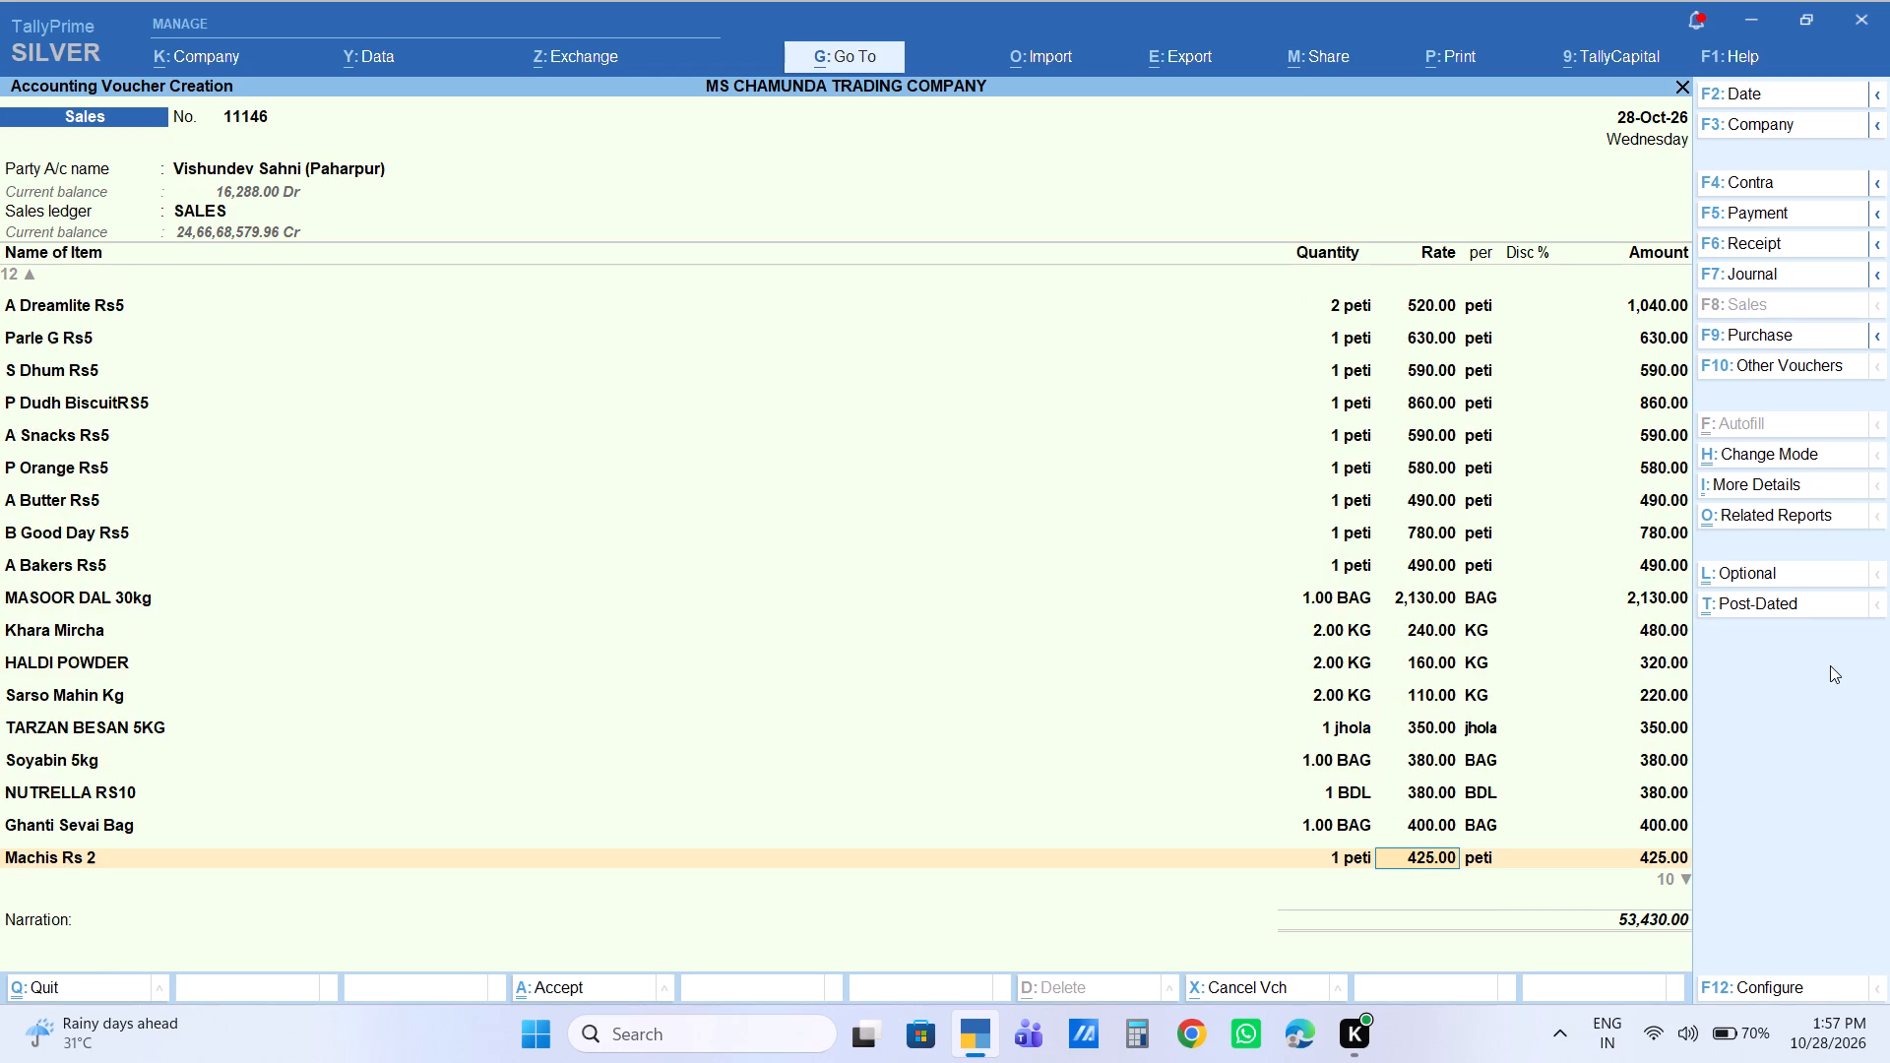
key(Down)
key(Down)
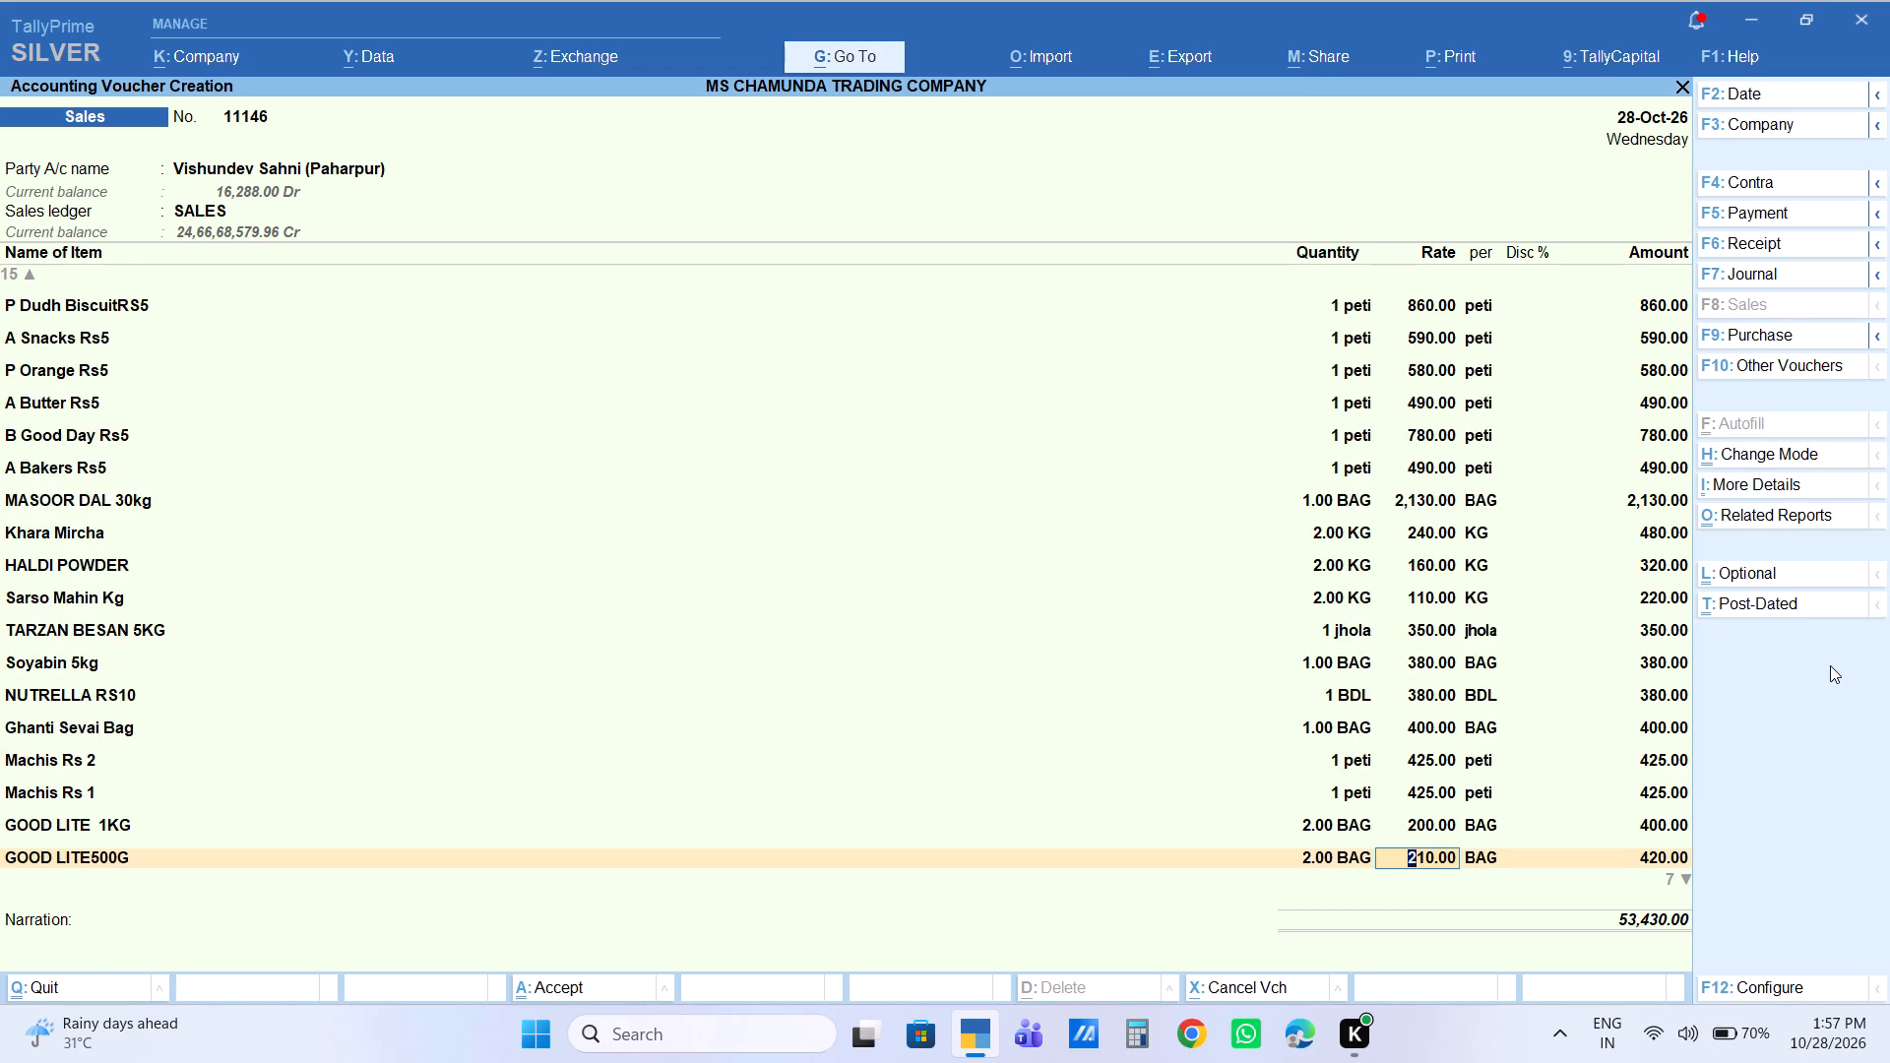
key(Down)
key(Down)
key(Down)
key(Down)
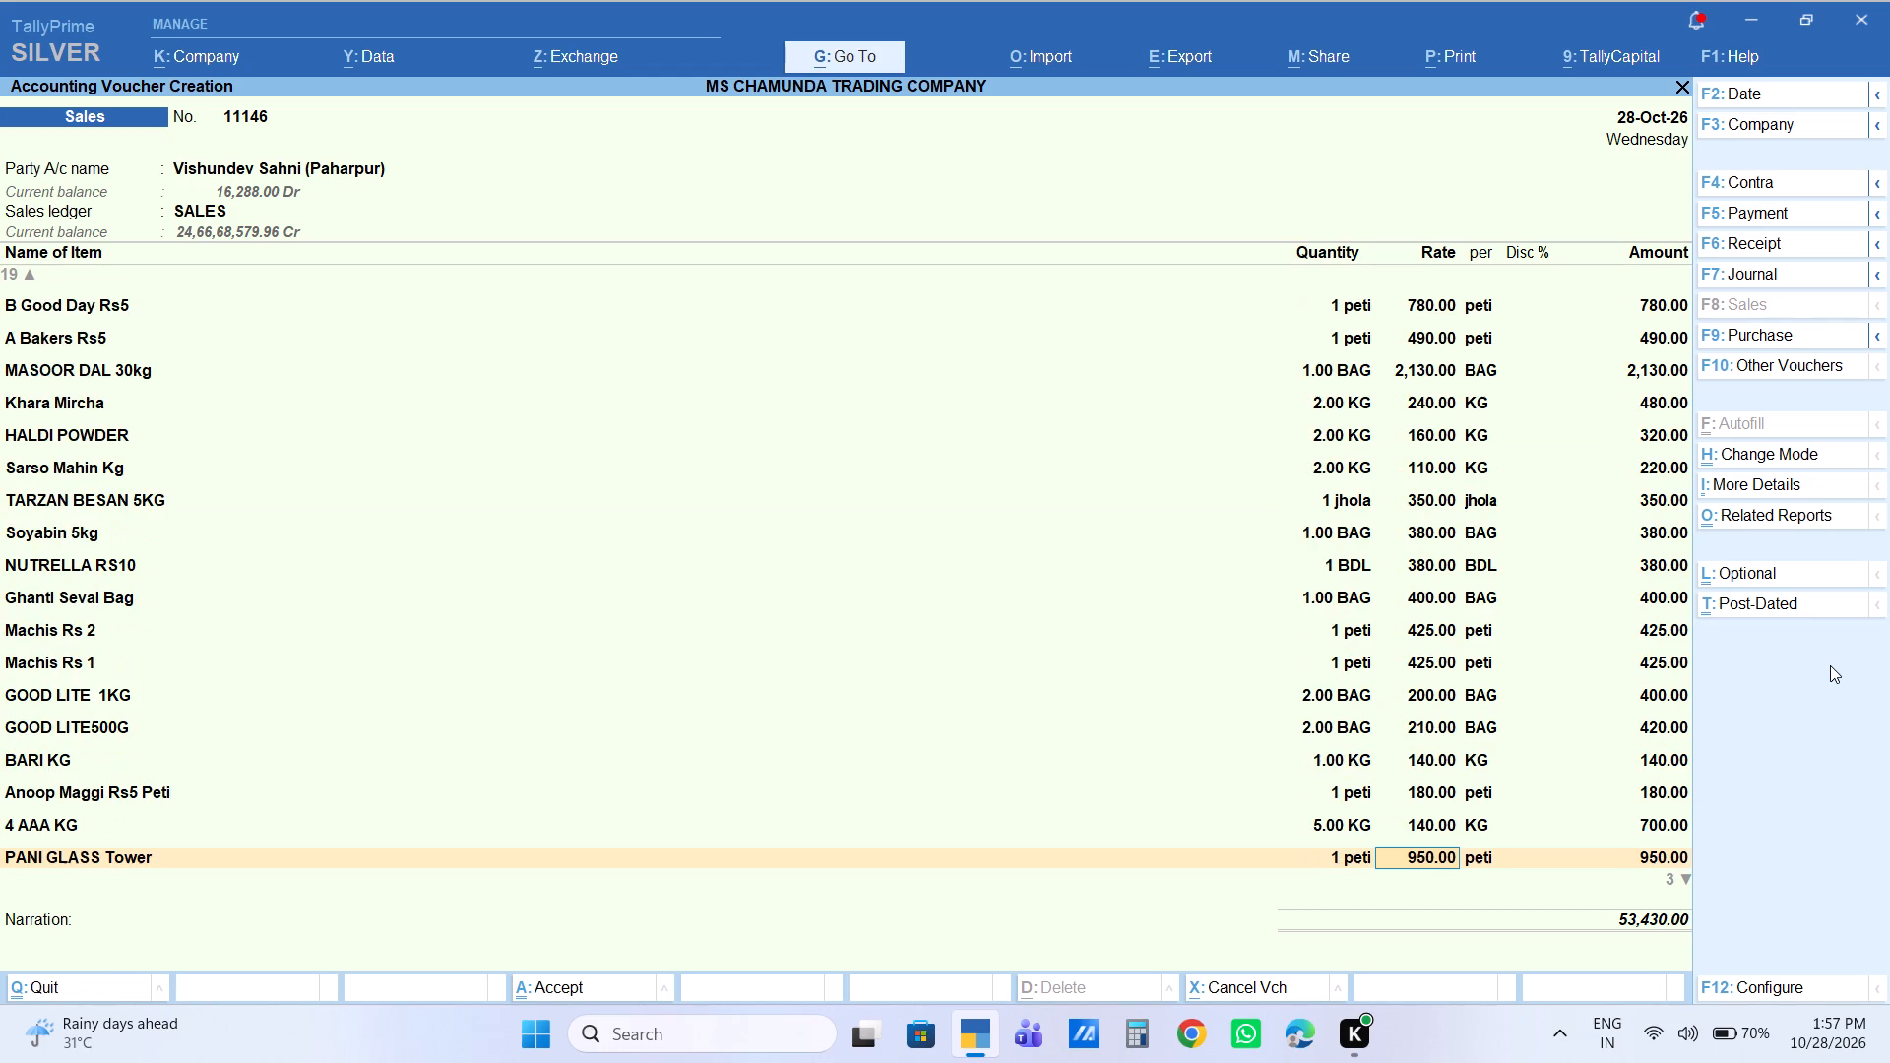
key(Down)
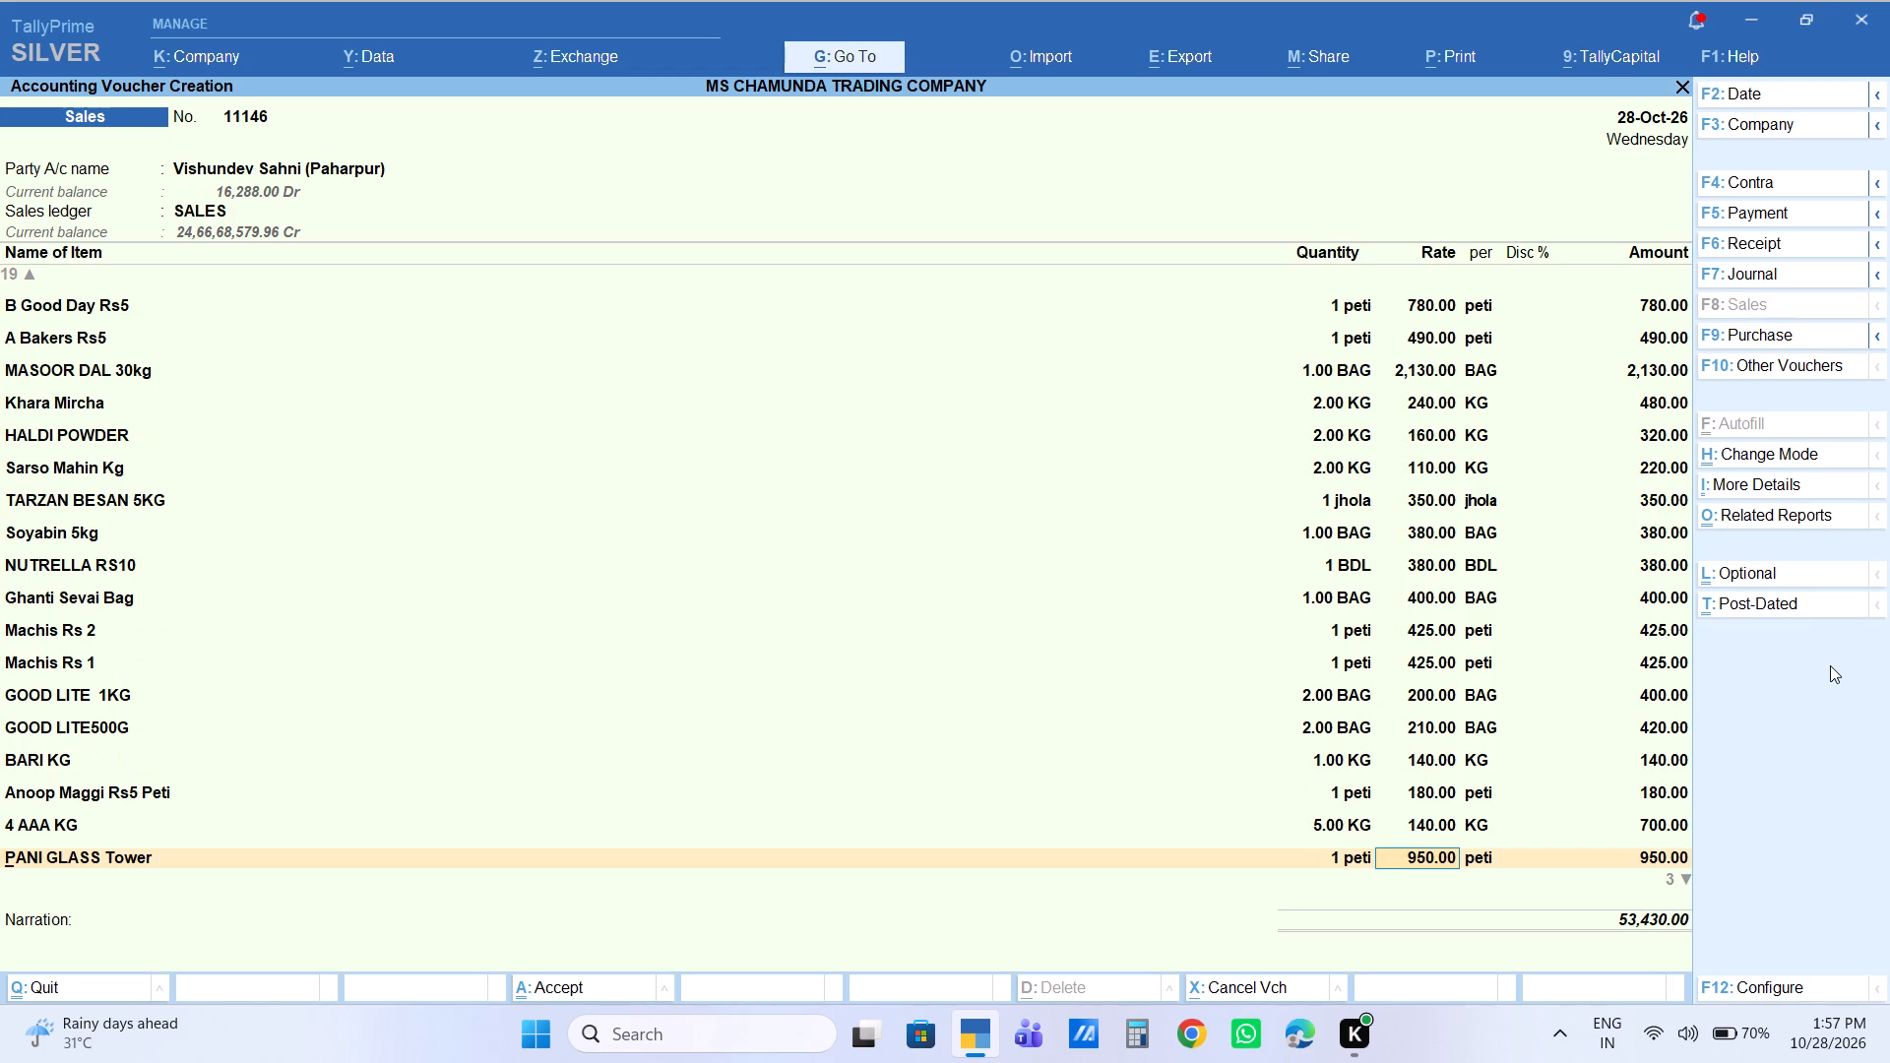
Set the A Dreamlite Rs5 quantity to 1 peti.
key(Up)
key(BackSpace)
key(BackSpace)
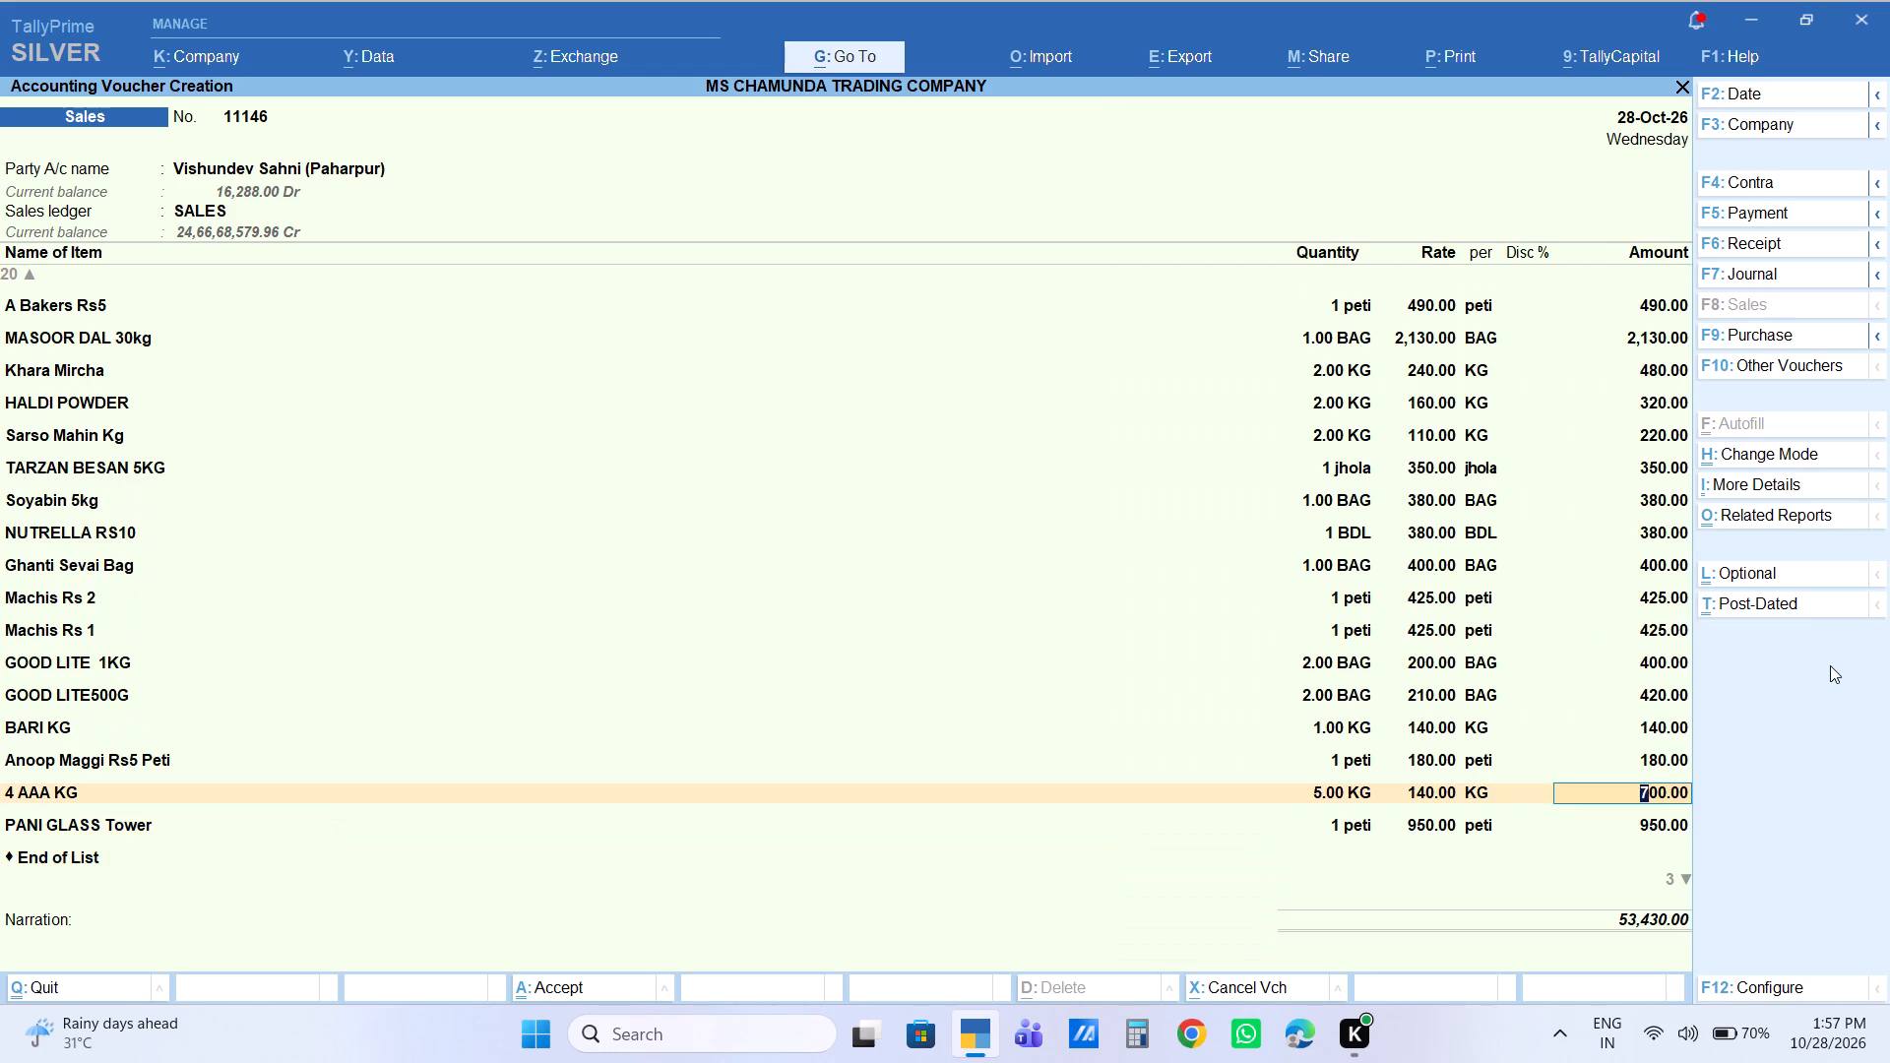
key(BackSpace)
key(BackSpace)
key(Up)
key(Up)
key(Up)
key(Up)
key(Up)
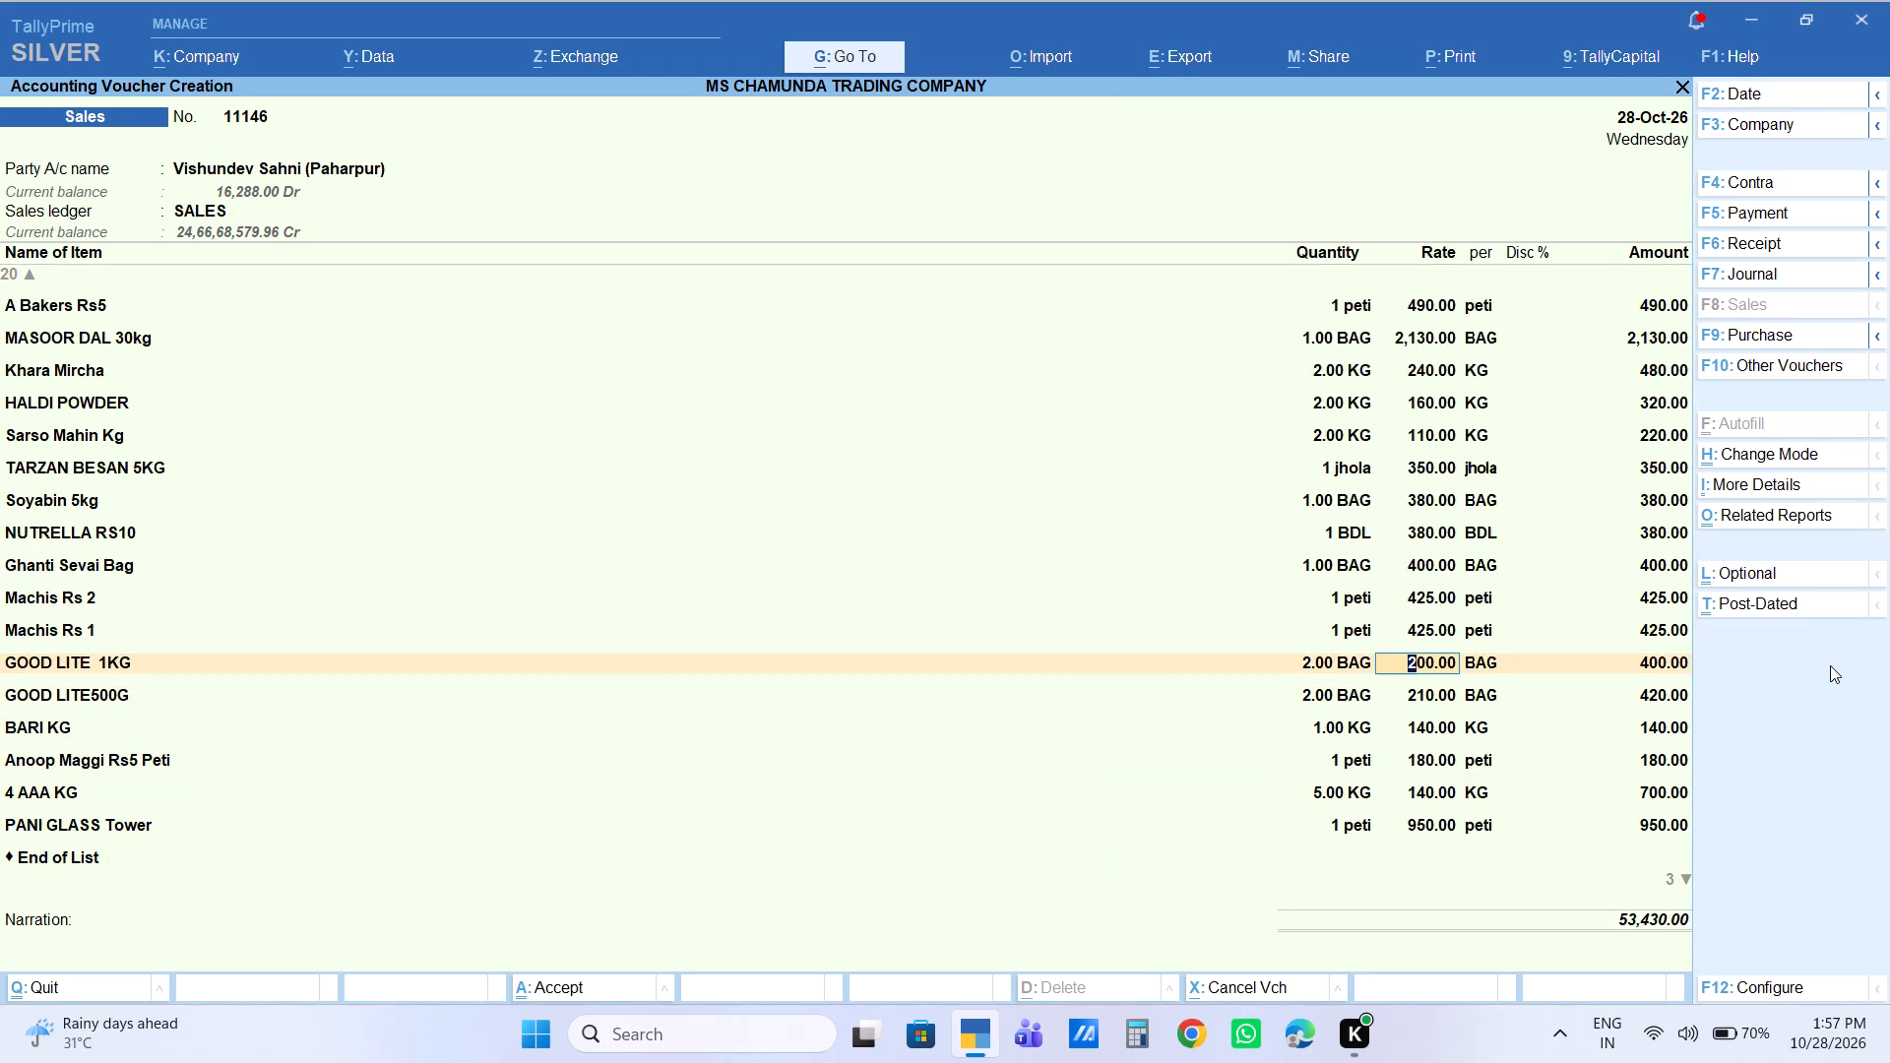
key(Up)
key(Up)
key(Up)
key(Up)
key(Up)
key(Up)
key(Up)
key(Up)
key(Up)
key(Up)
key(Up)
key(Up)
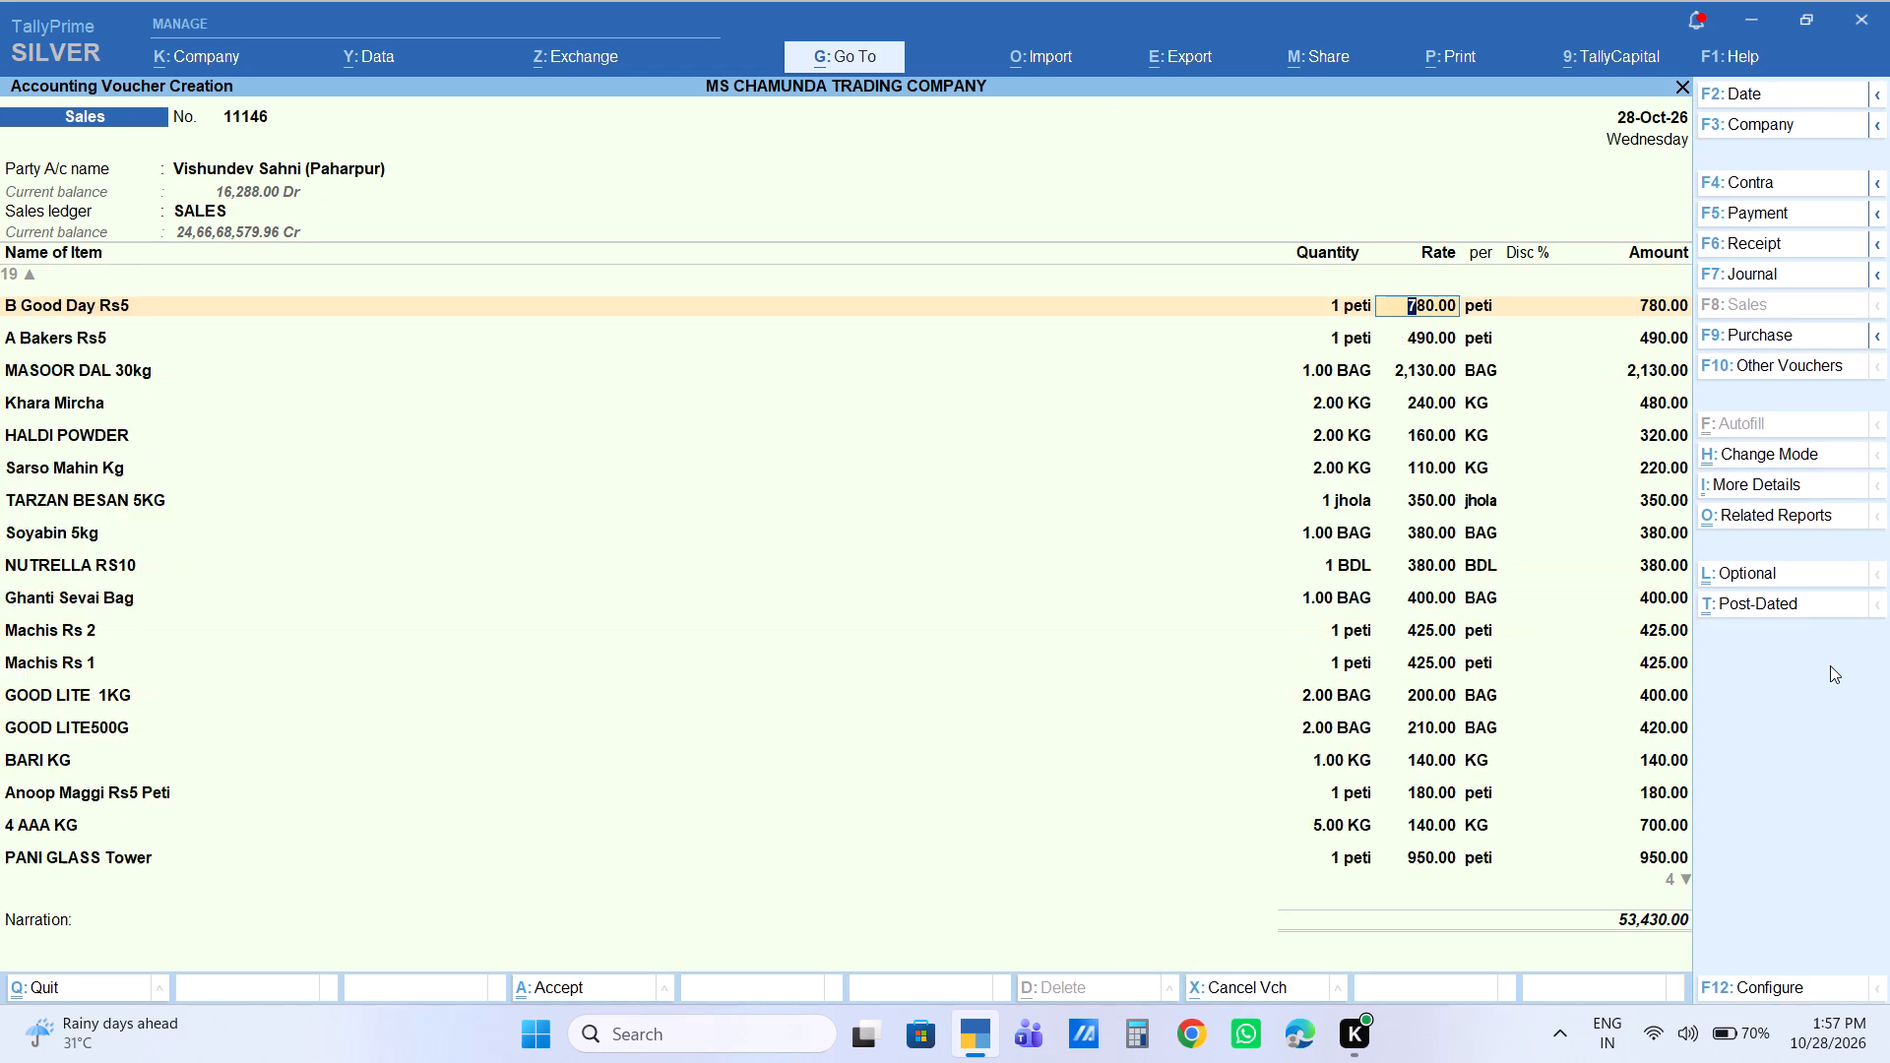
key(Up)
key(Up)
key(Up)
key(Up)
key(Up)
key(Up)
key(Up)
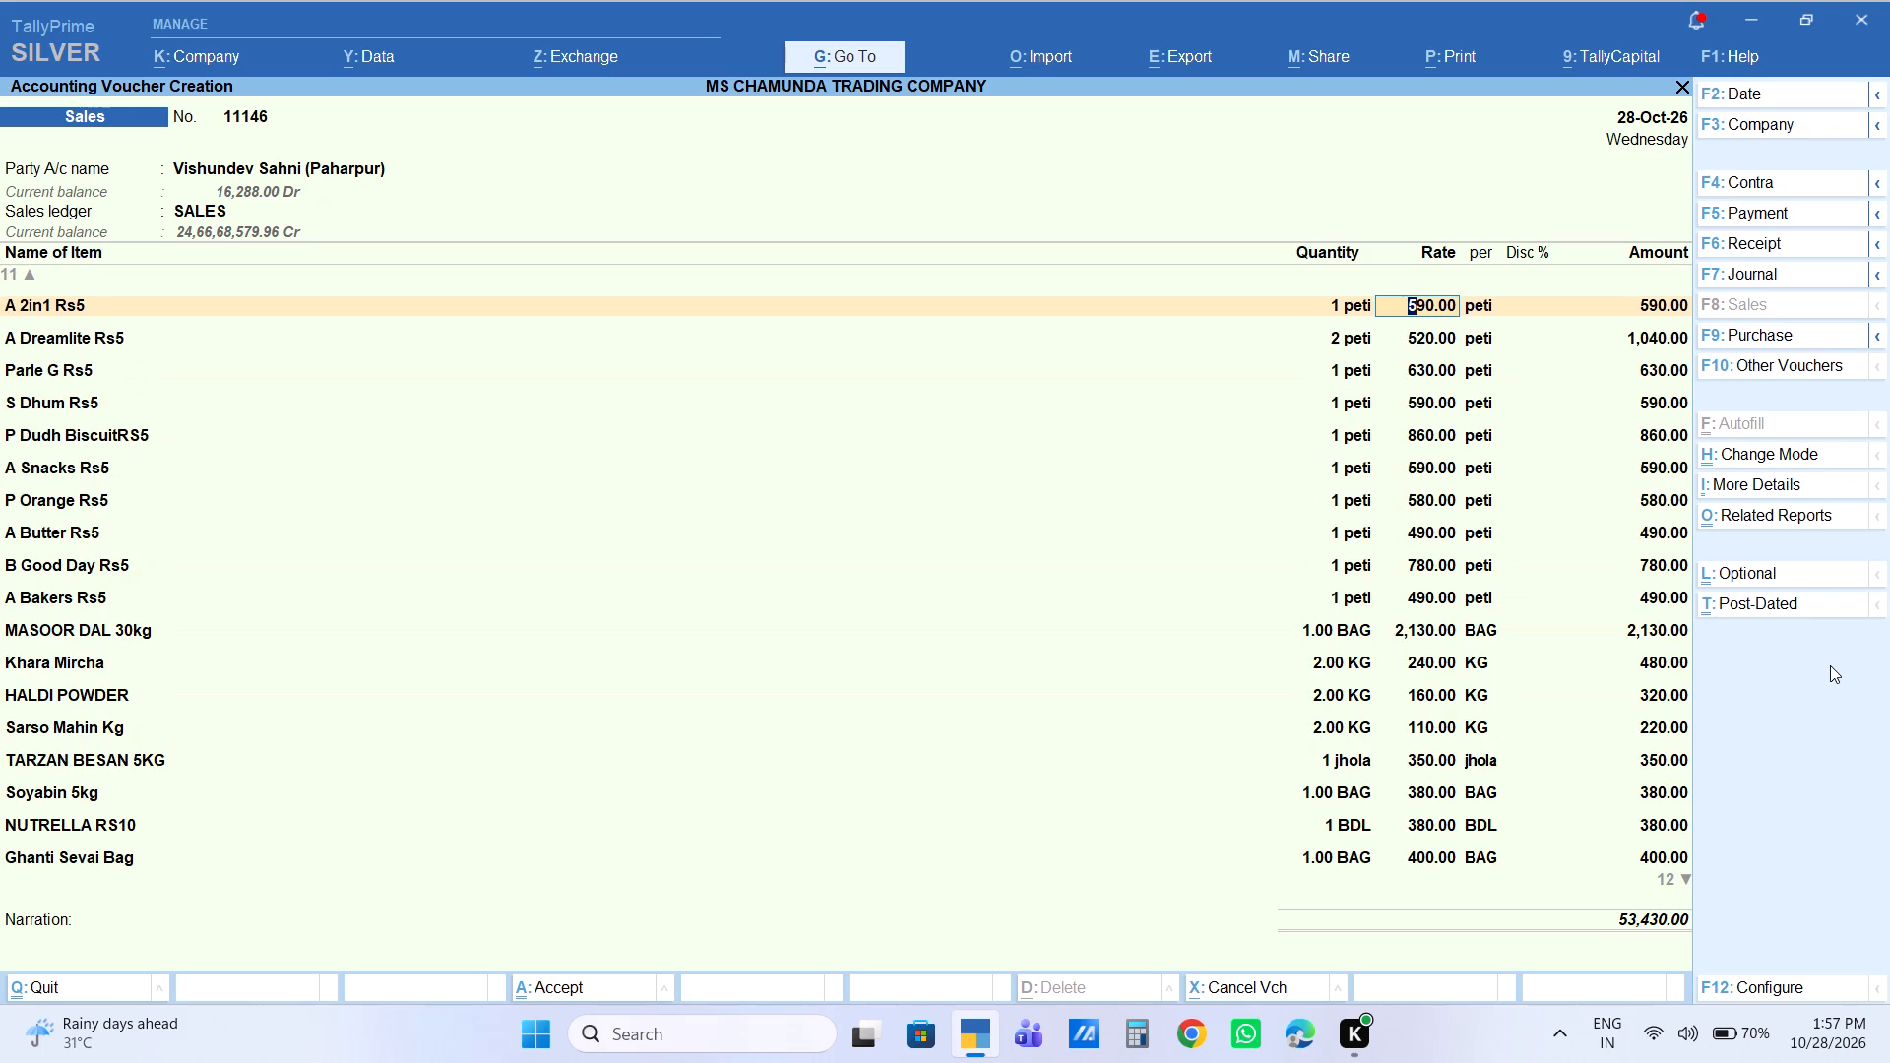
key(Down)
key(BackSpace)
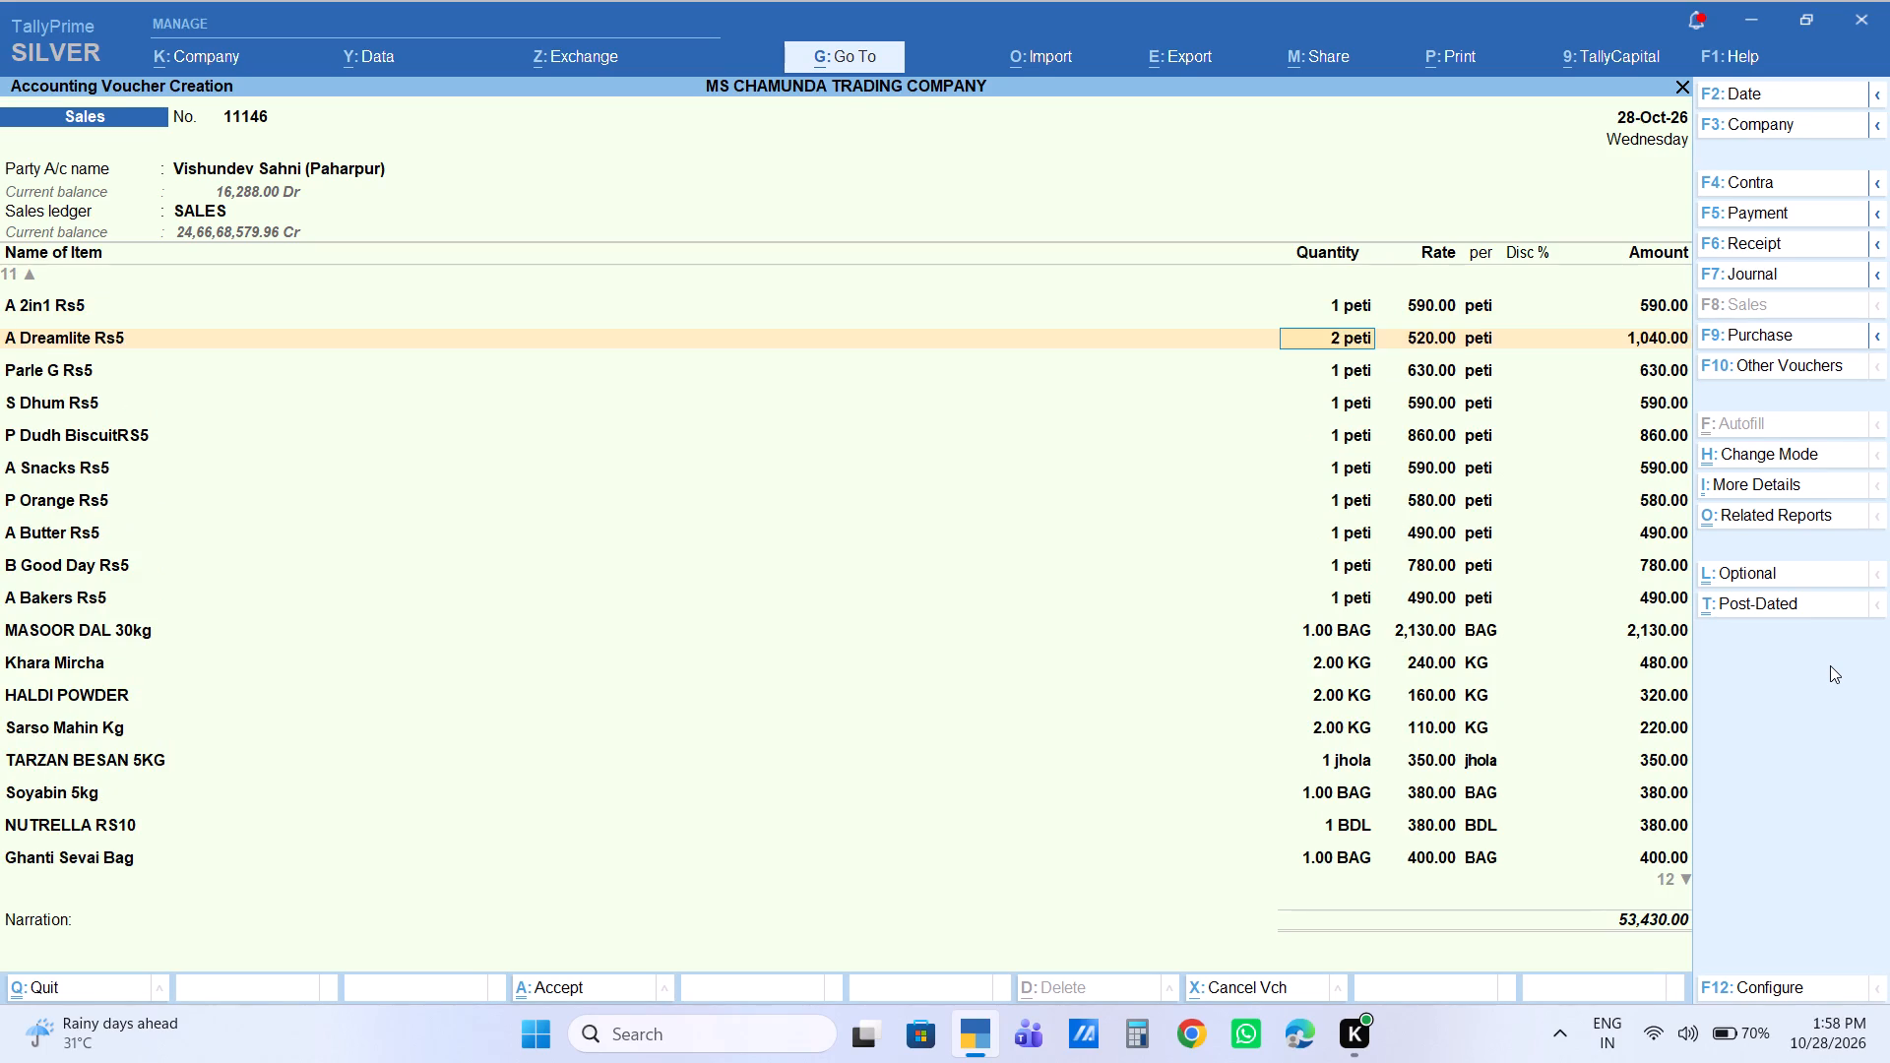
key(1)
key(Return)
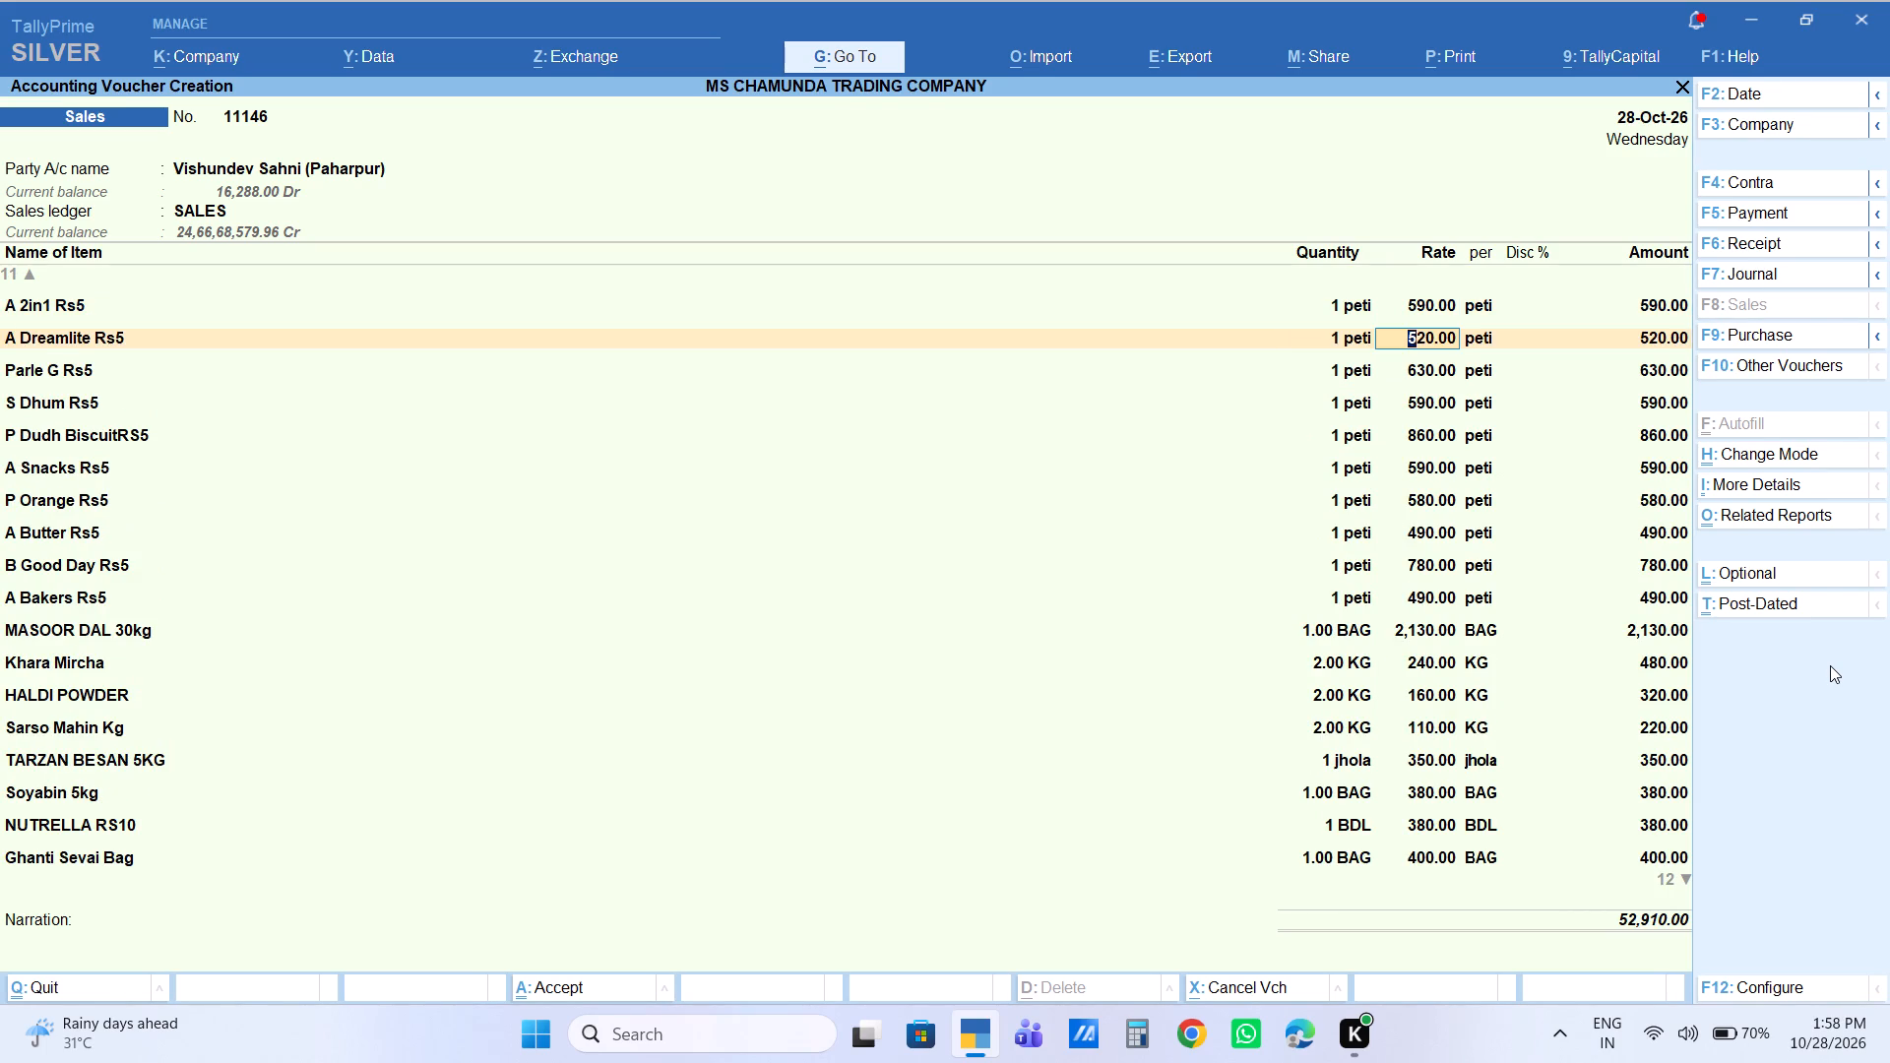
Set the BUDHA BHOG 25KG quantity to 3 bags.
key(Up)
key(Up)
key(Up)
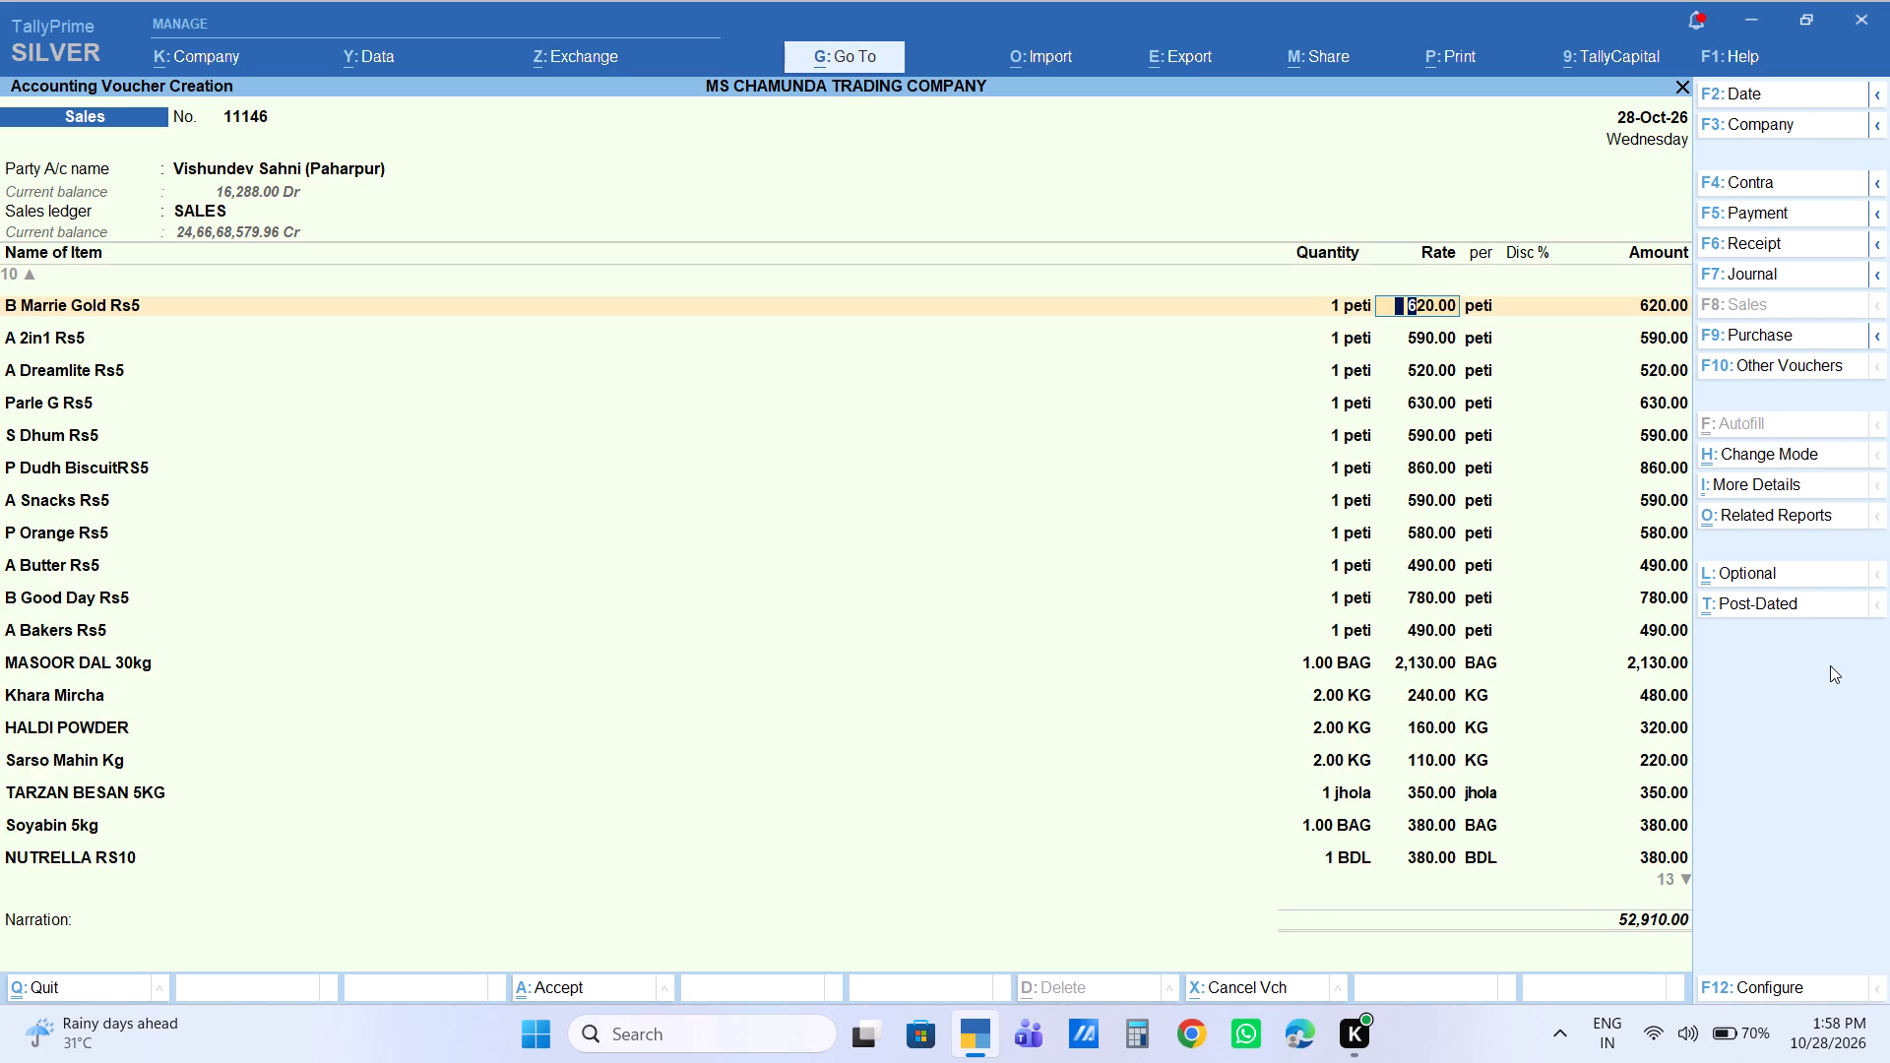
key(Up)
key(Up)
key(Down)
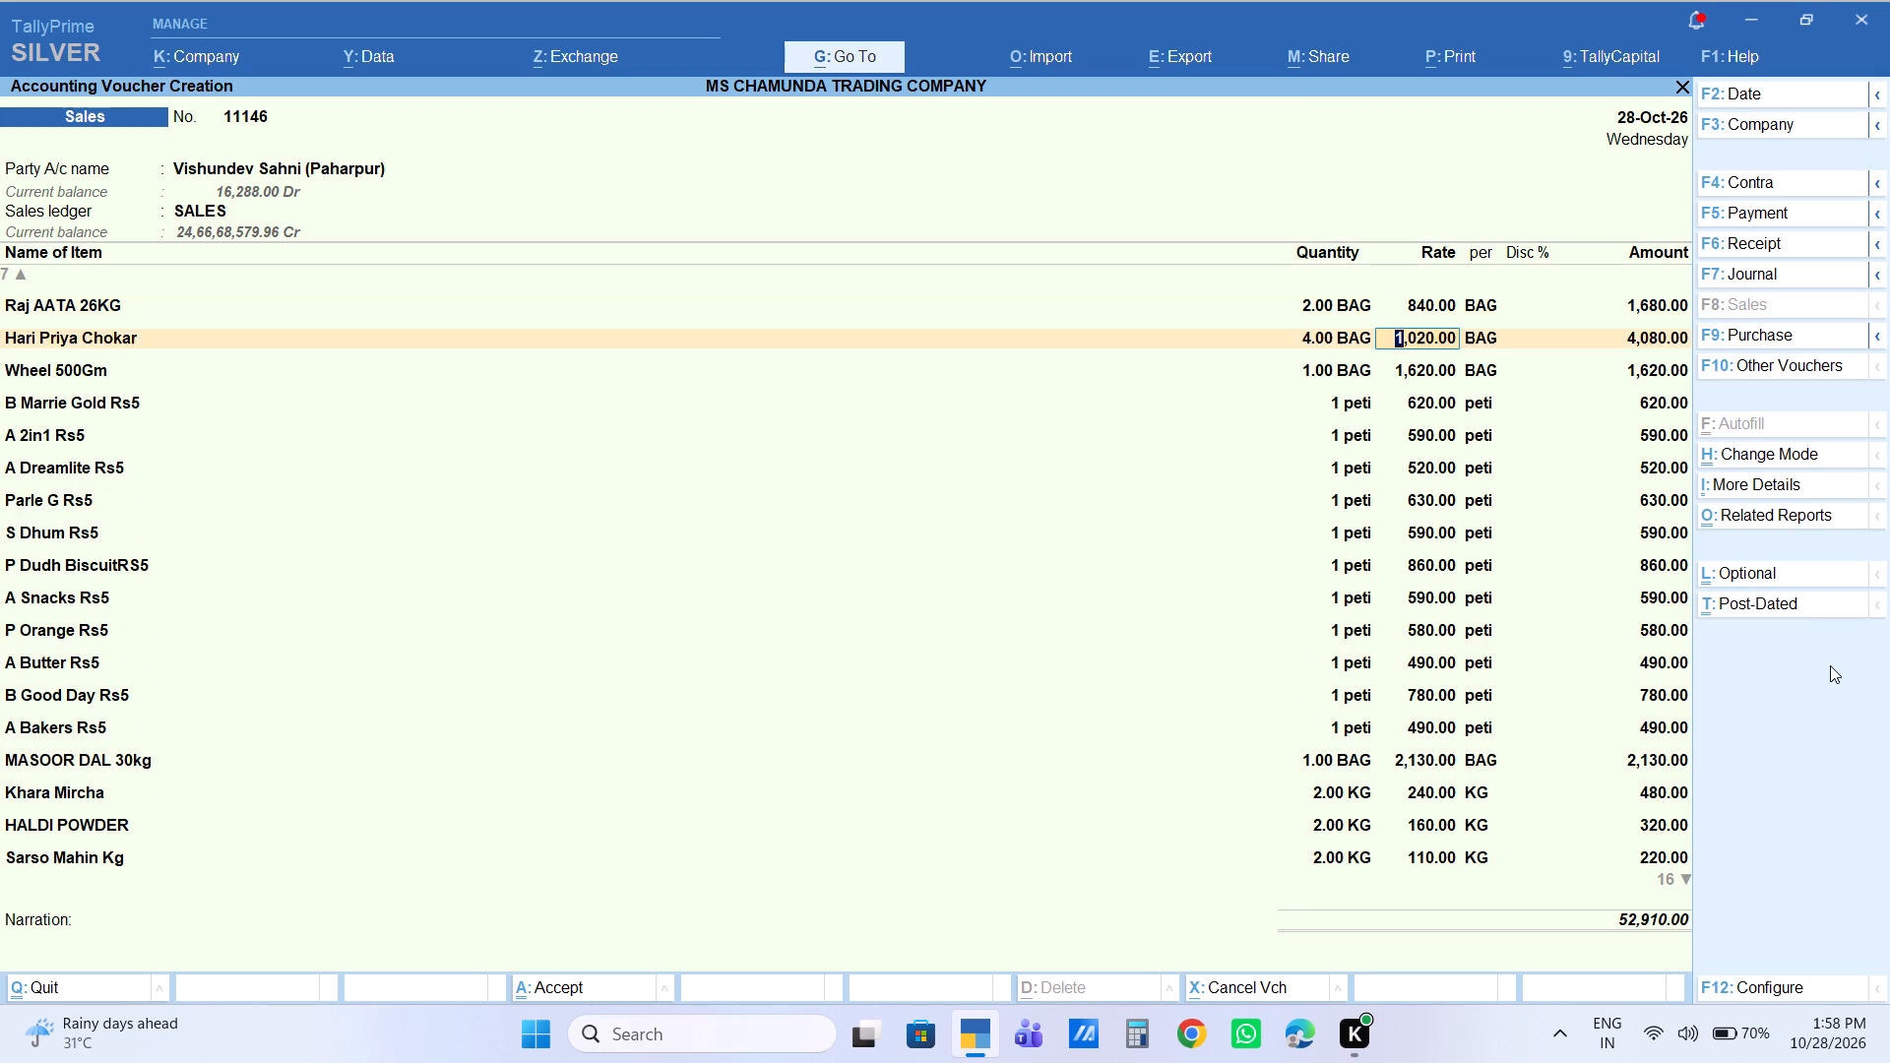
key(Up)
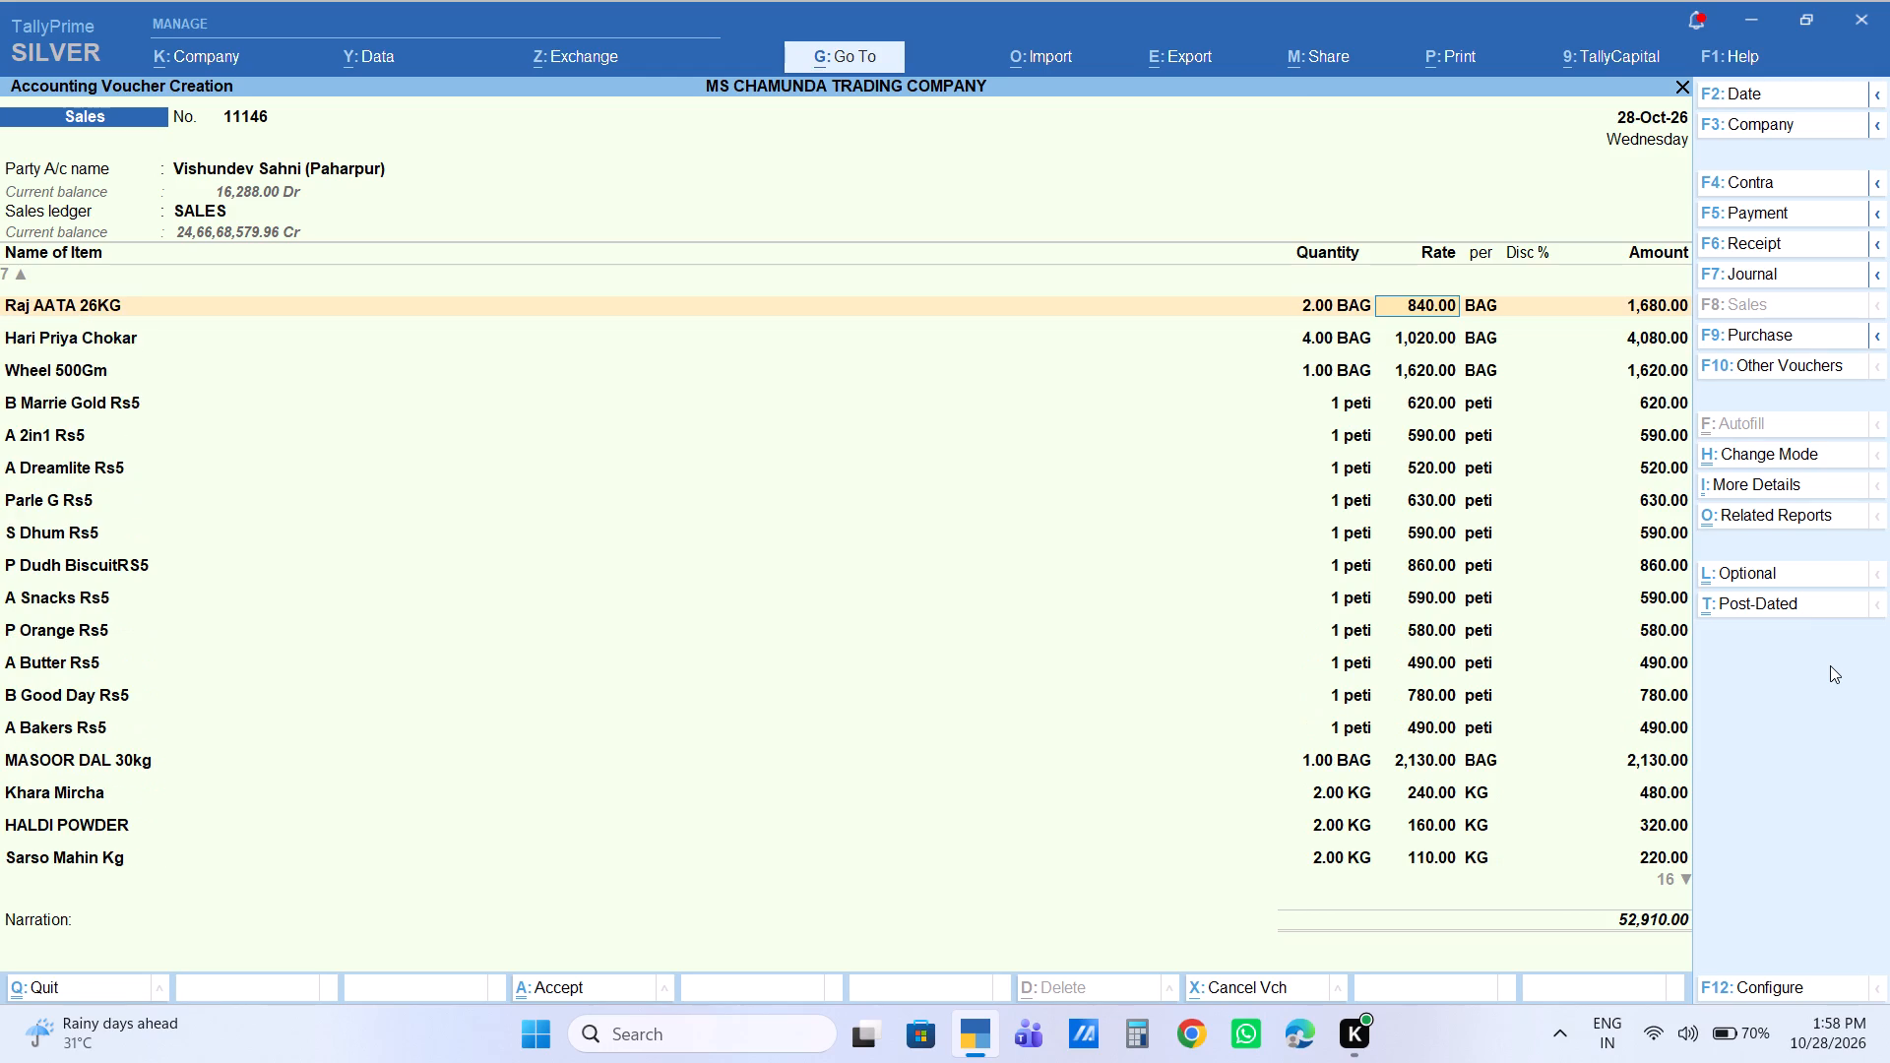
key(Up)
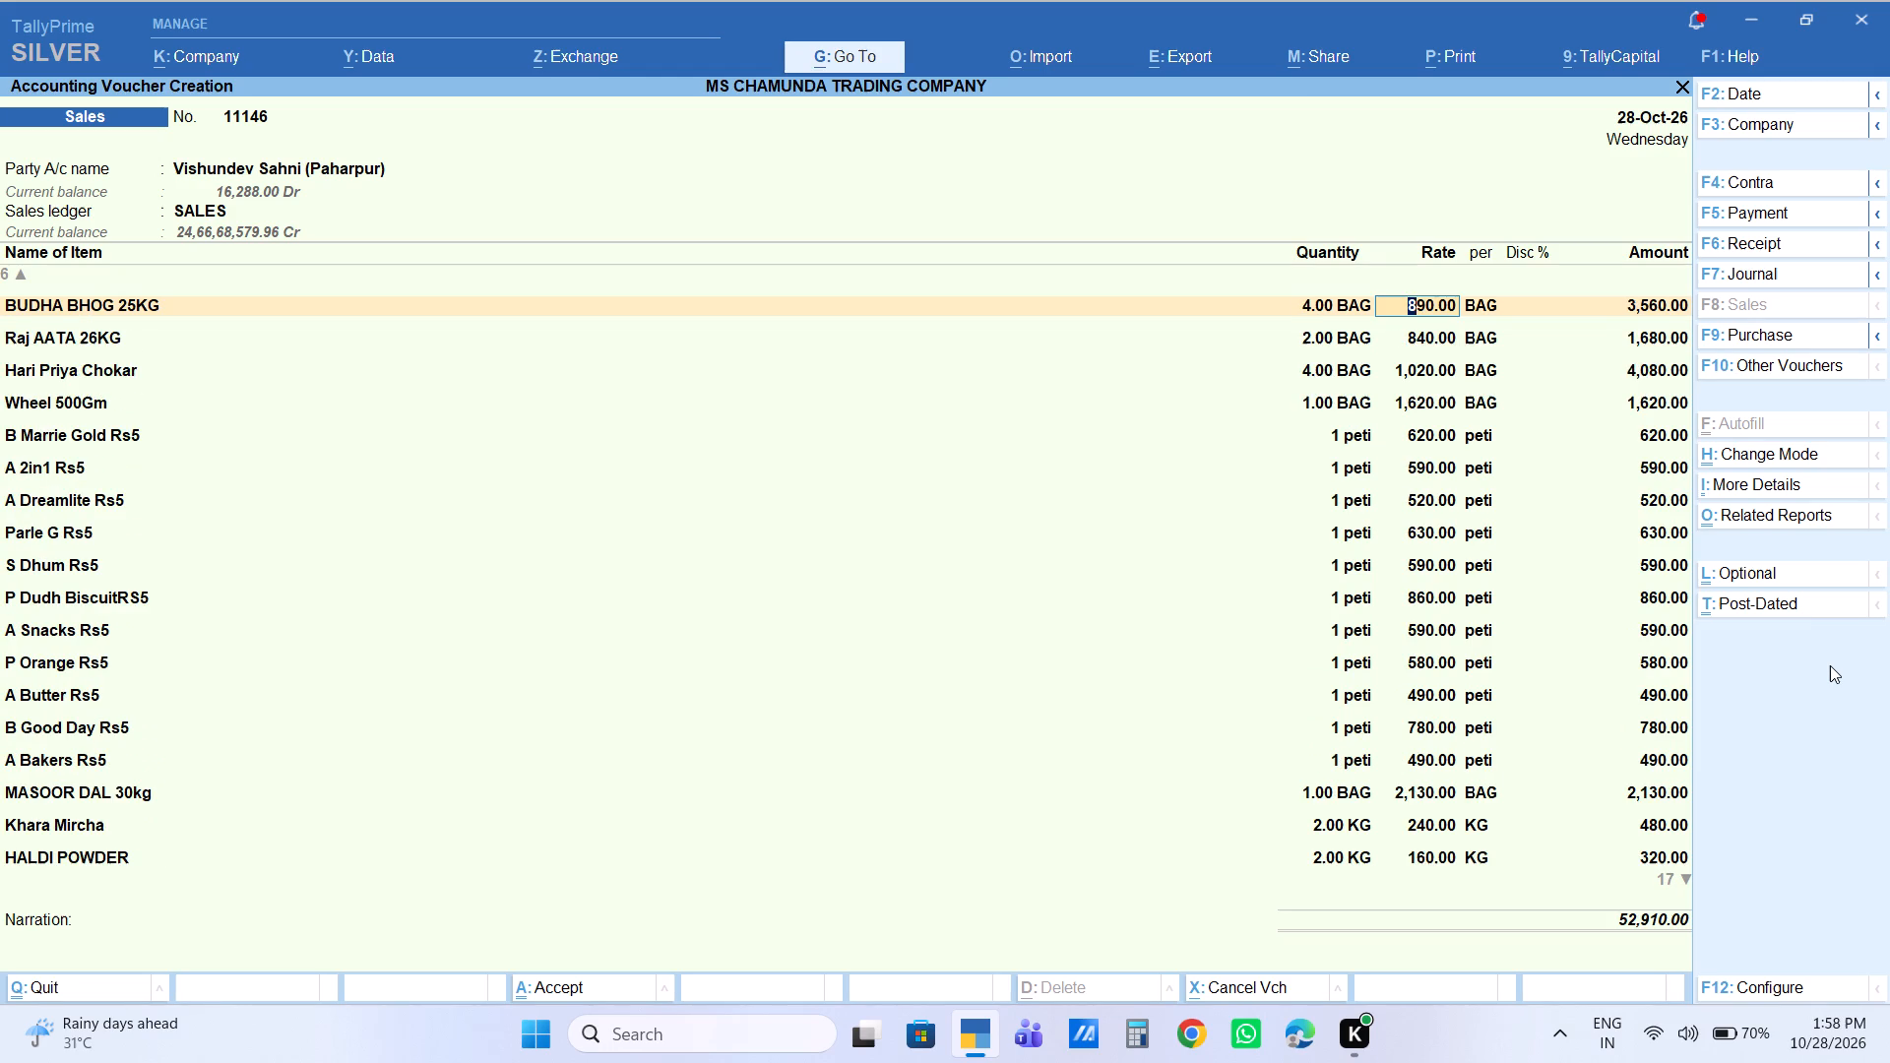
key(BackSpace)
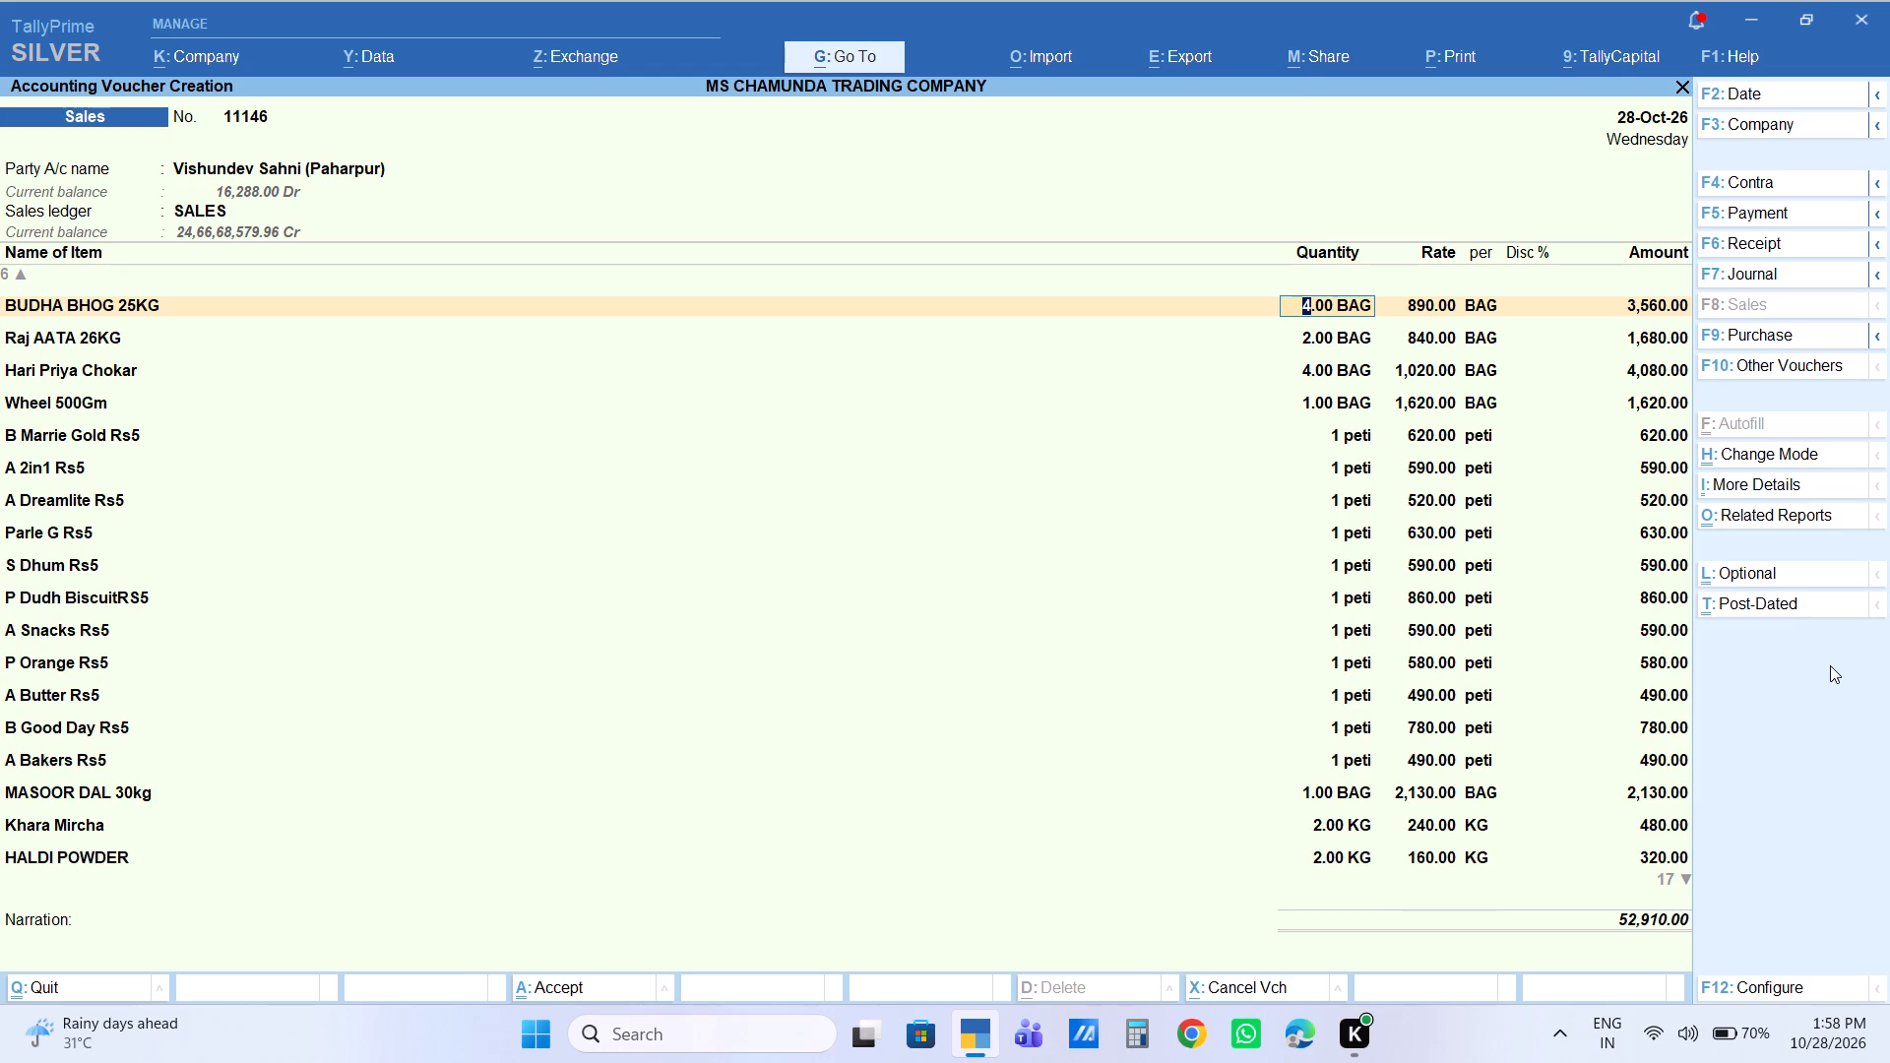
key(3)
key(Return)
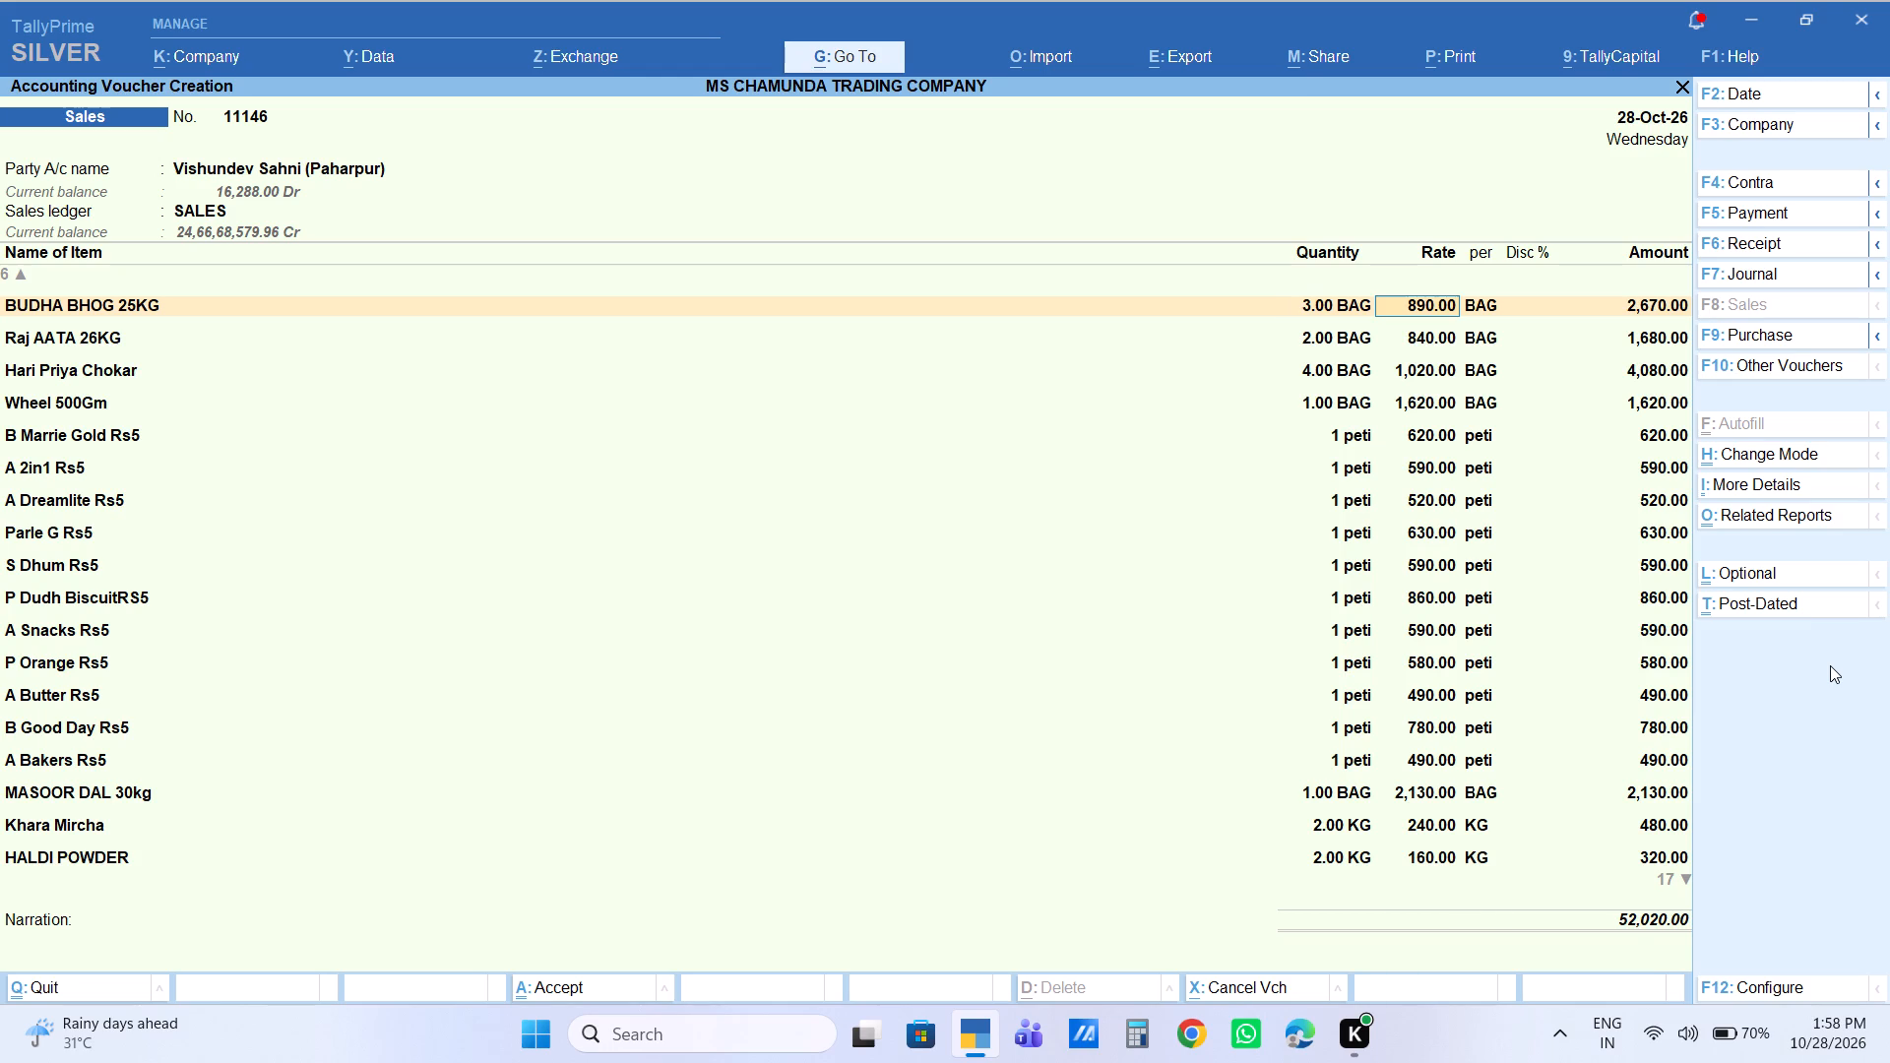
Set the Mansa Bhog 25kg quantity to 3 bags.
key(BackSpace)
key(Up)
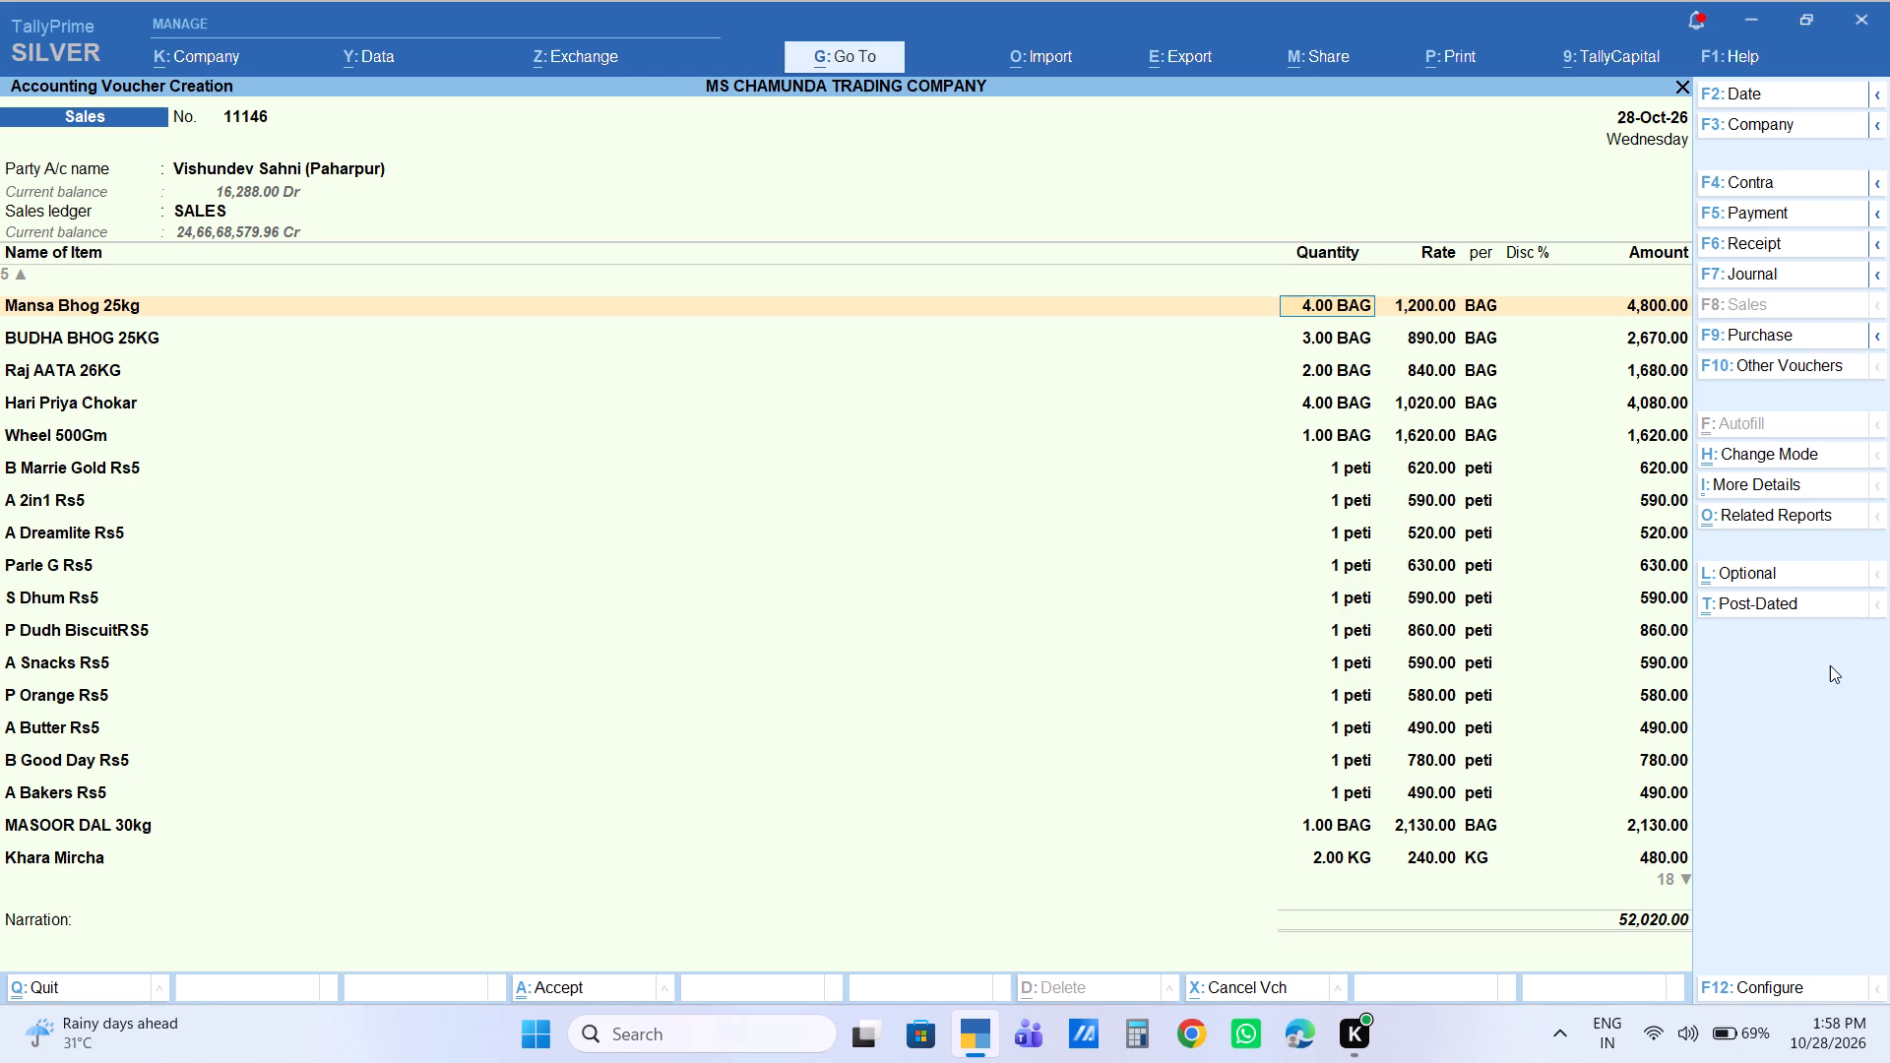
key(3)
key(Return)
Check the quantities of the item lines from SALONI 500ML PETI down to Soyabin 5kg.
key(BackSpace)
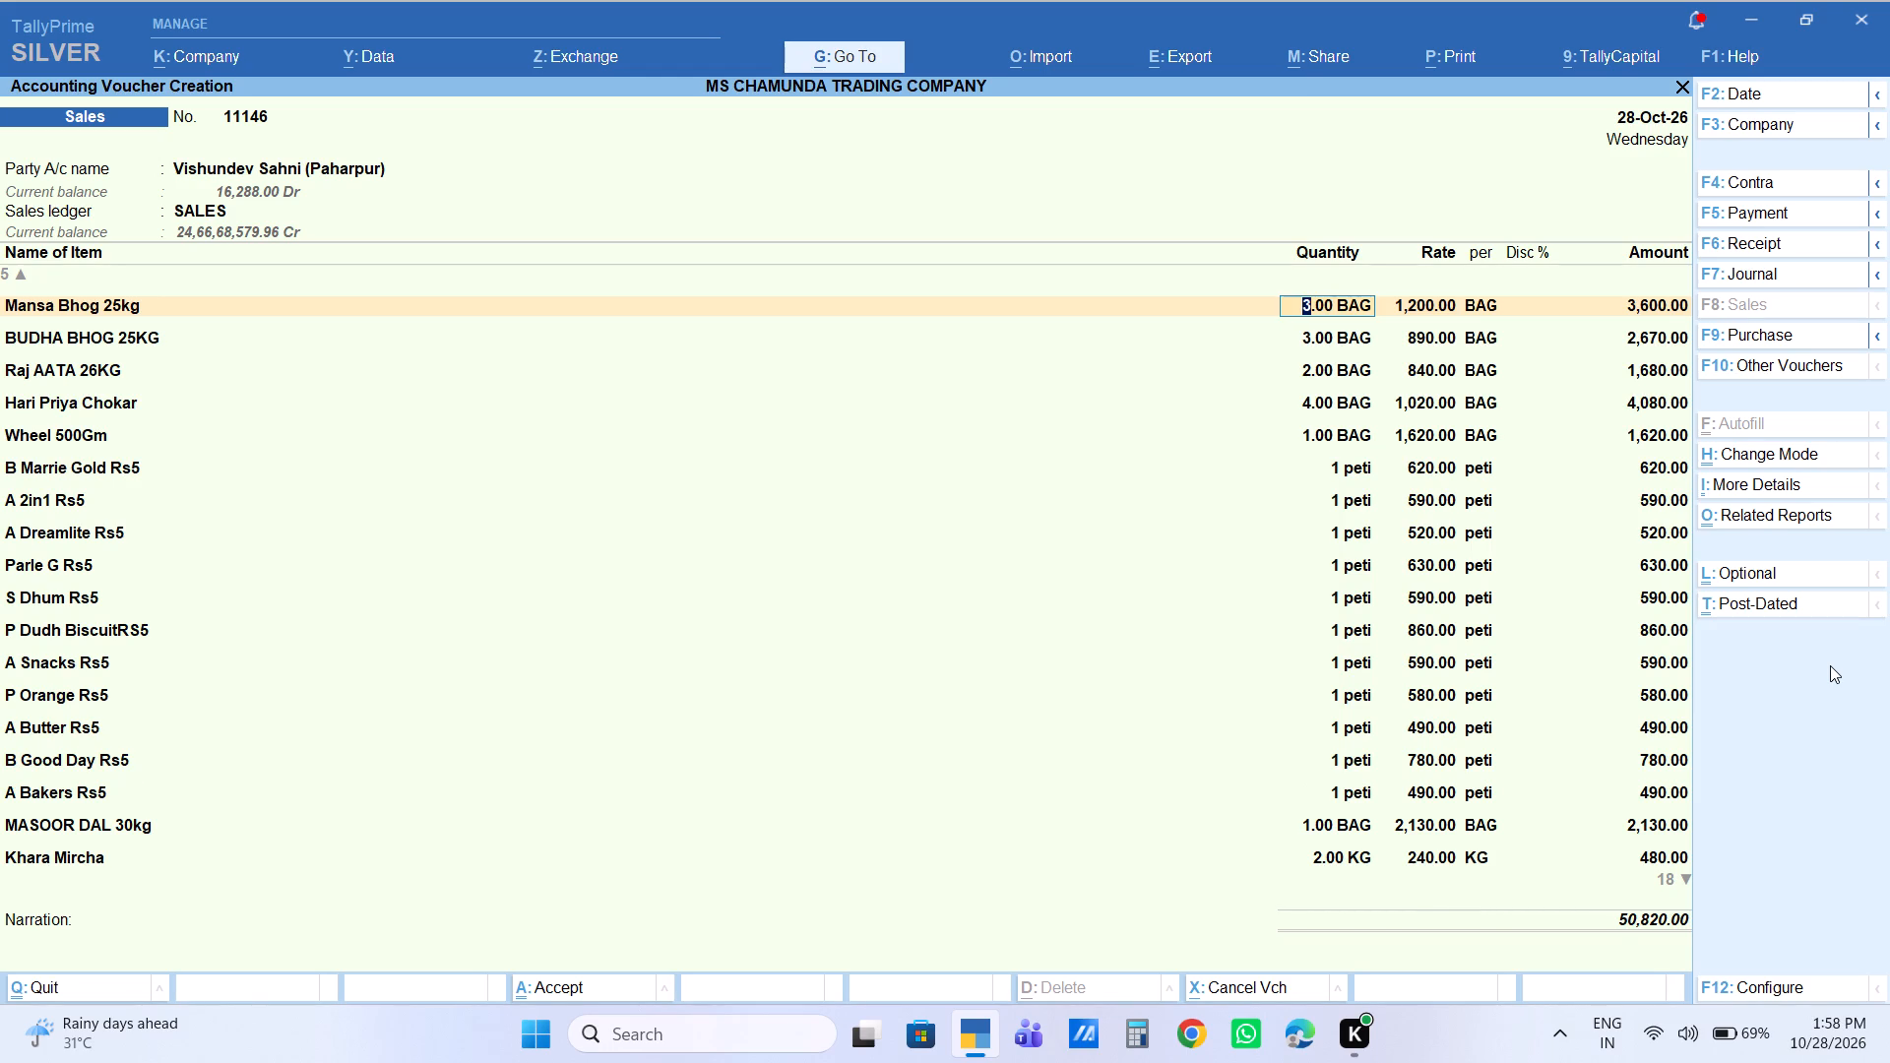
key(Up)
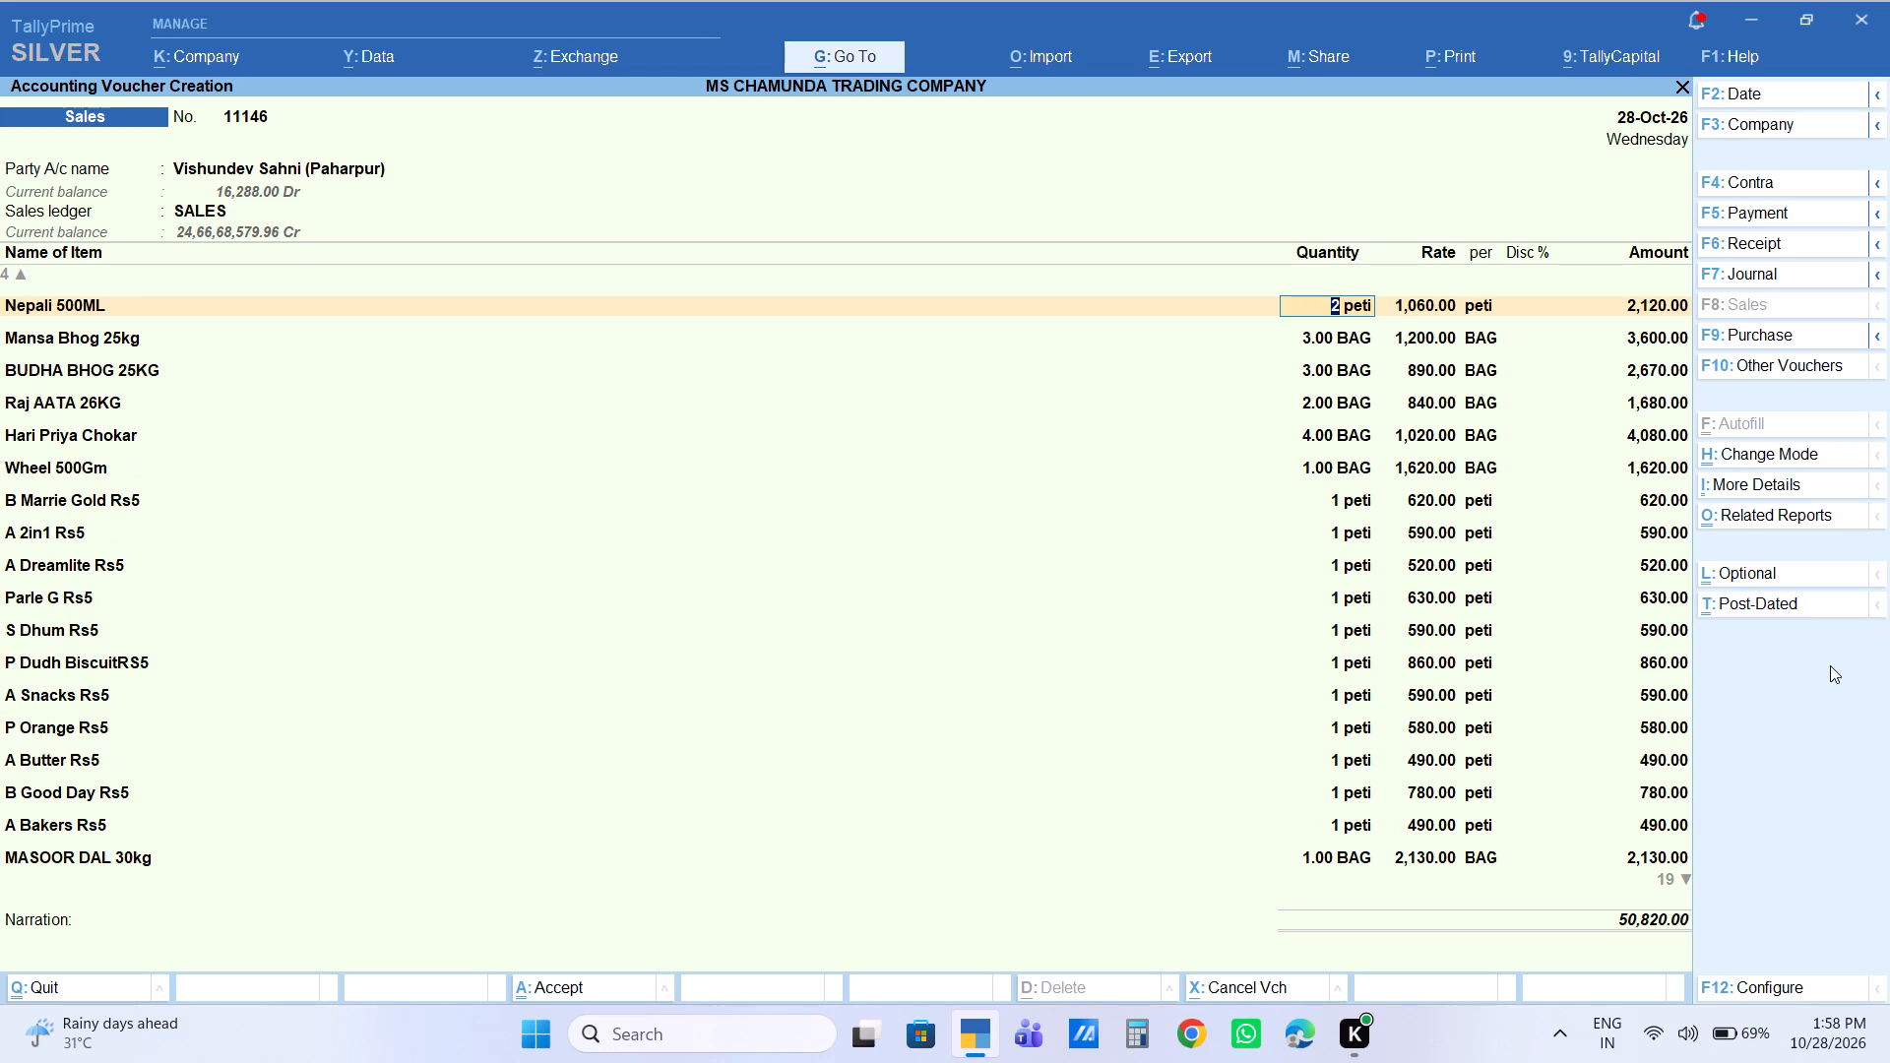
key(Up)
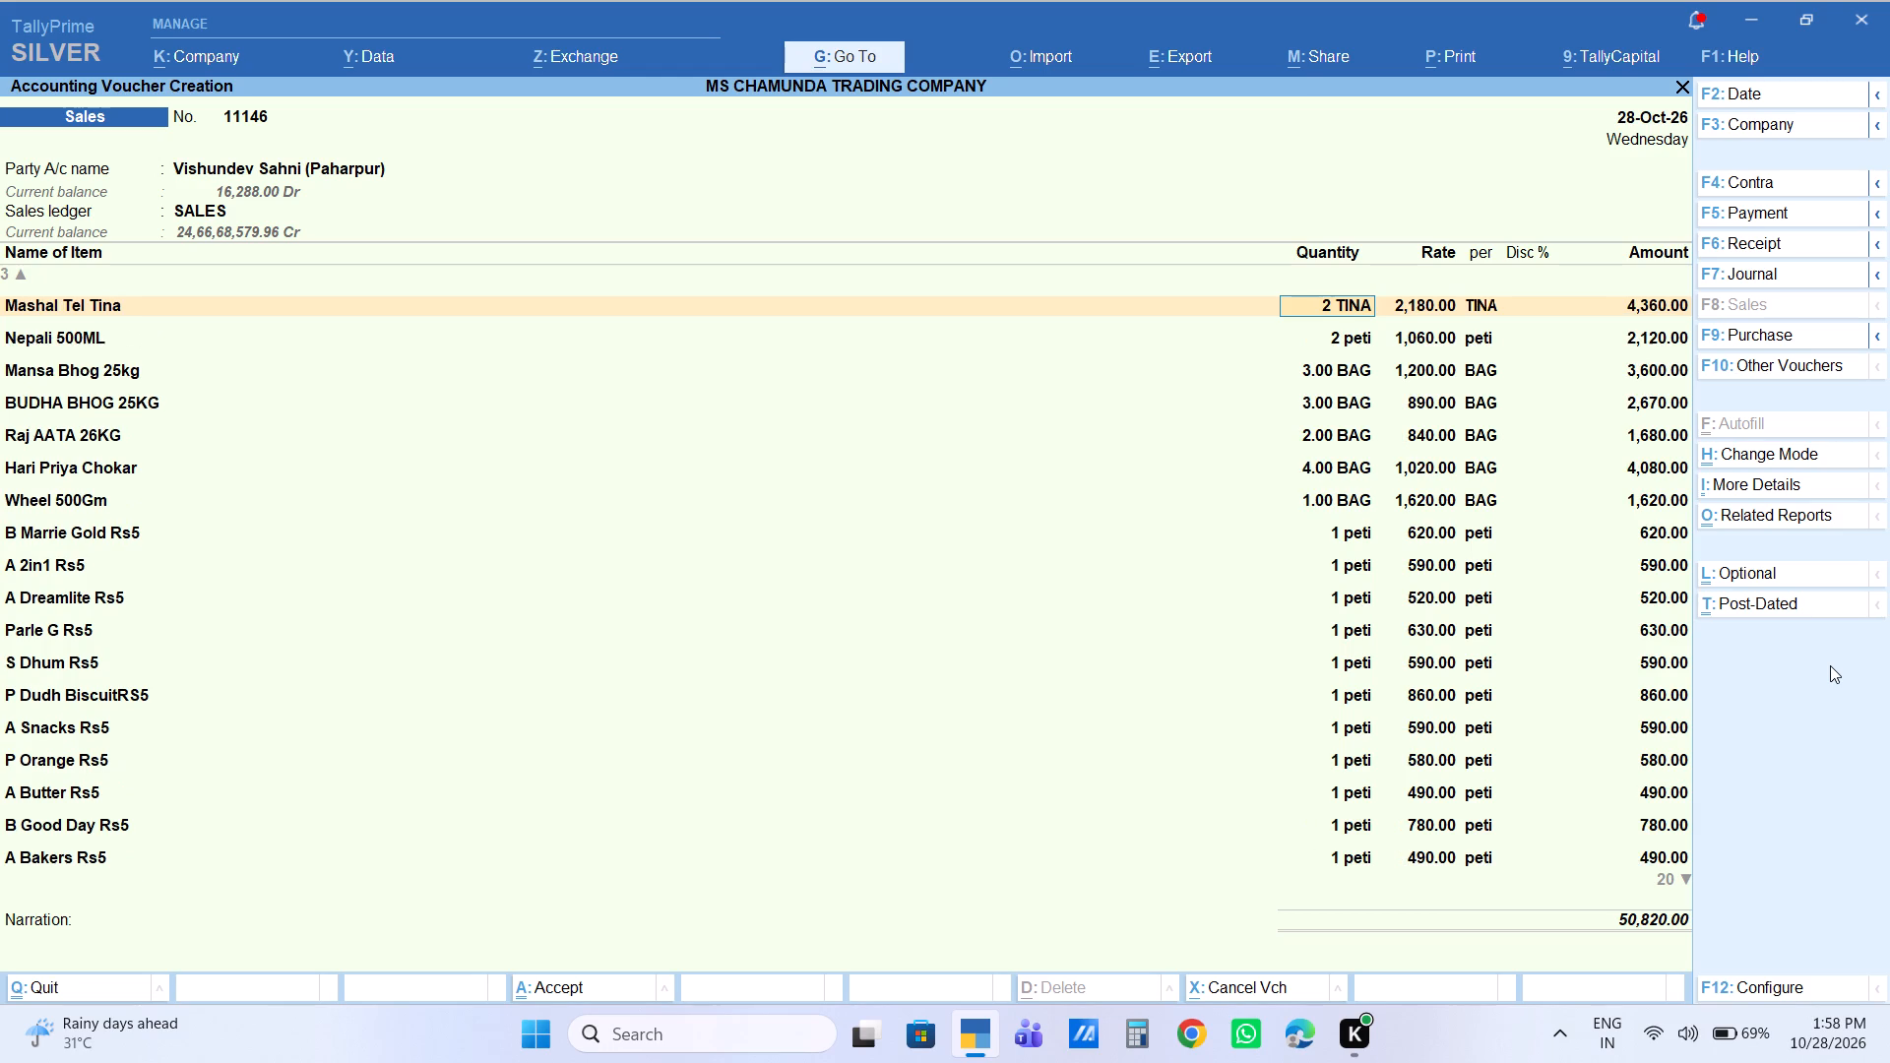
key(Up)
key(Down)
key(Down)
key(Down)
key(Down)
key(Down)
key(Down)
key(Down)
key(Down)
key(Down)
key(Down)
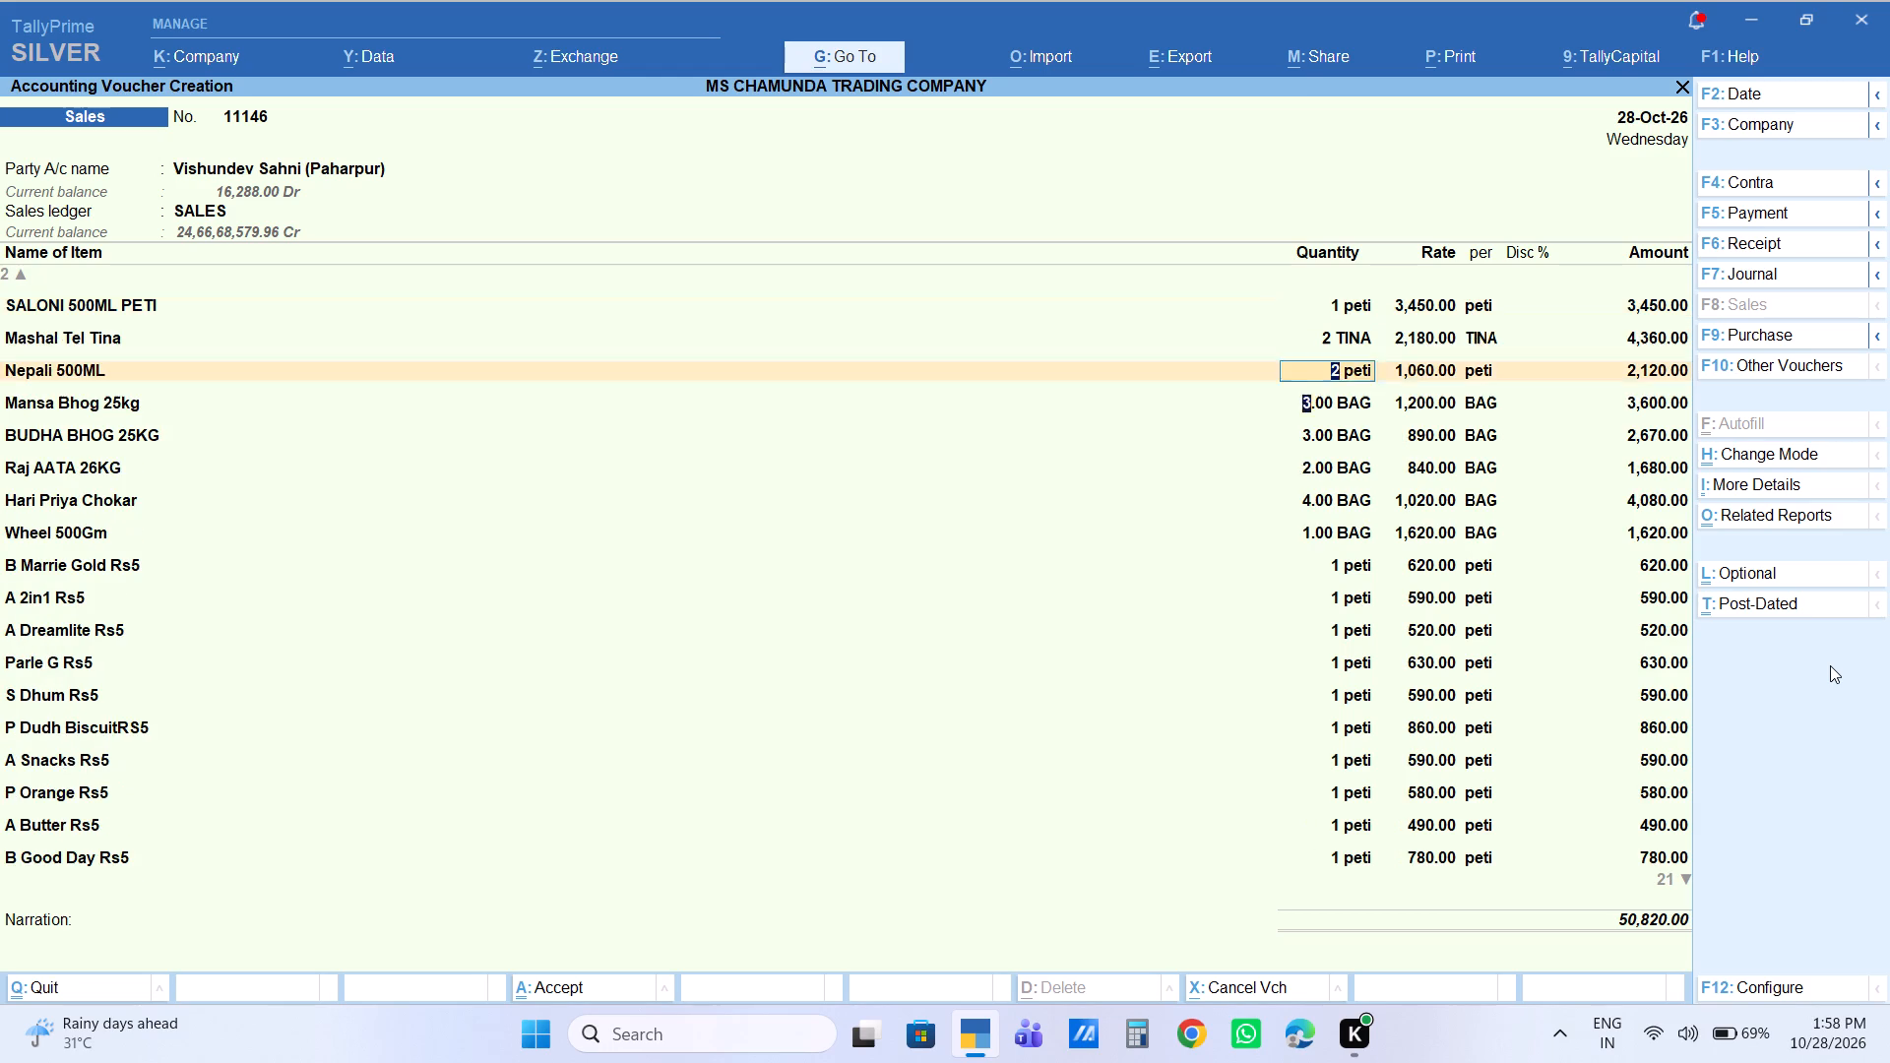
key(Down)
key(Down)
key(Down)
key(Down)
key(Down)
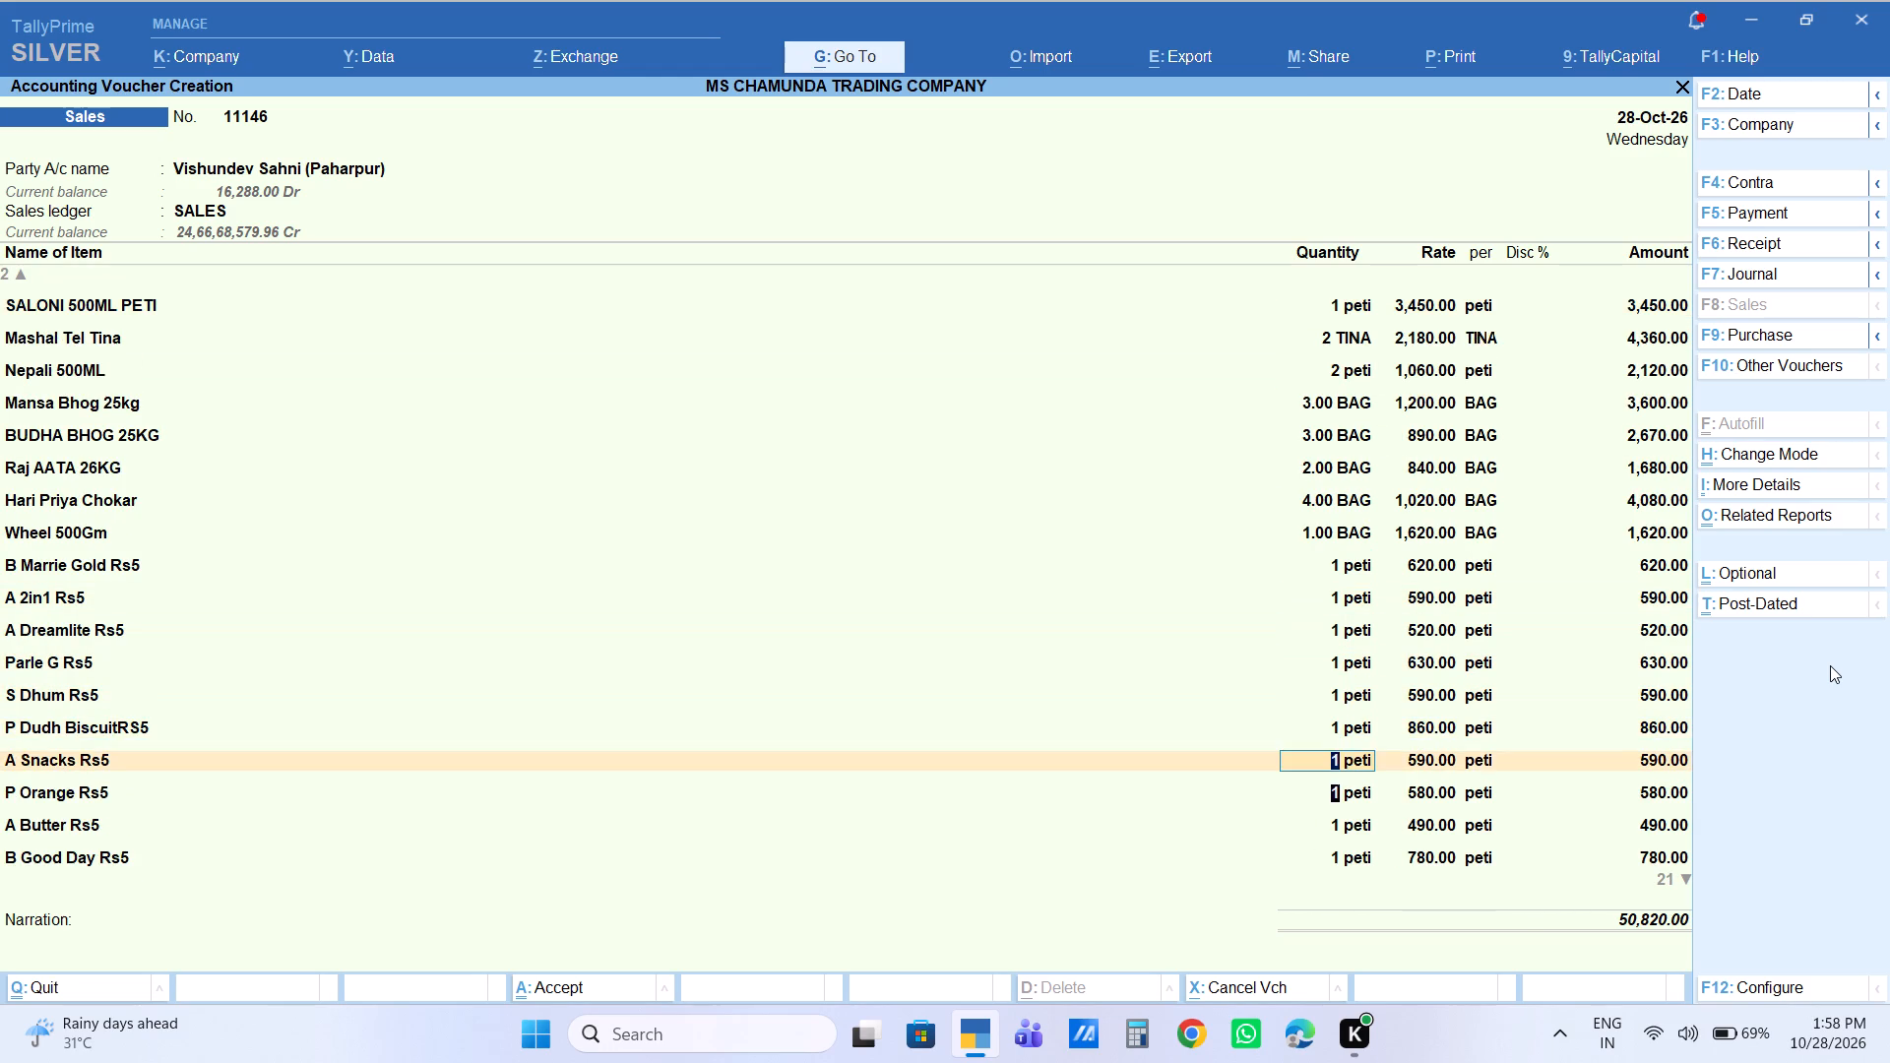
key(Down)
key(Down)
key(Down)
key(Down)
key(Down)
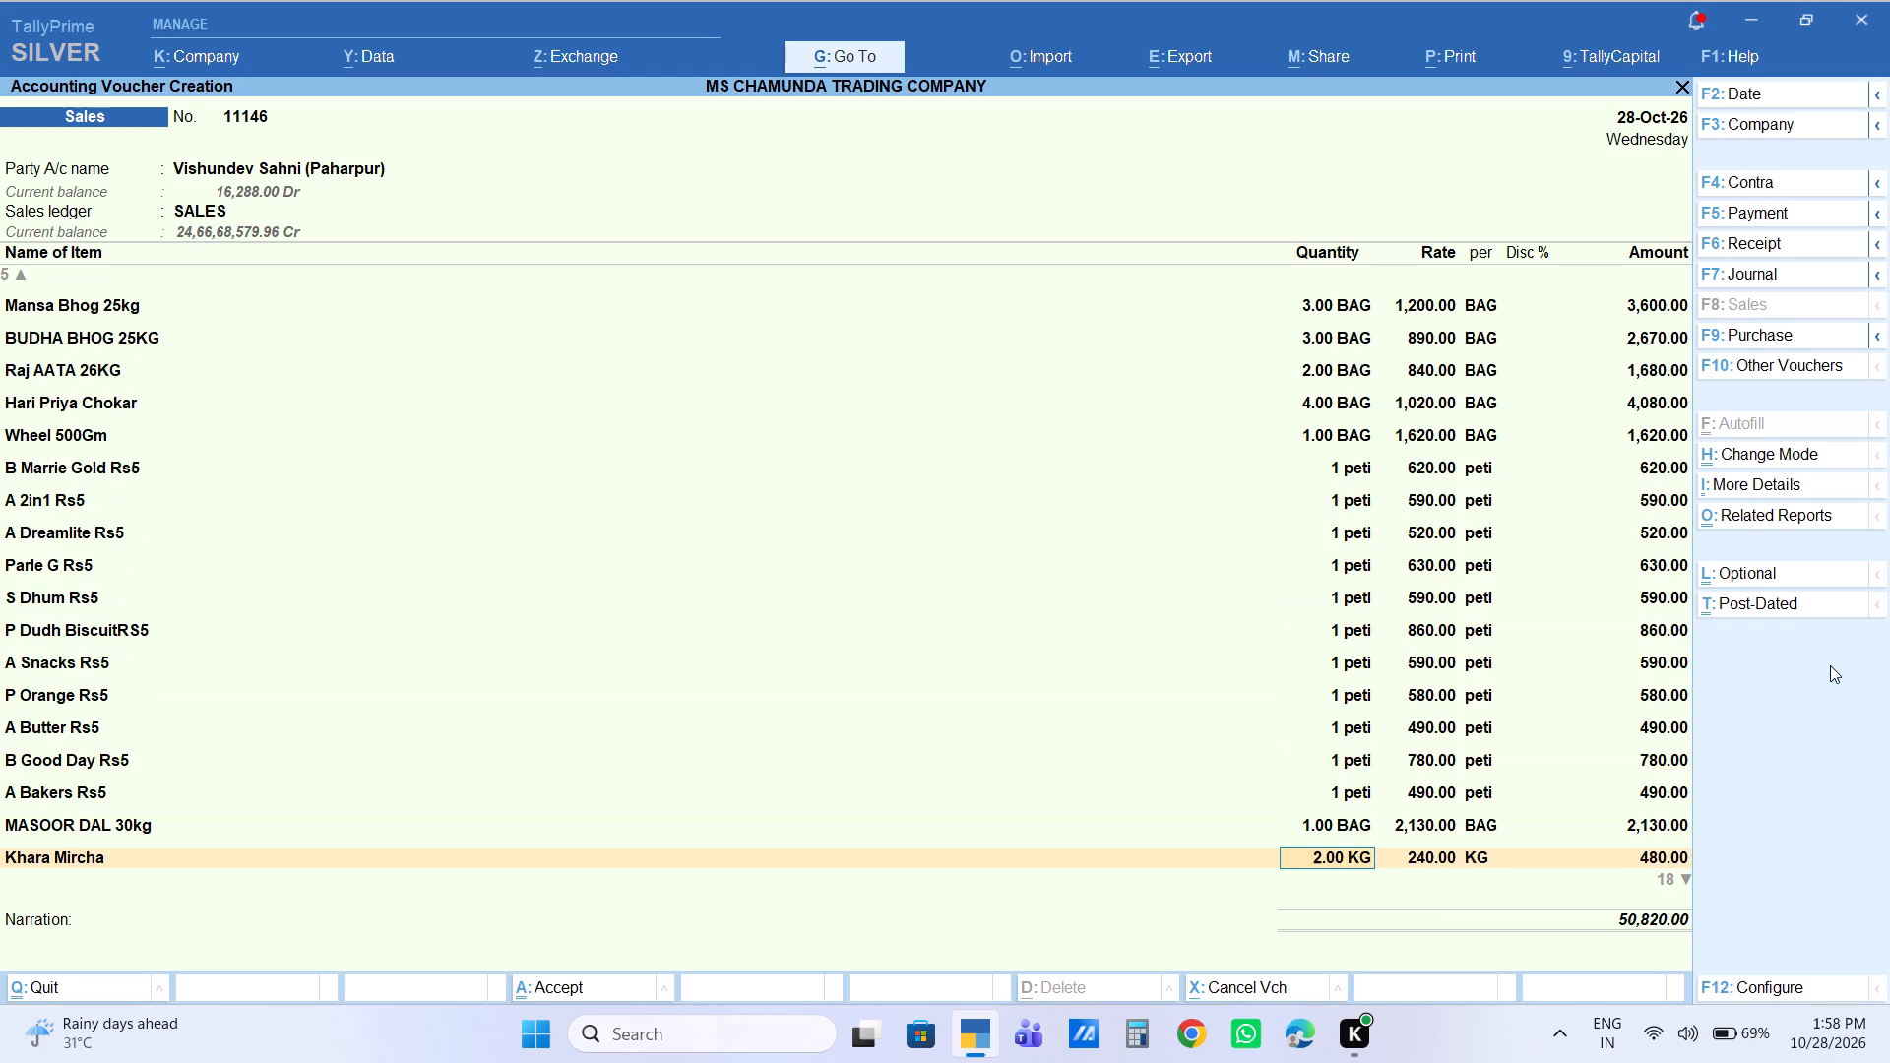
key(Up)
key(Down)
key(Down)
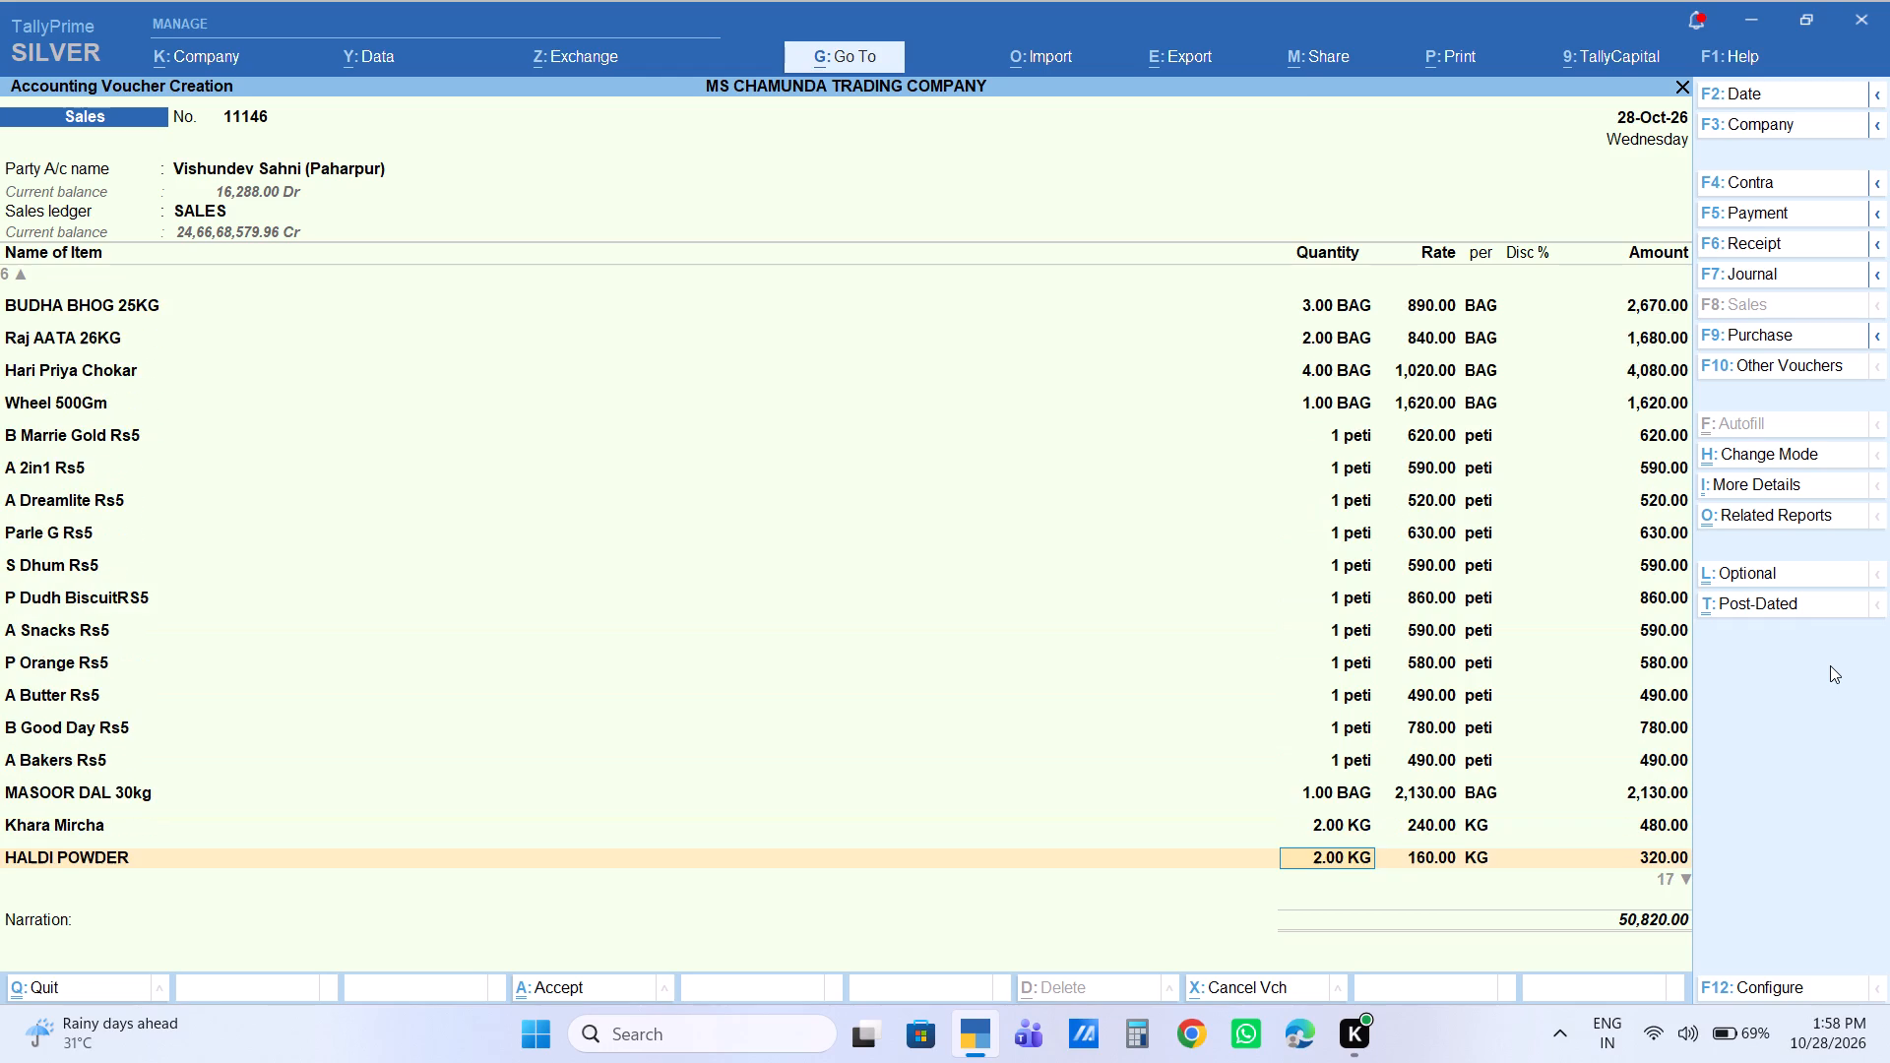
key(Down)
key(Down)
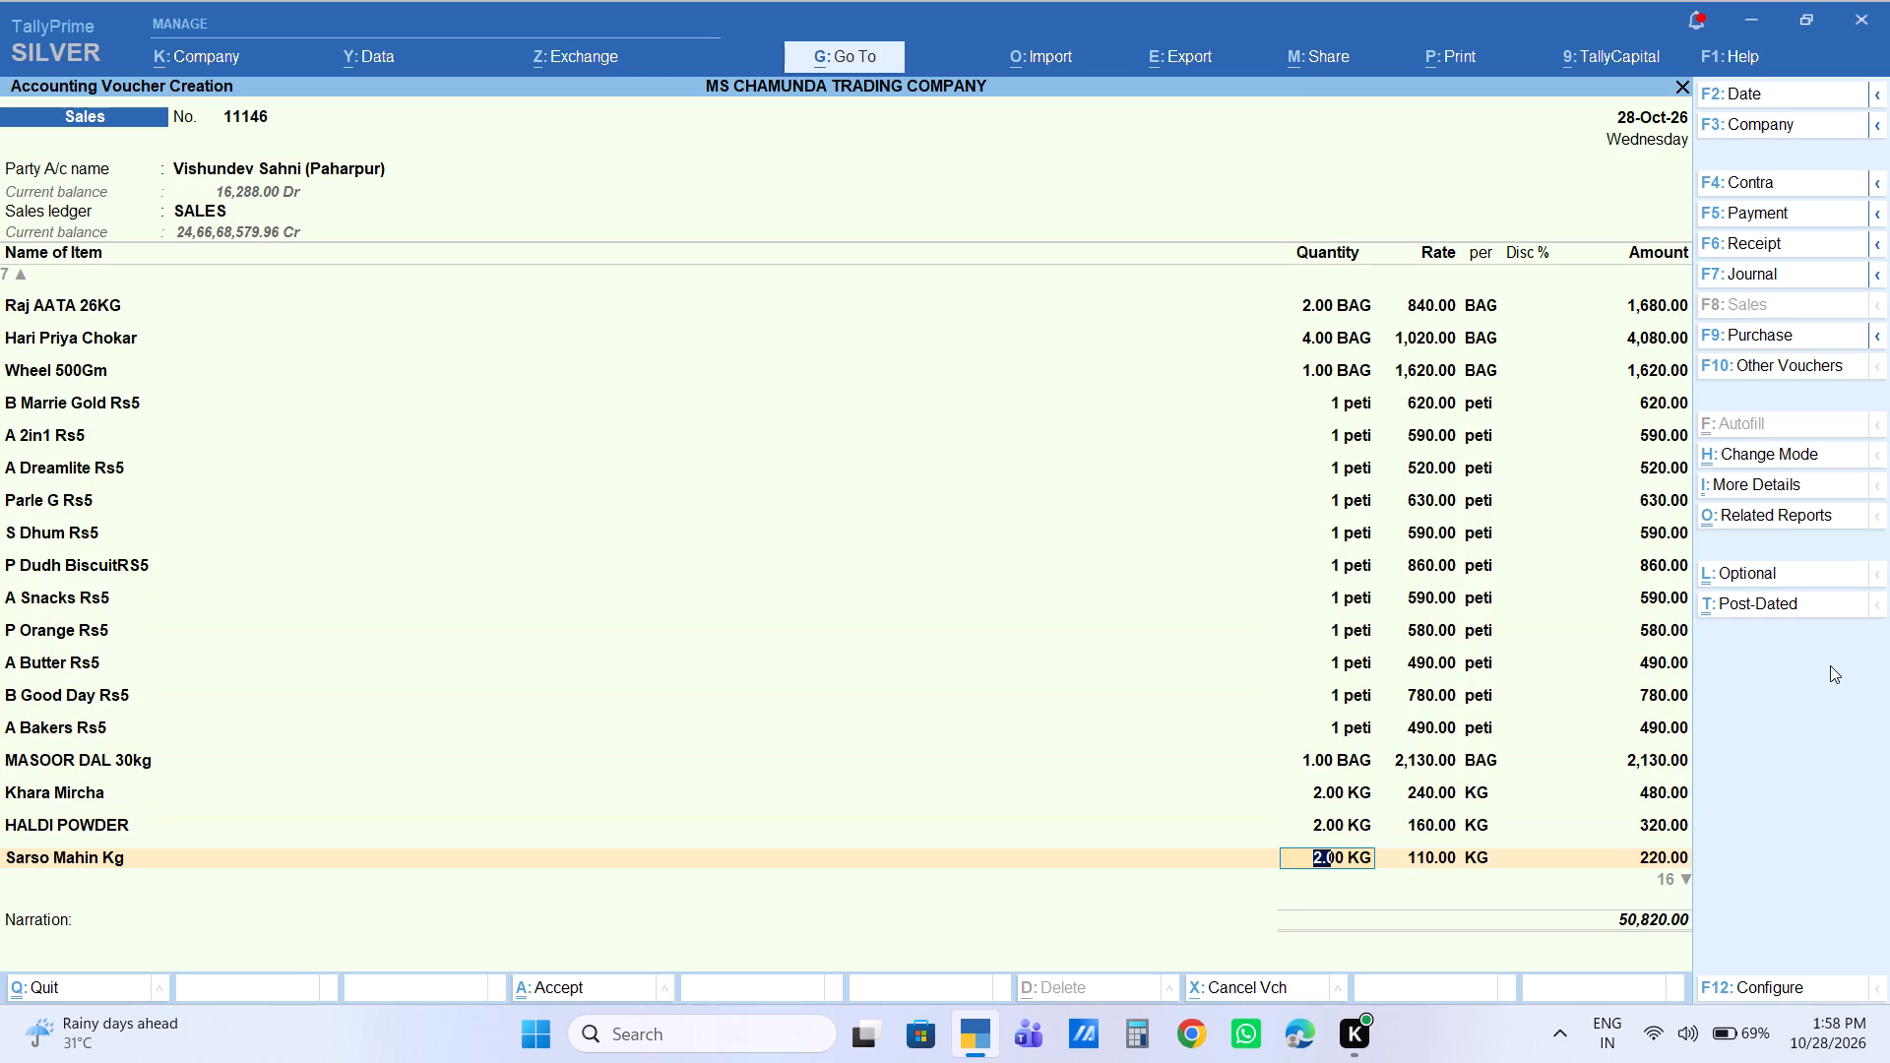
key(Down)
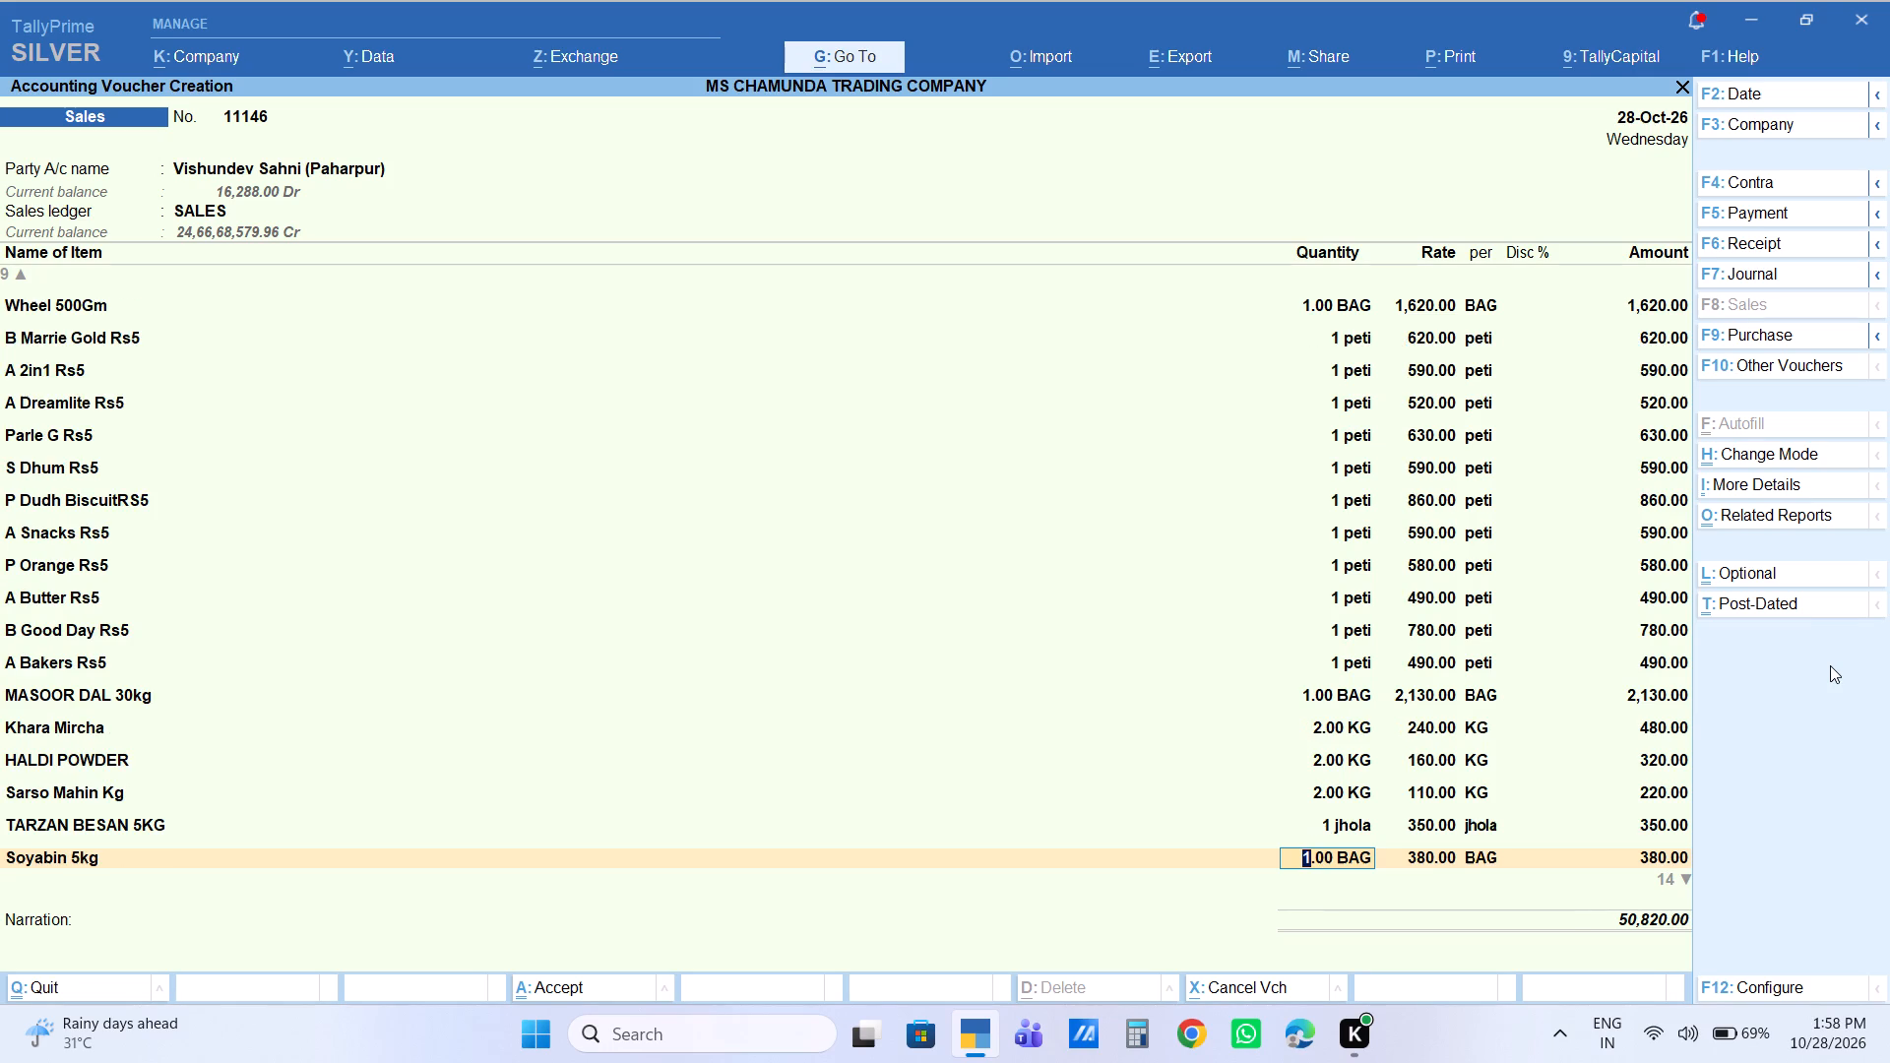
key(Up)
key(Up)
key(Down)
key(Down)
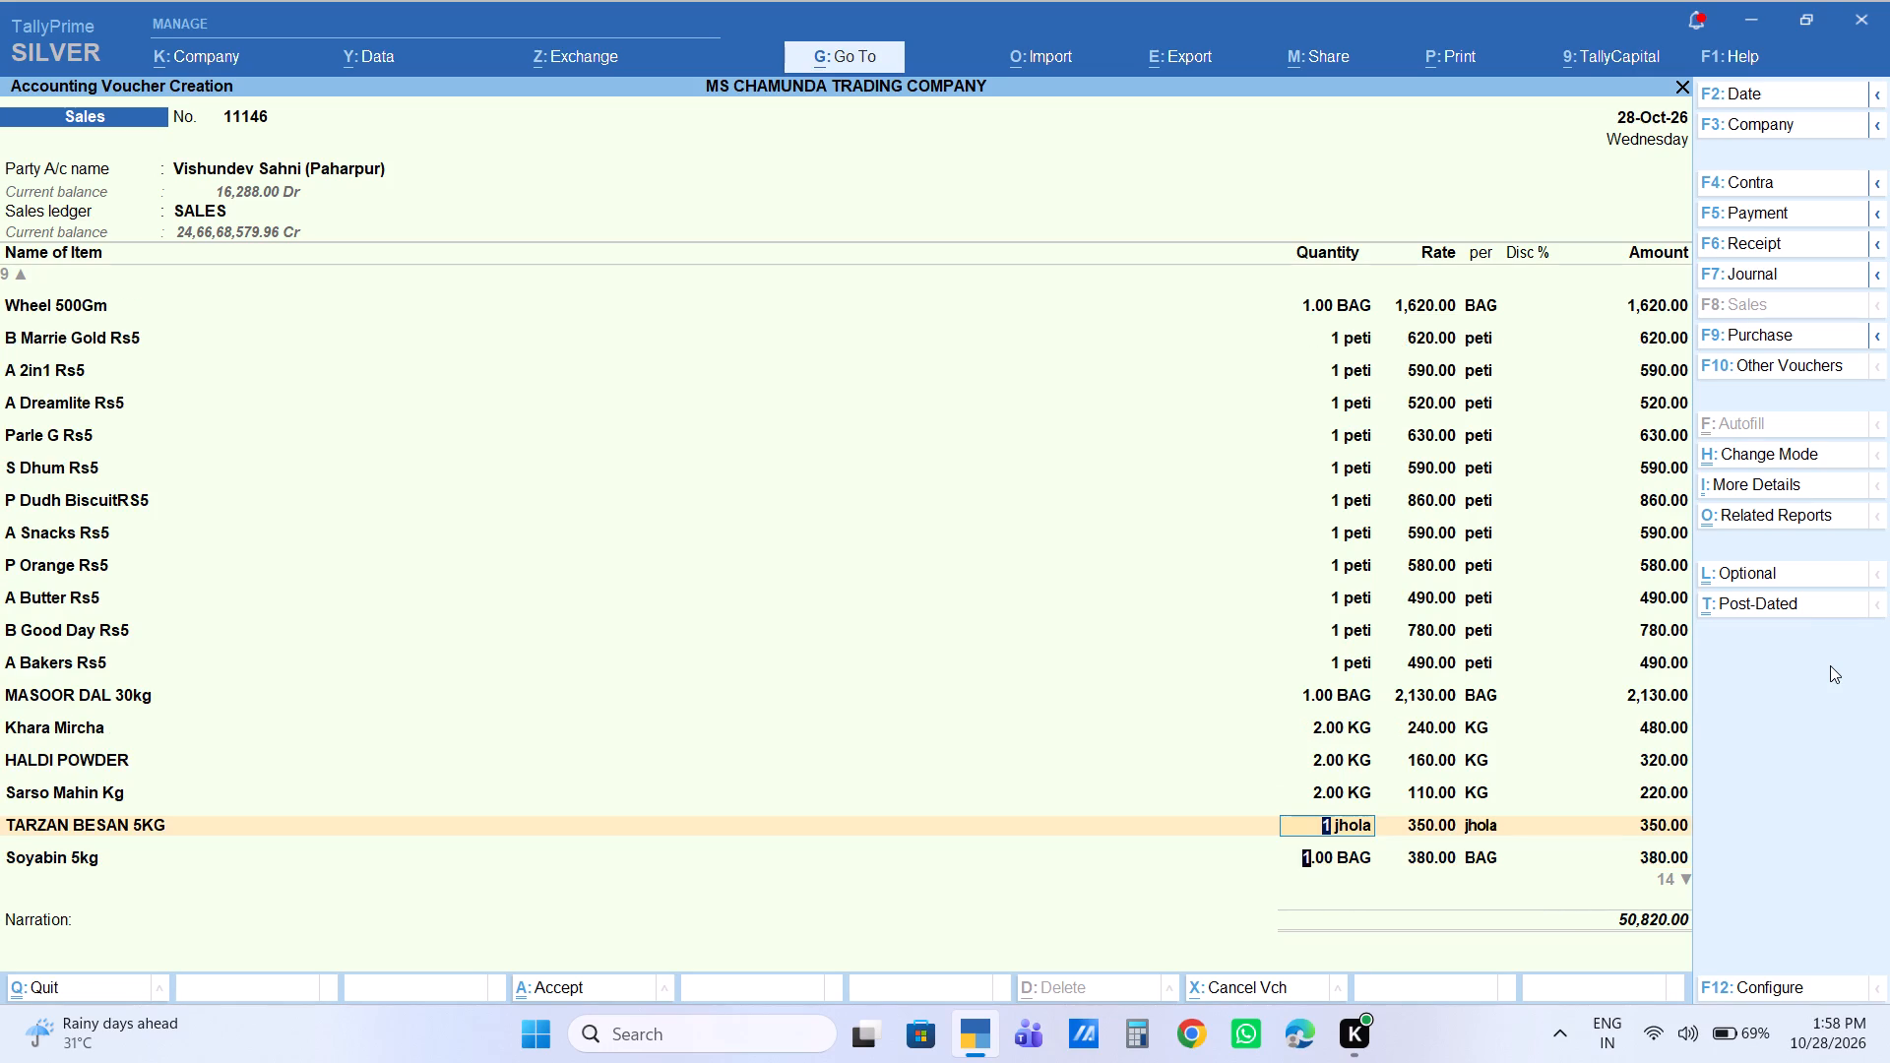
Recheck the item quantities from TARZAN BESAN 5KG back up to SALONI 1L PETI.
key(Up)
key(Up)
key(Up)
key(Up)
key(Up)
key(Up)
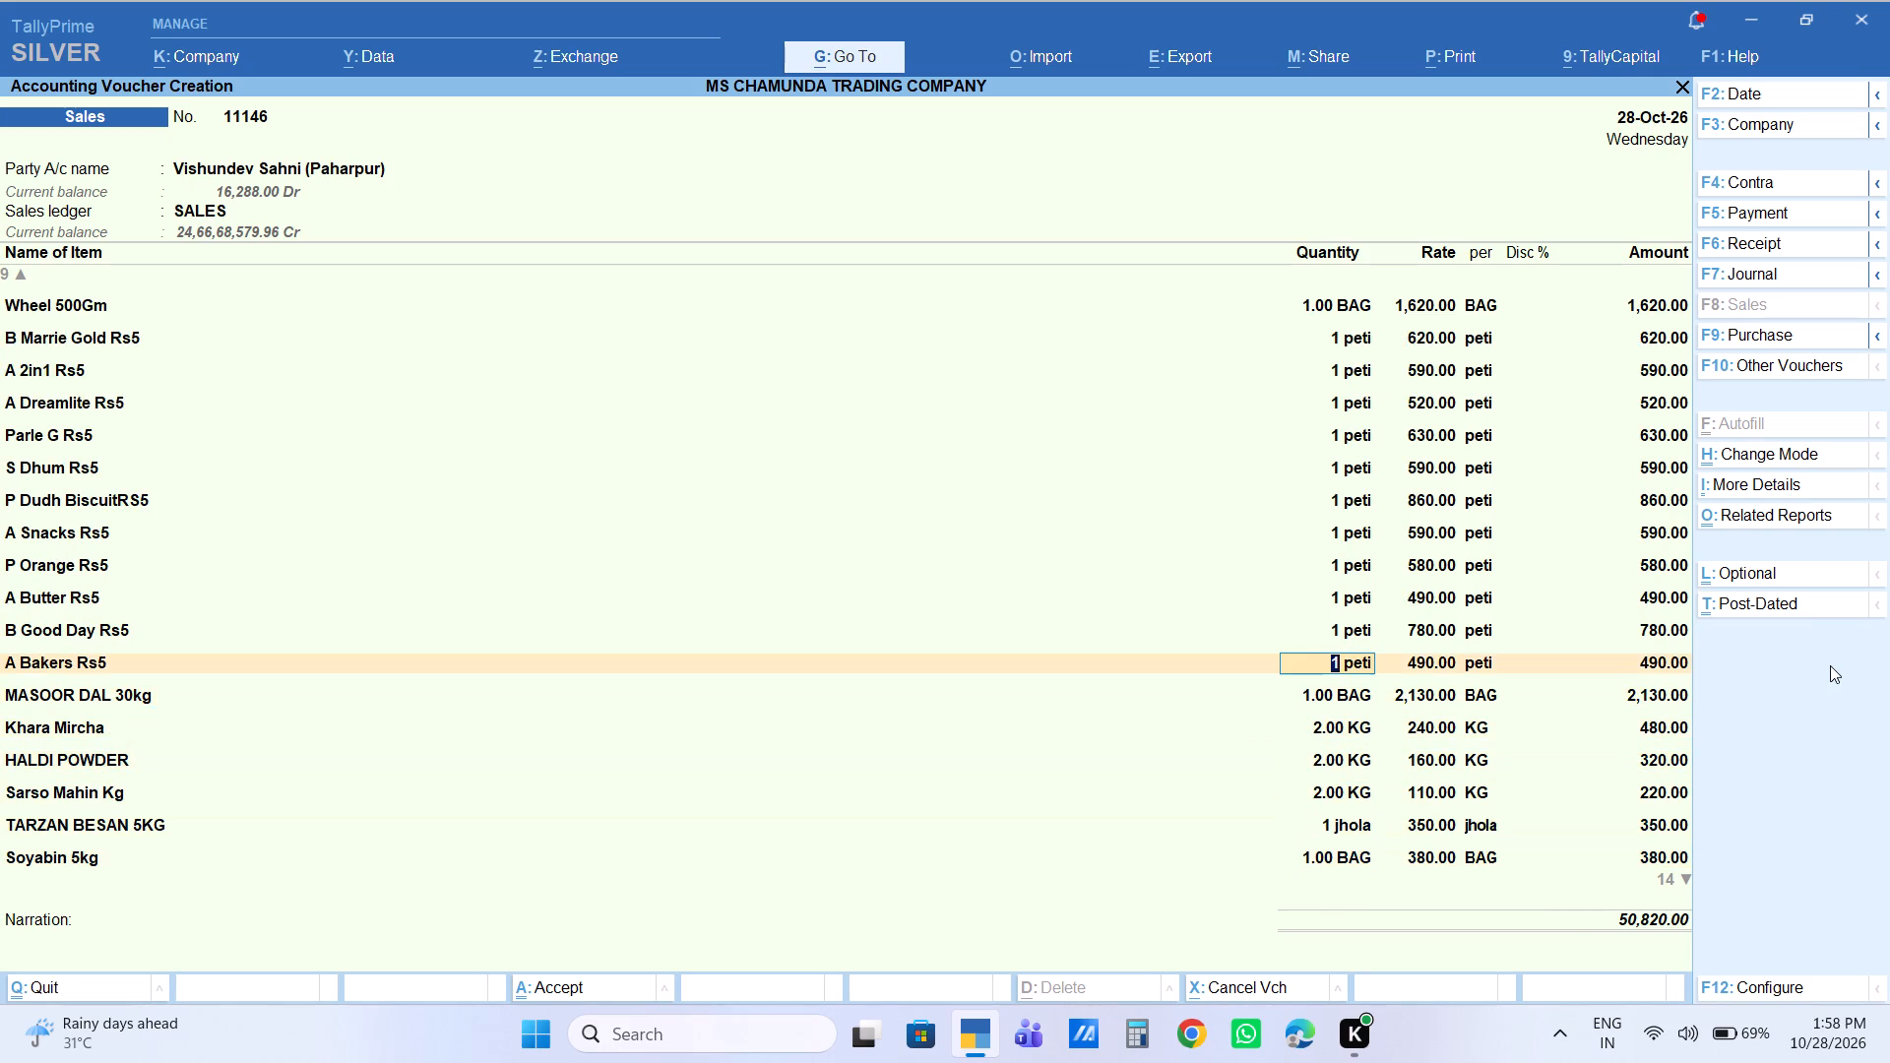
key(Up)
key(Up)
key(Up)
key(Up)
key(Up)
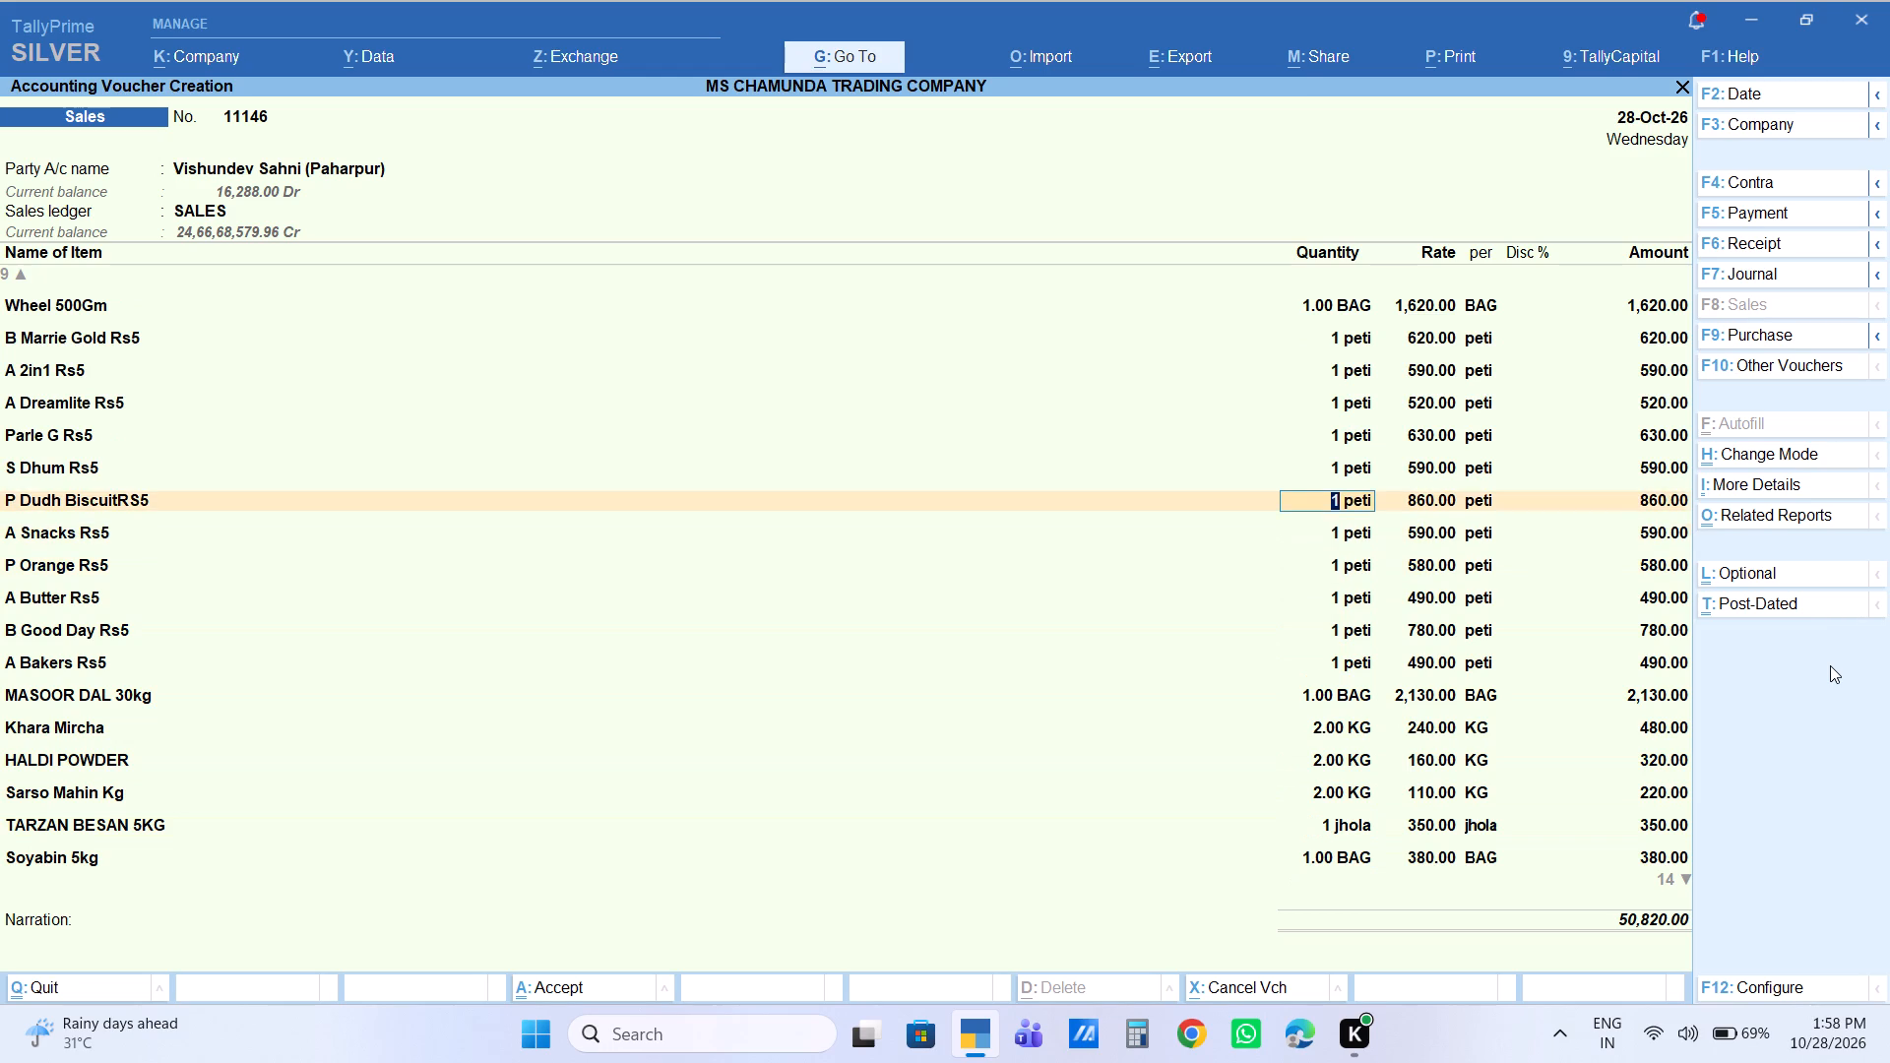
key(Up)
key(Up)
key(Up)
key(Up)
key(Up)
key(Up)
key(Up)
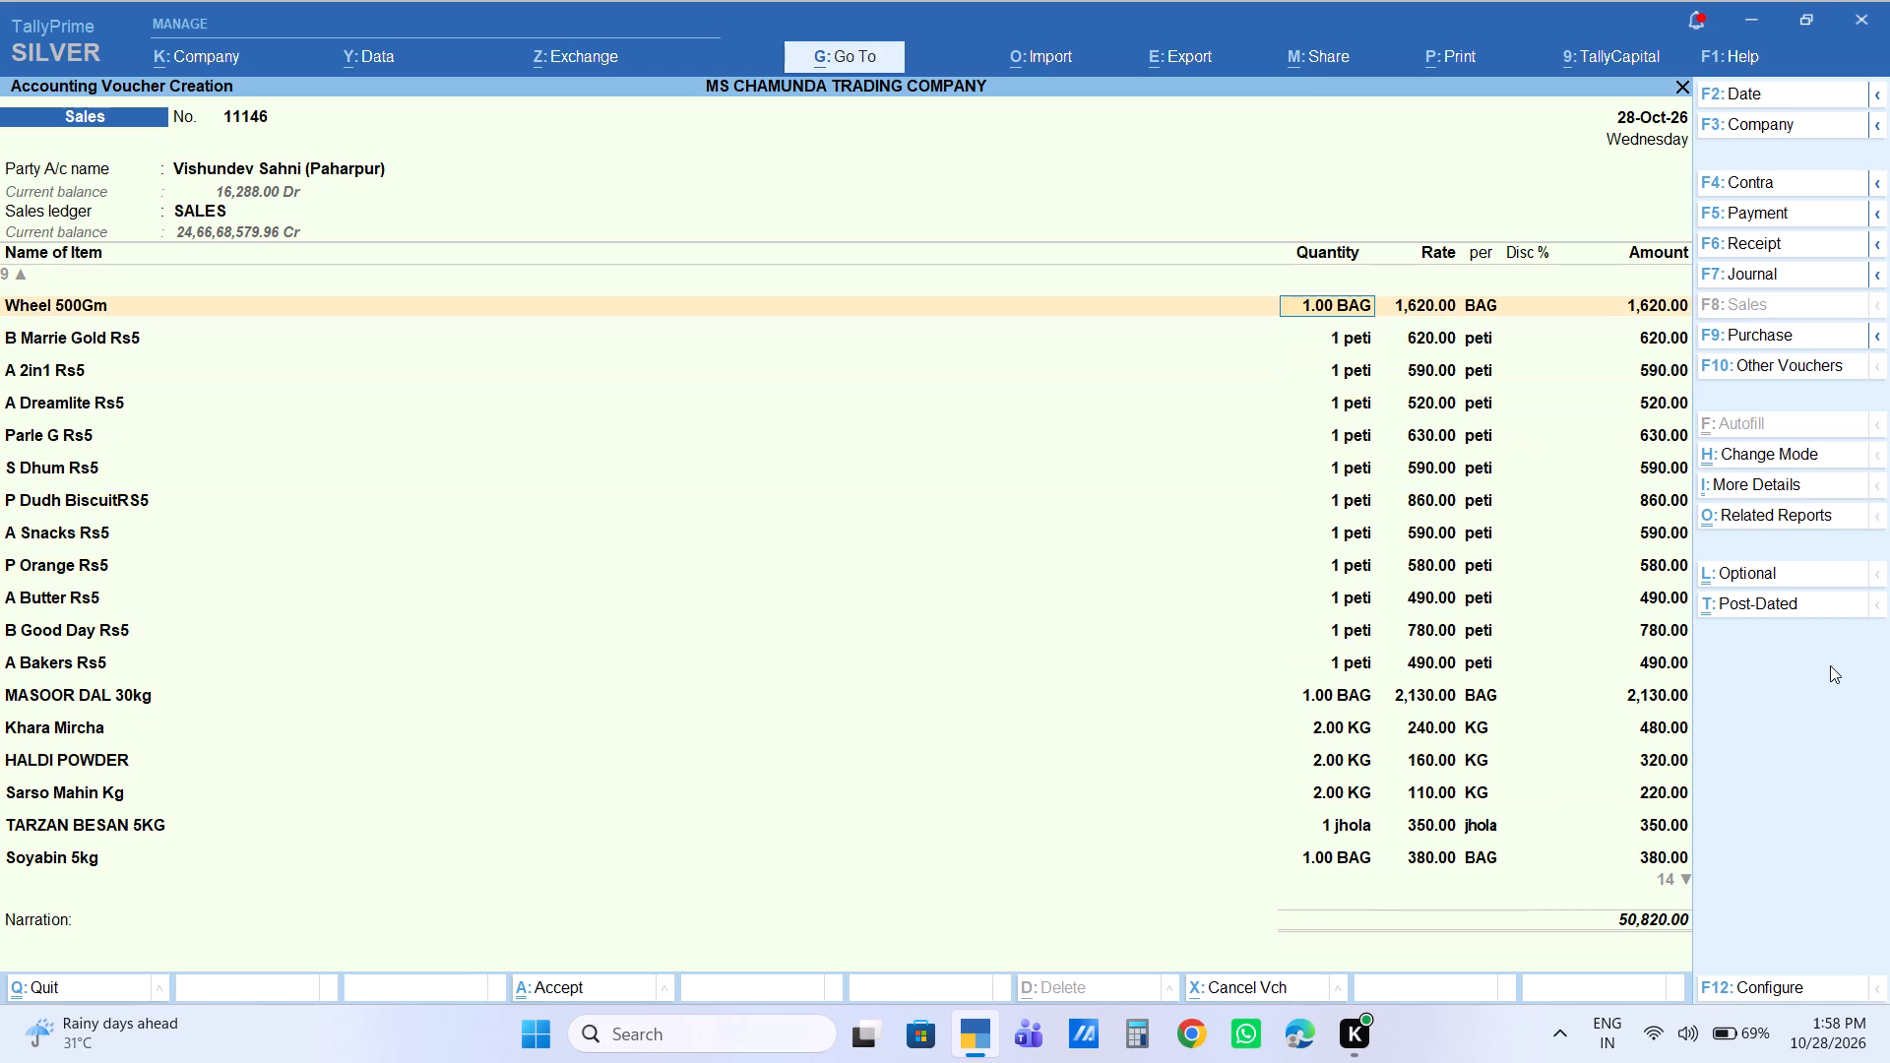
key(Up)
key(Up)
key(Up)
key(Up)
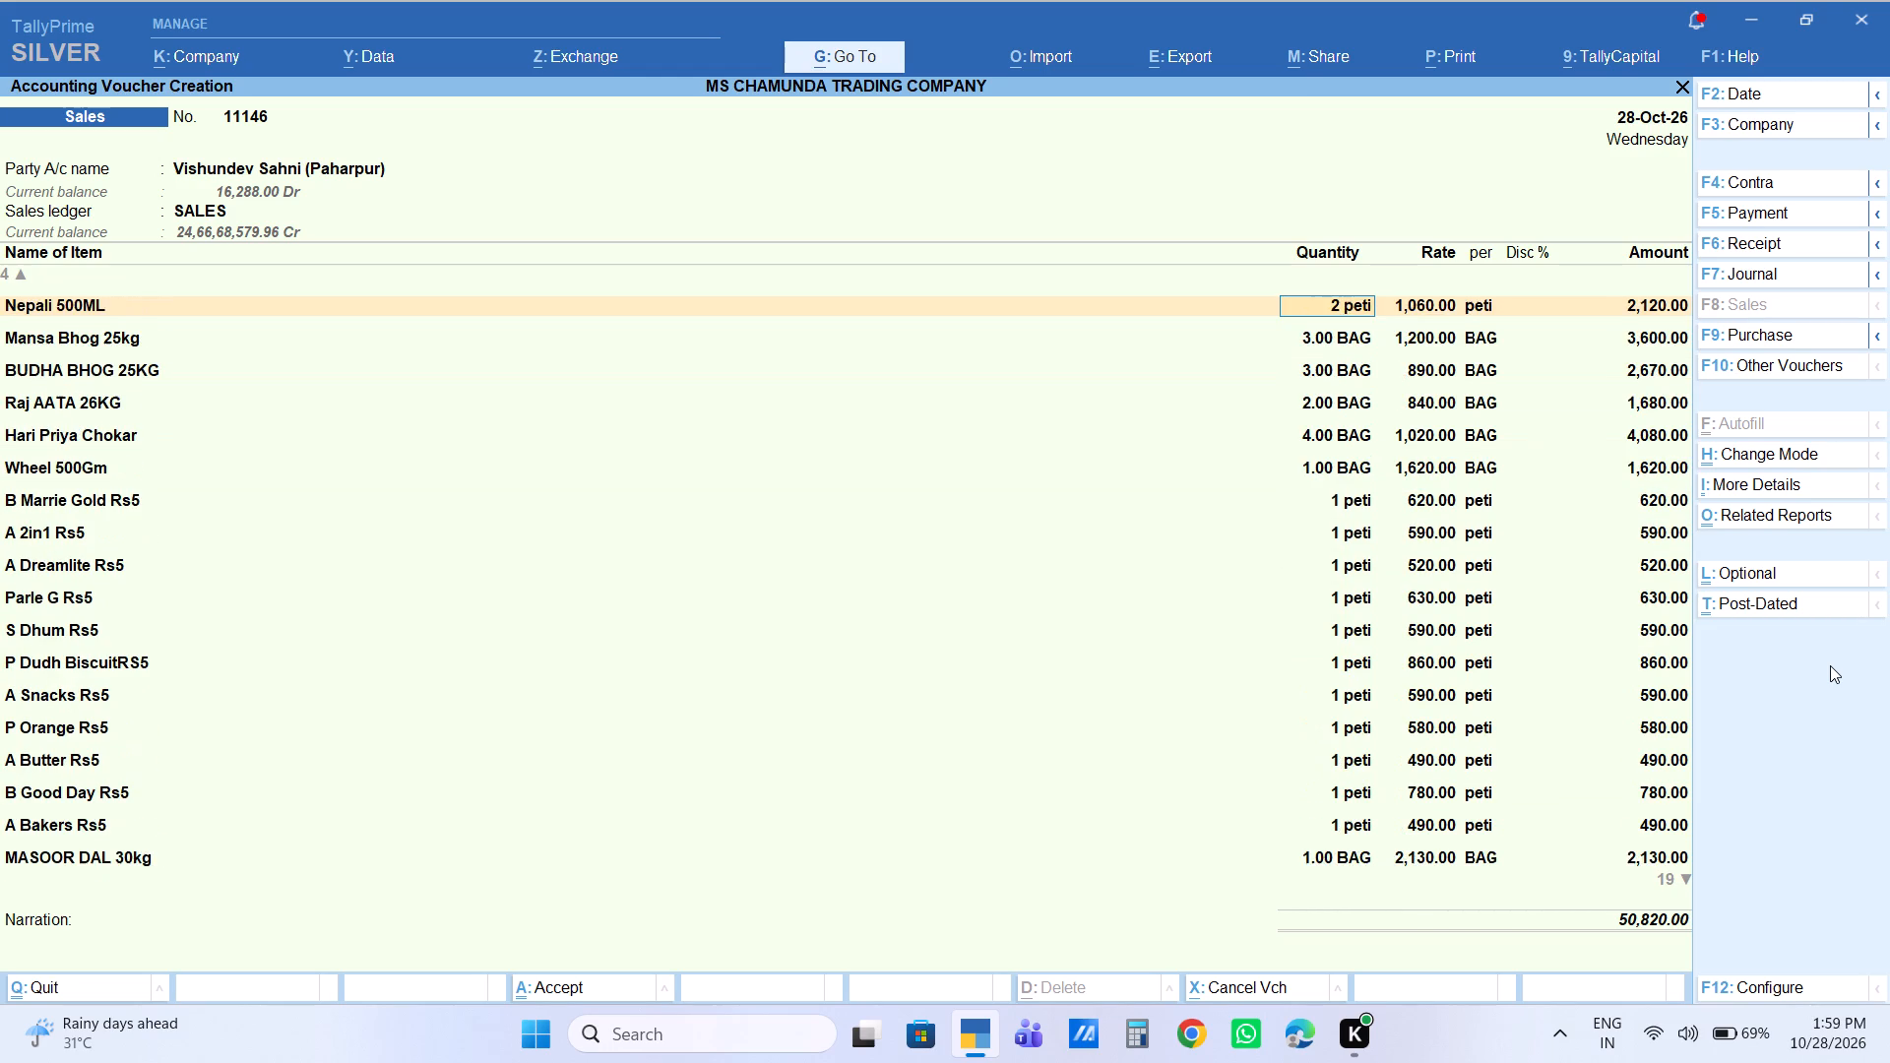
key(Up)
key(Up)
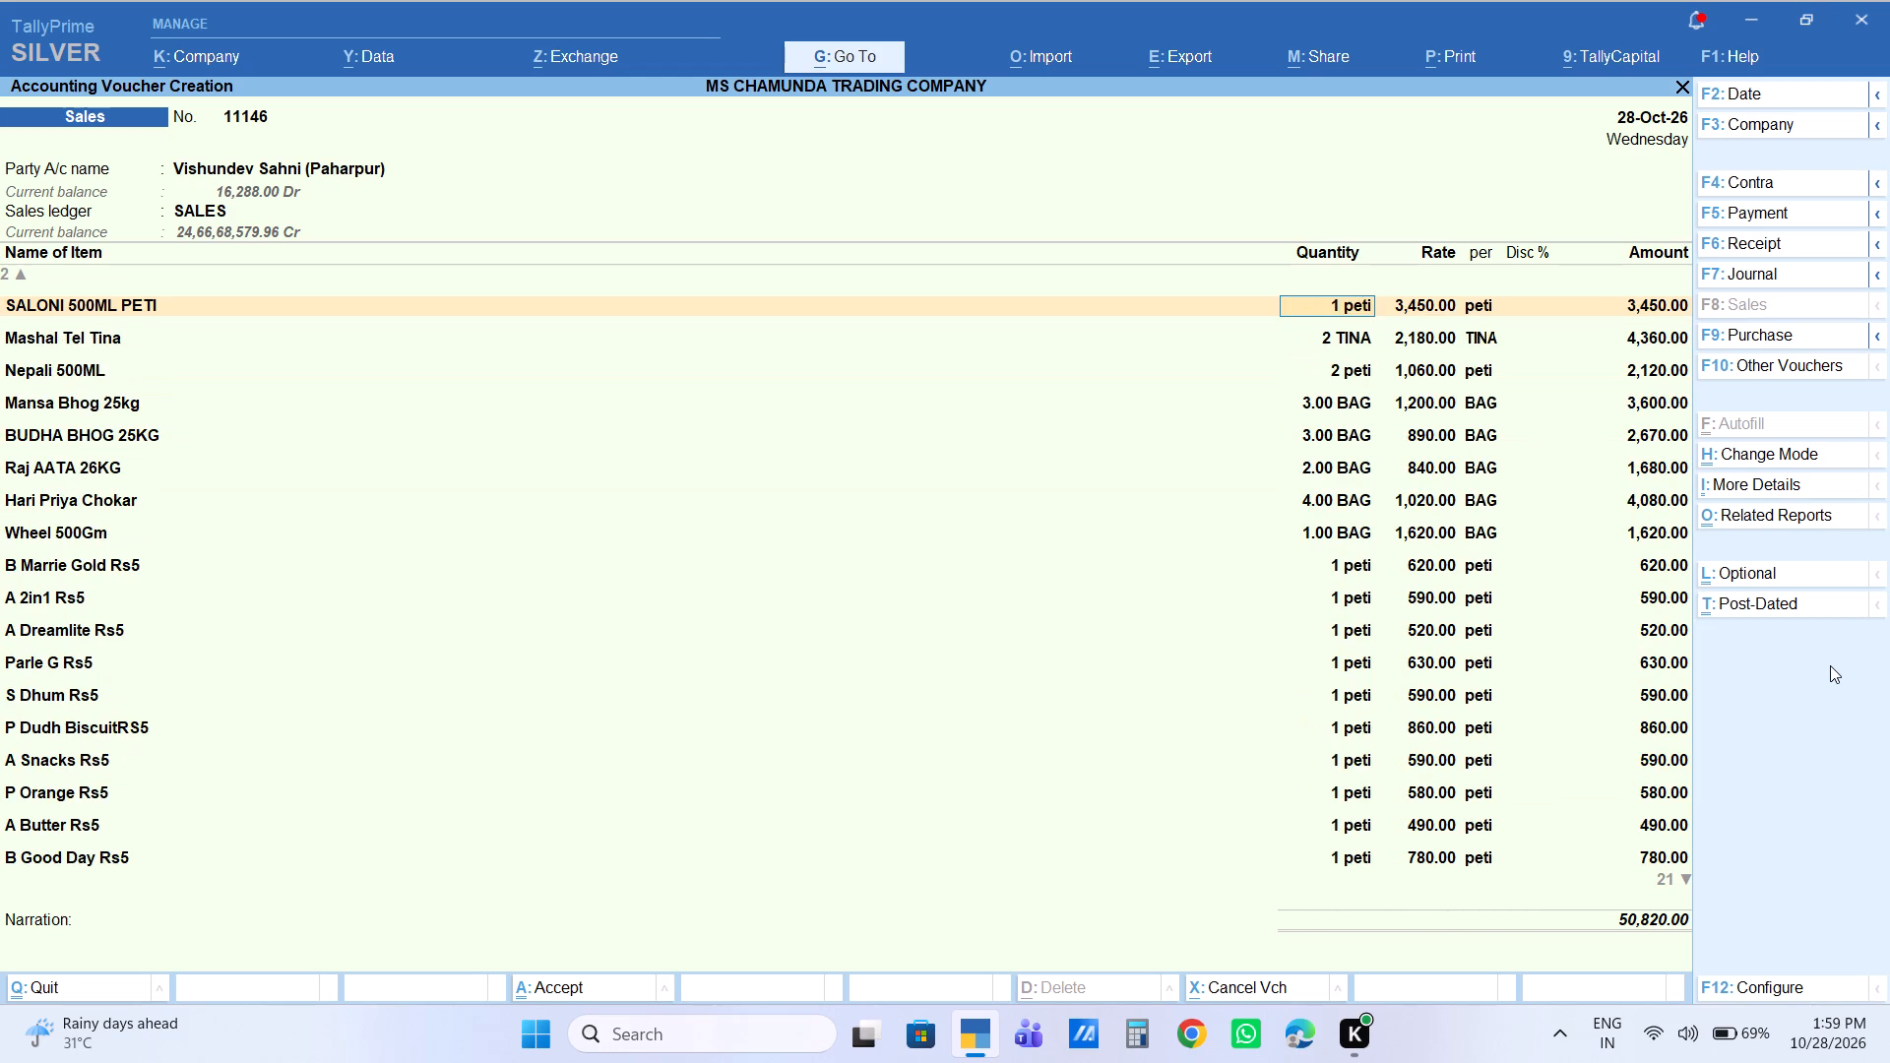
key(Up)
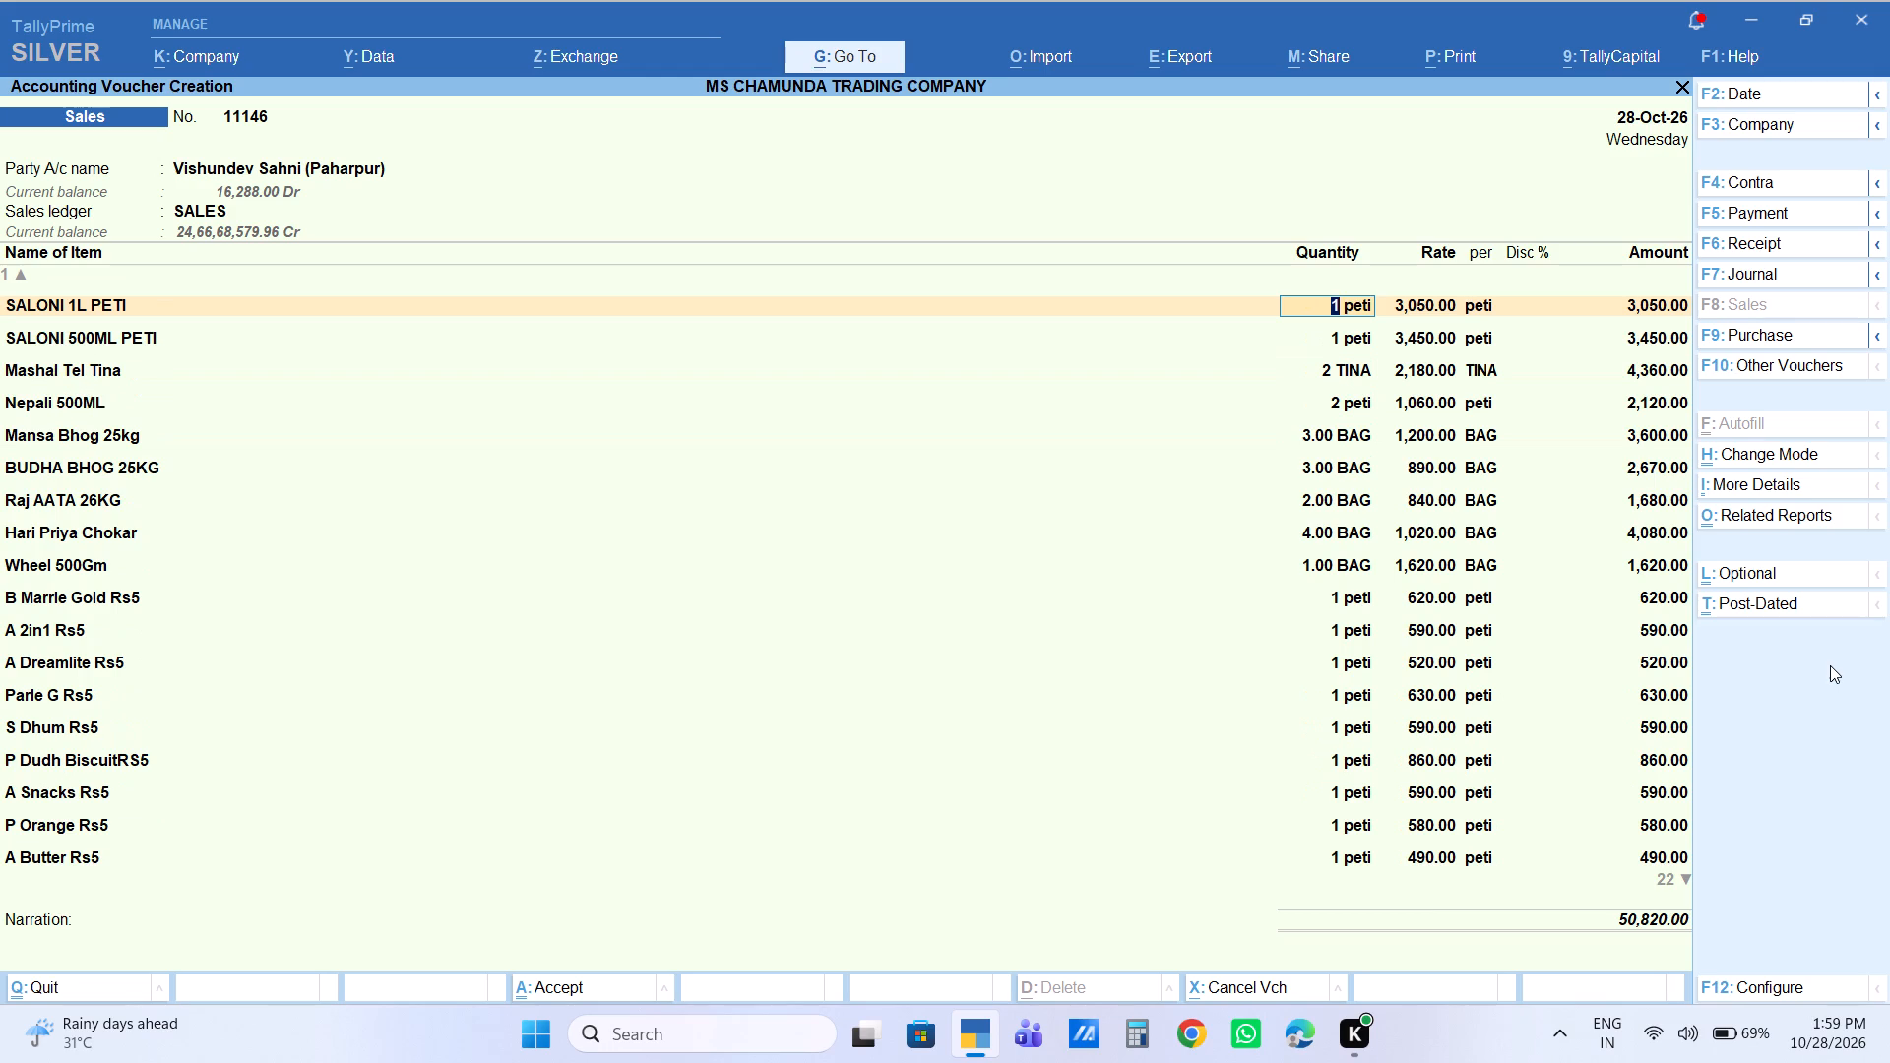
Review the remaining item lines from SALONI 1L PETI down to the end of the item list.
key(Down)
key(Down)
key(Down)
key(Down)
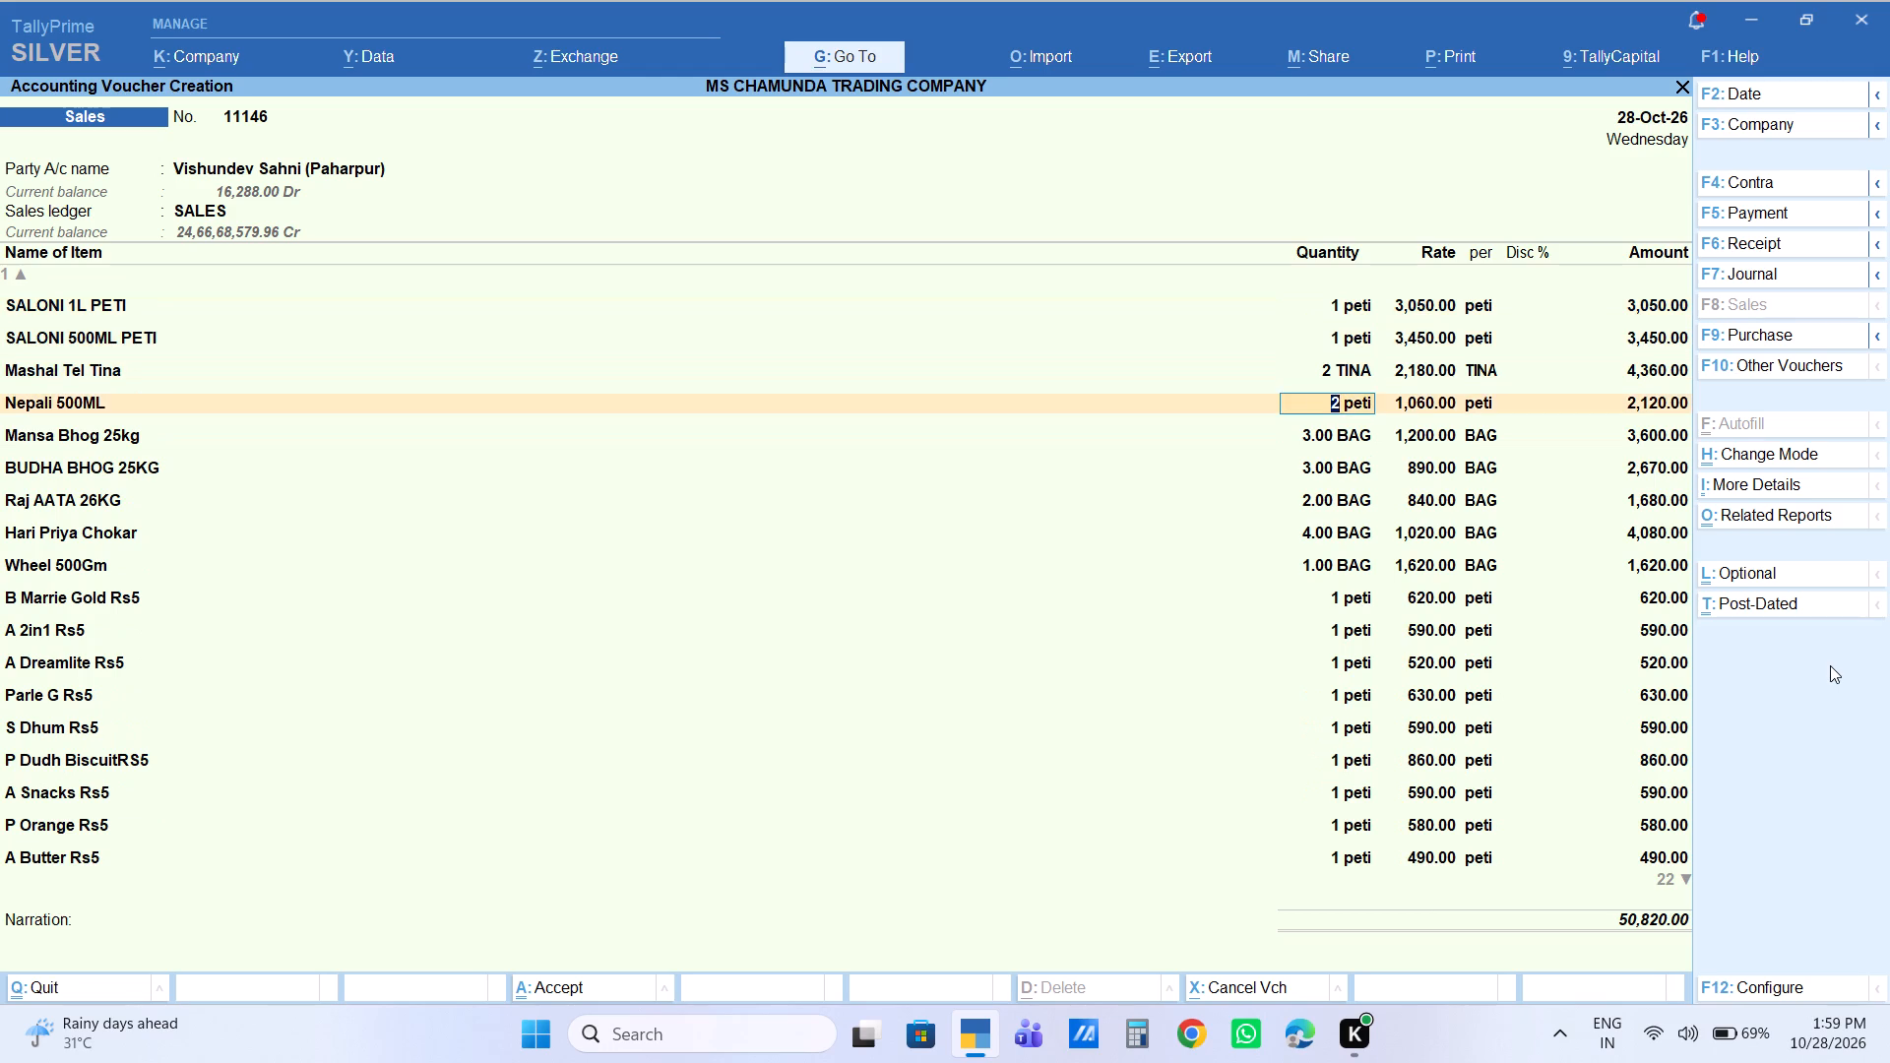
key(Down)
key(Down)
key(Down)
key(Down)
key(Down)
key(Down)
key(Down)
key(Down)
key(Down)
key(Down)
key(Down)
key(Down)
key(Down)
key(Down)
key(Down)
key(Down)
key(Down)
key(Down)
key(Down)
key(Down)
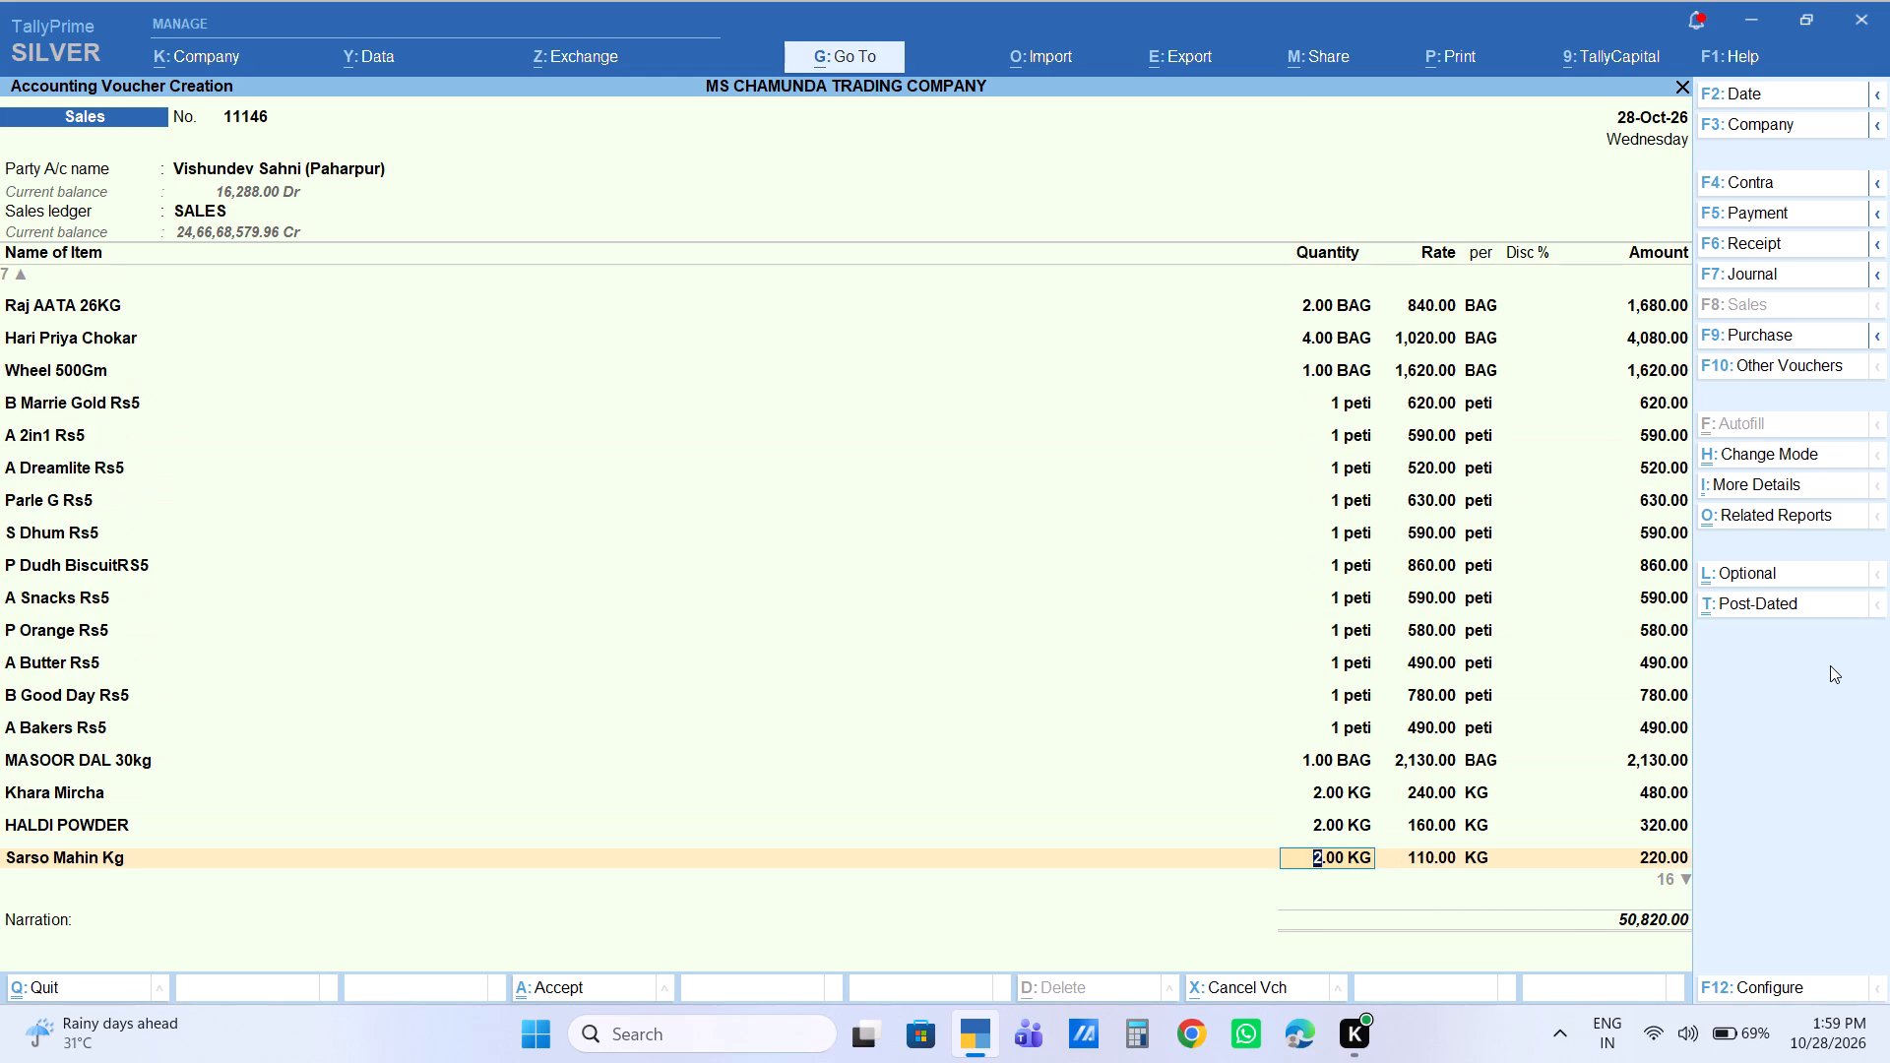
key(Down)
key(Down)
key(Down)
key(Up)
key(Up)
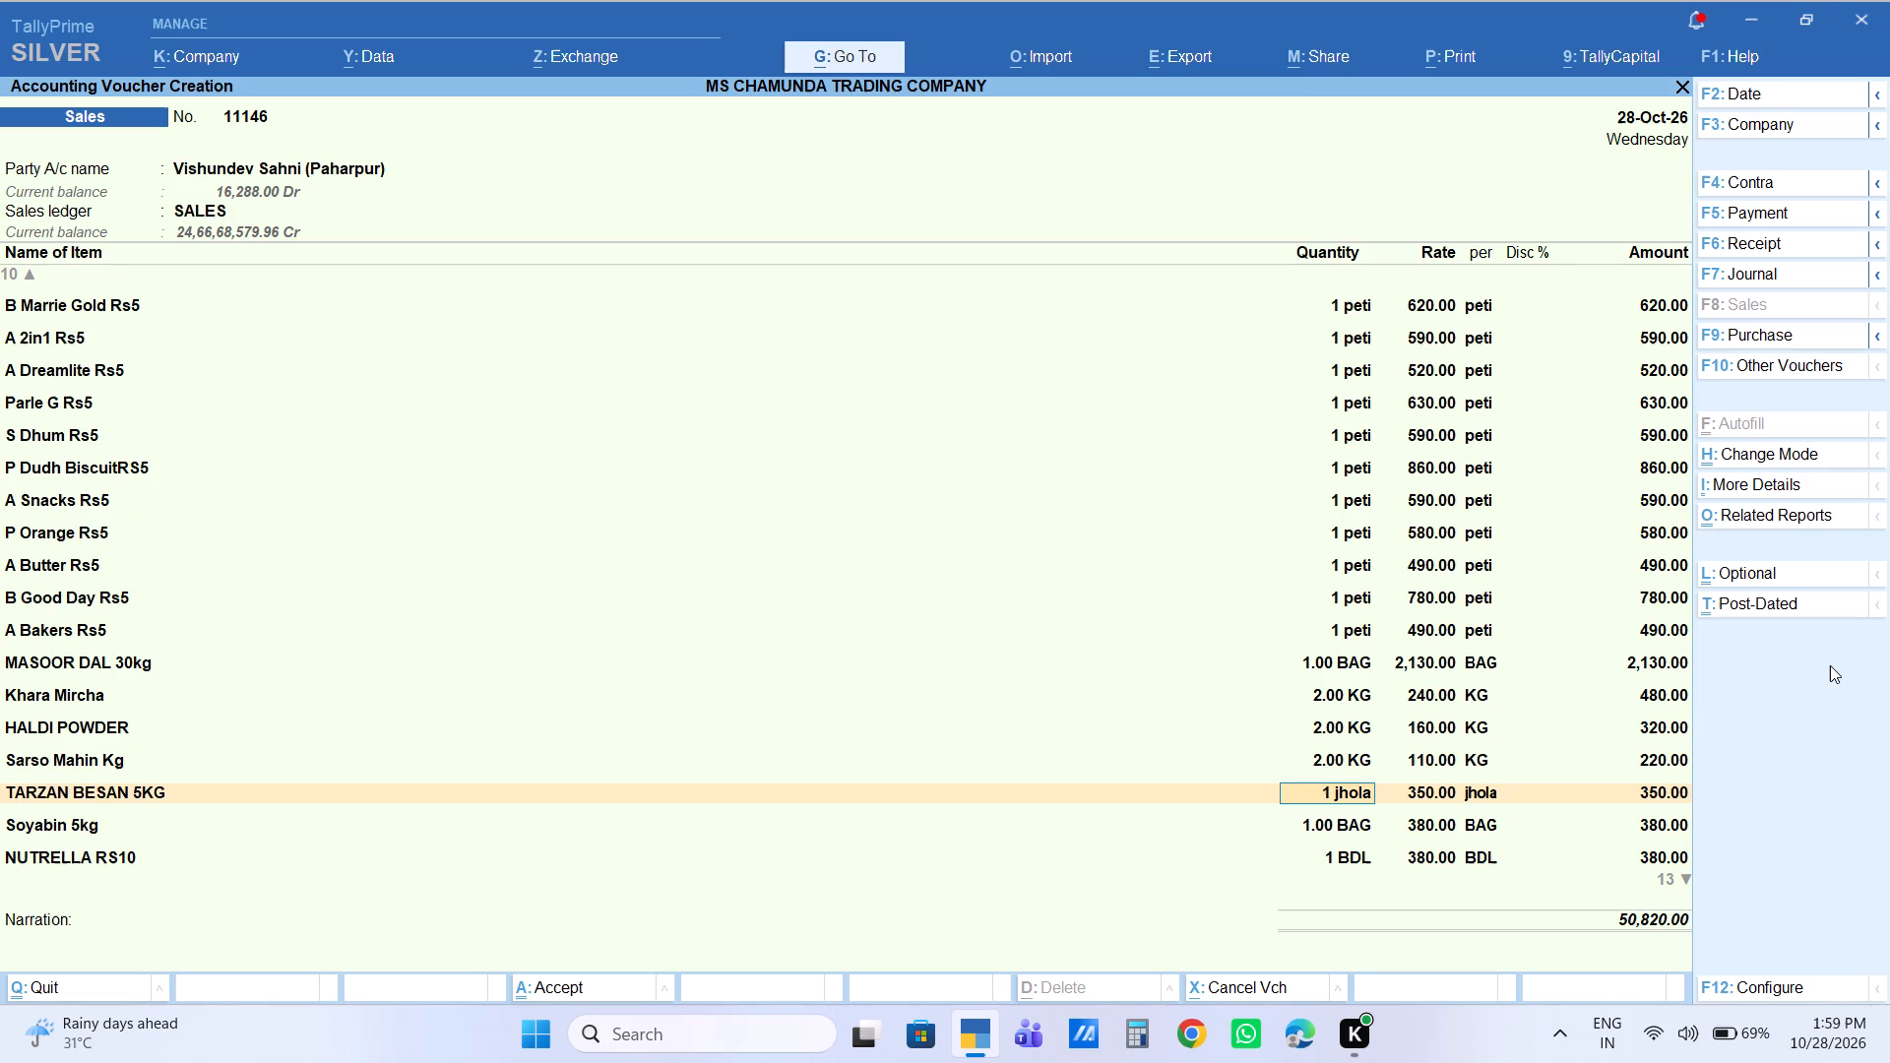
key(Down)
key(Down)
key(Down)
key(Down)
key(Down)
key(Down)
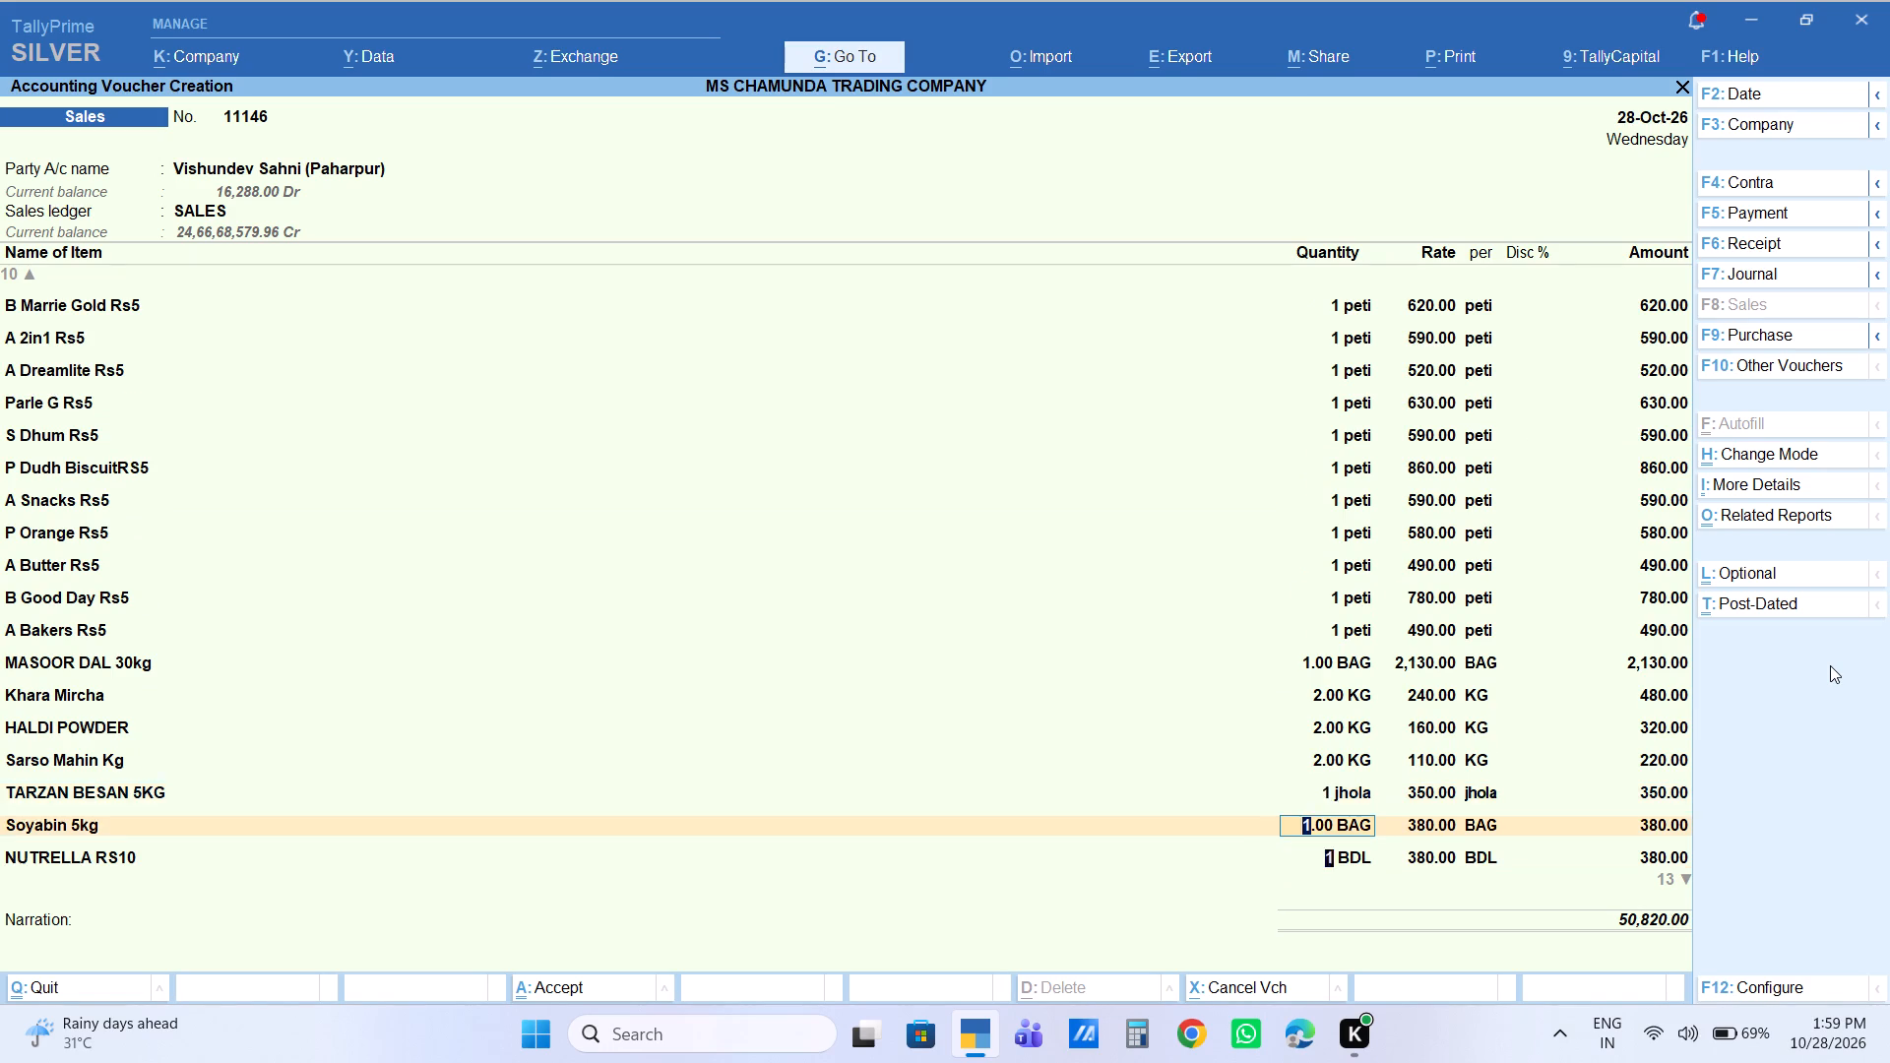
key(Down)
key(Down)
key(Down)
key(Down)
key(Down)
key(Down)
key(Down)
key(Down)
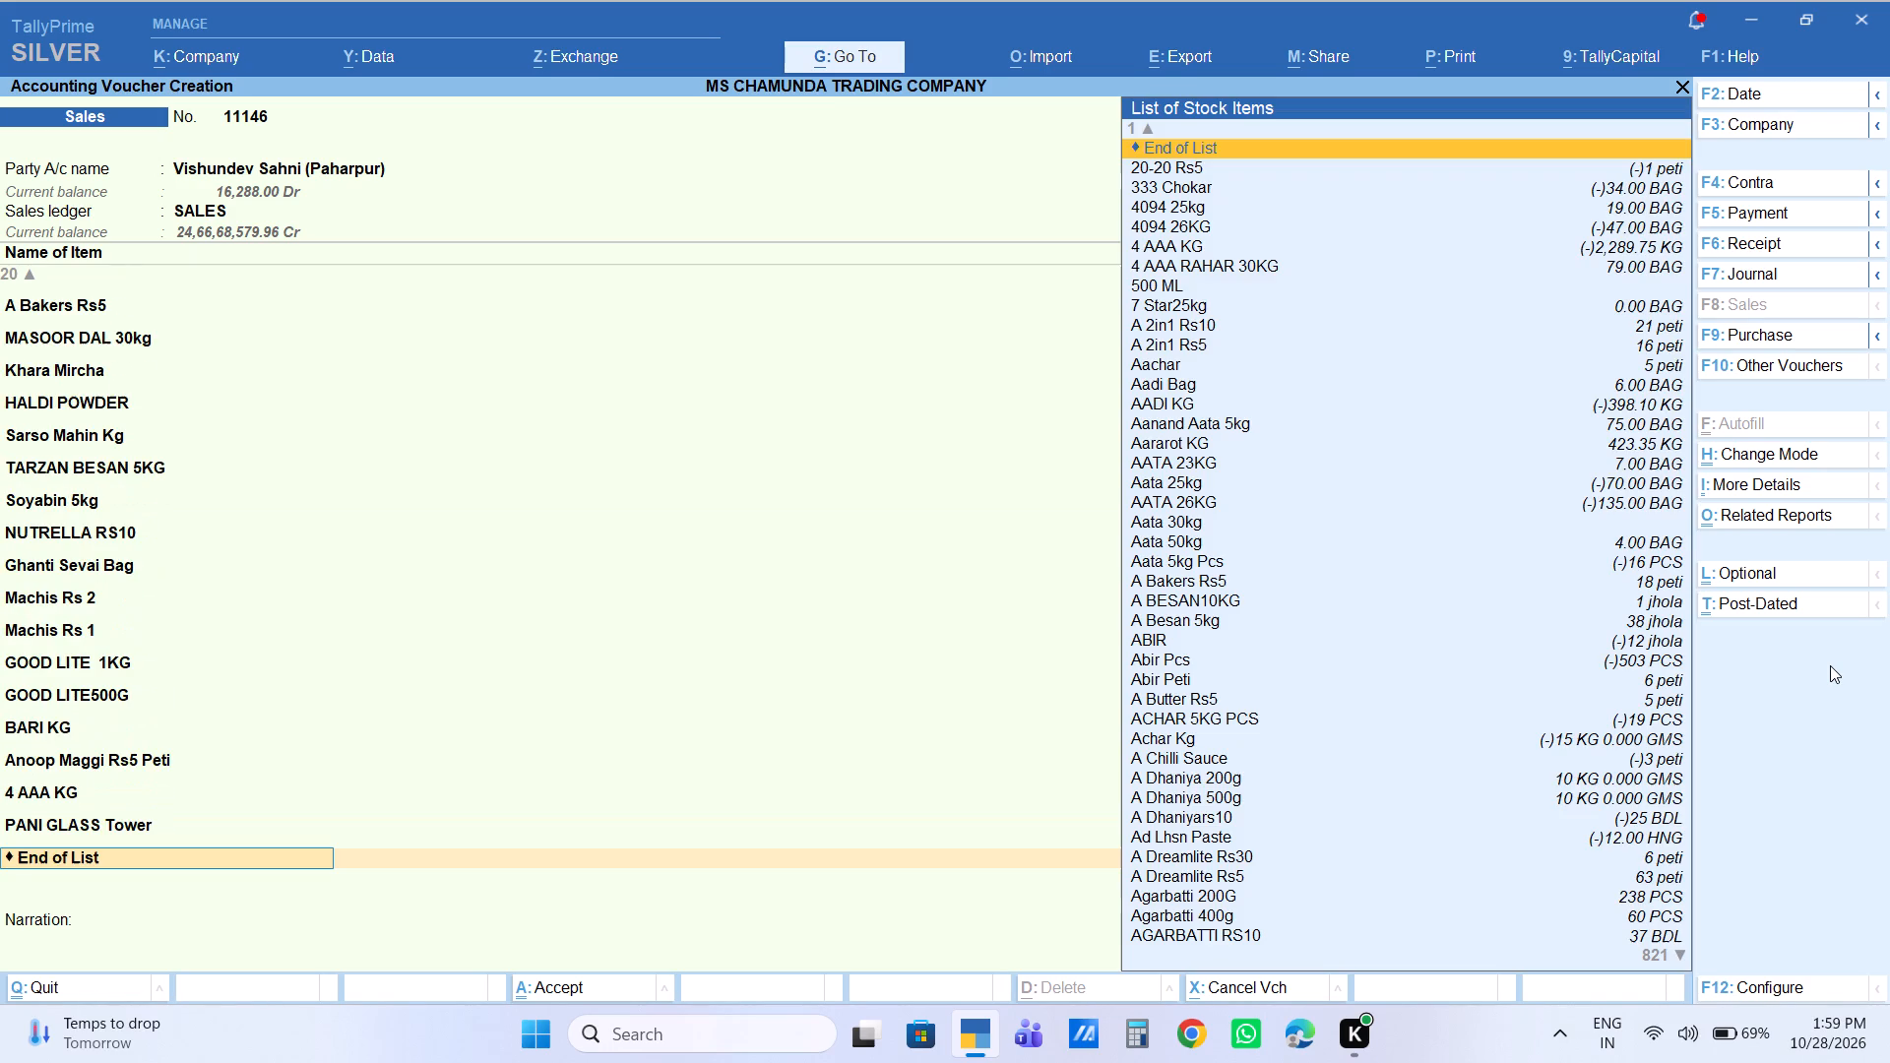
Set the Labour Charge amount below the item lines to 140.
key(BackSpace)
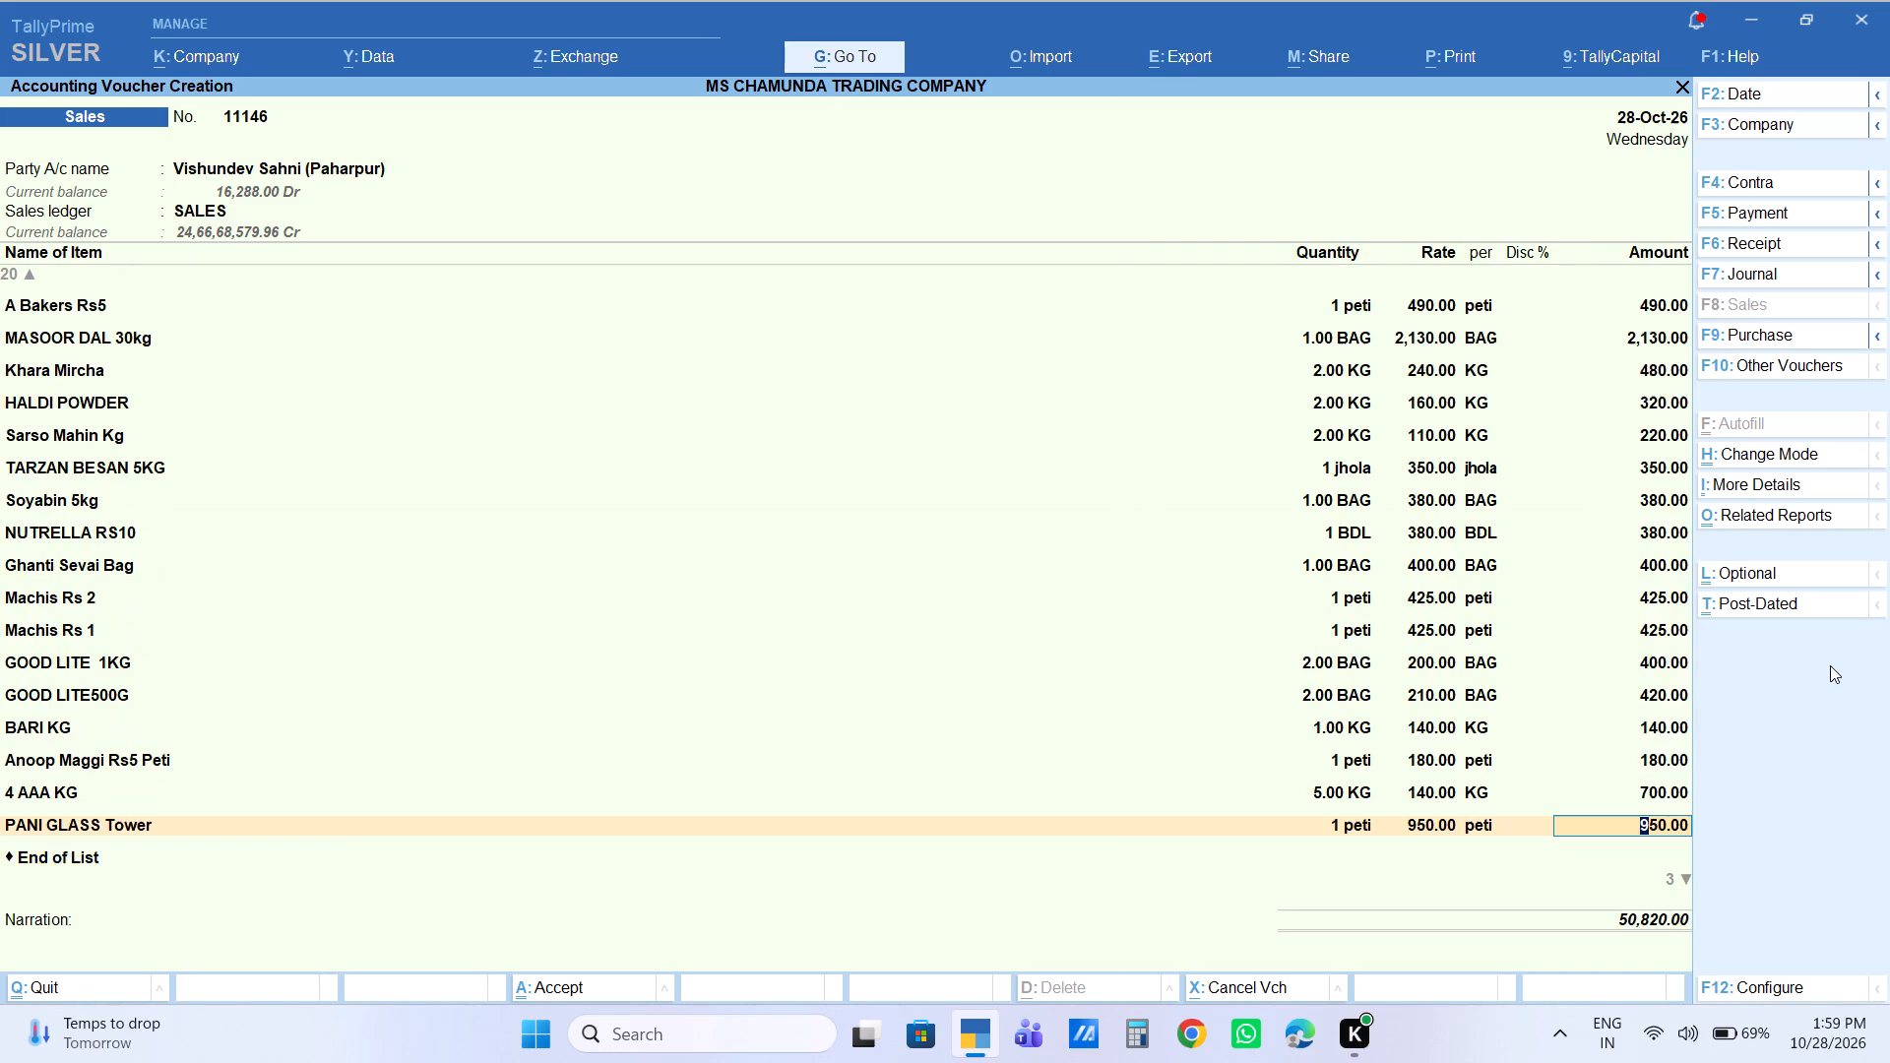
key(Return)
key(Return)
key(Return)
key(Return)
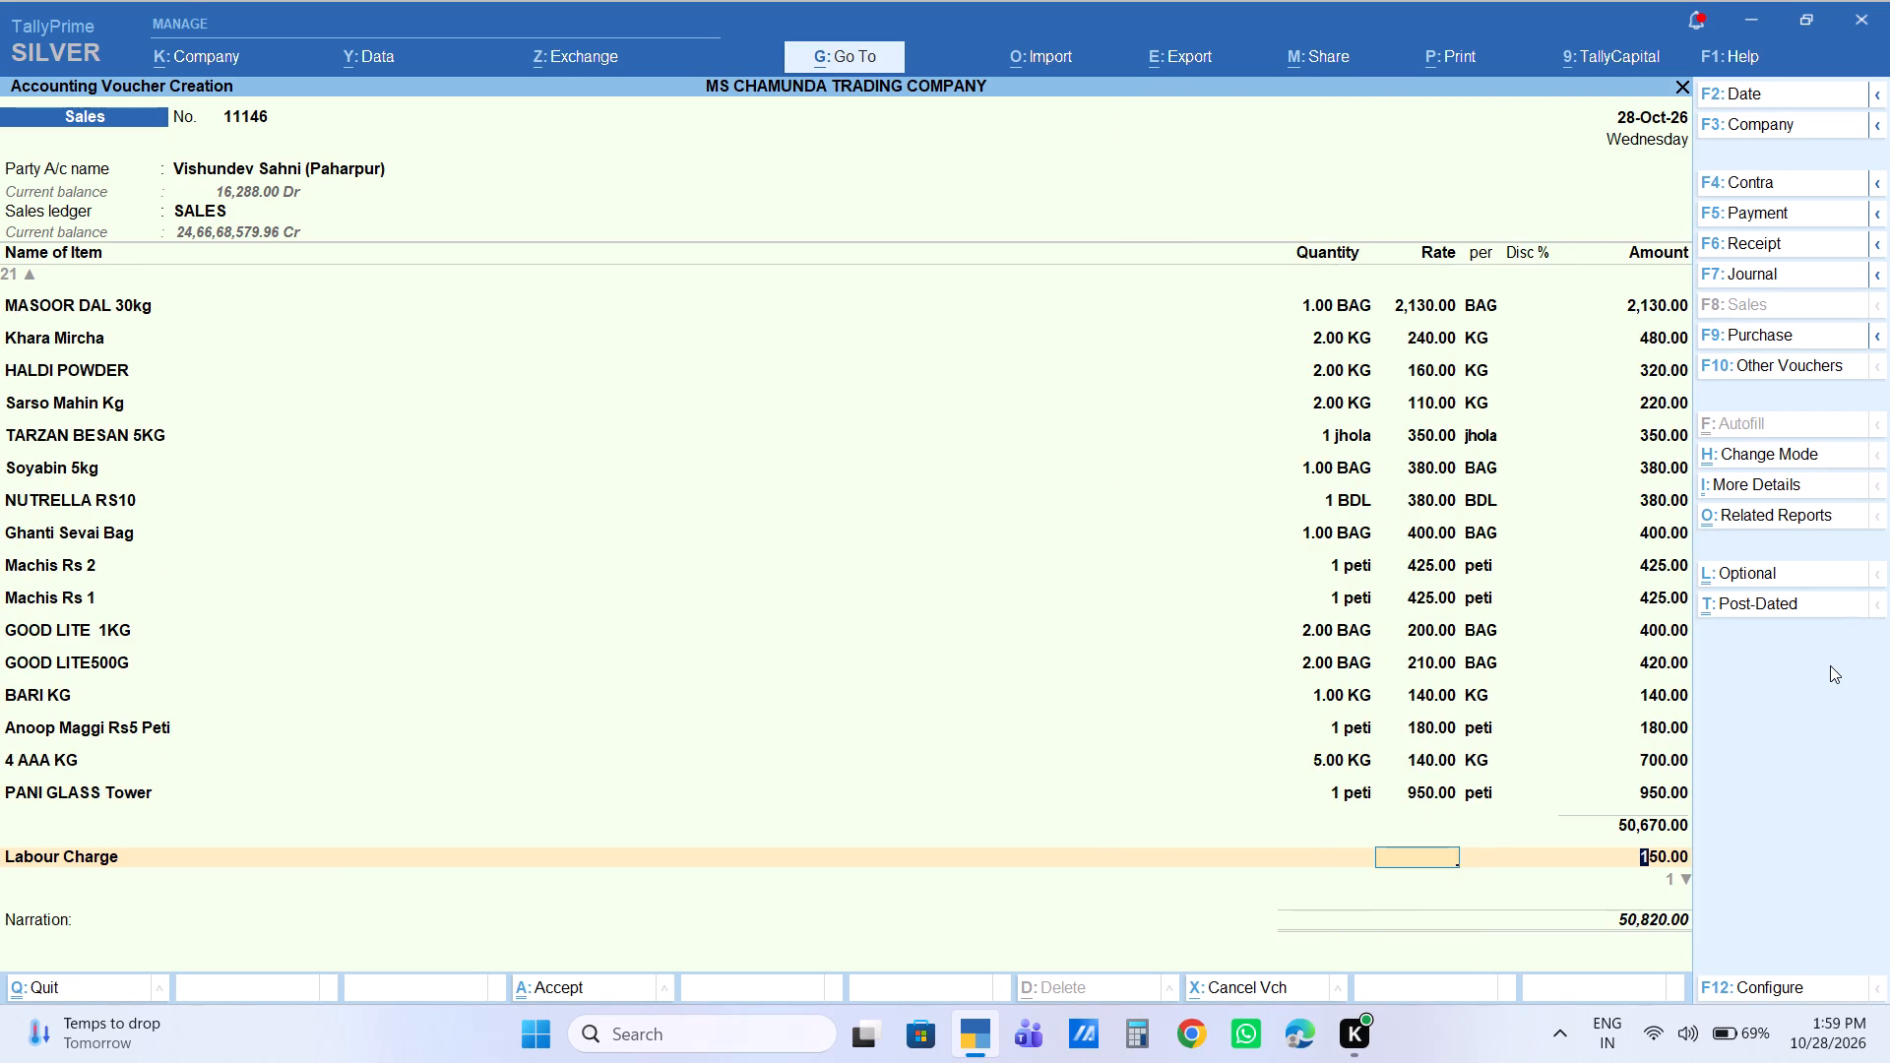
text(14)
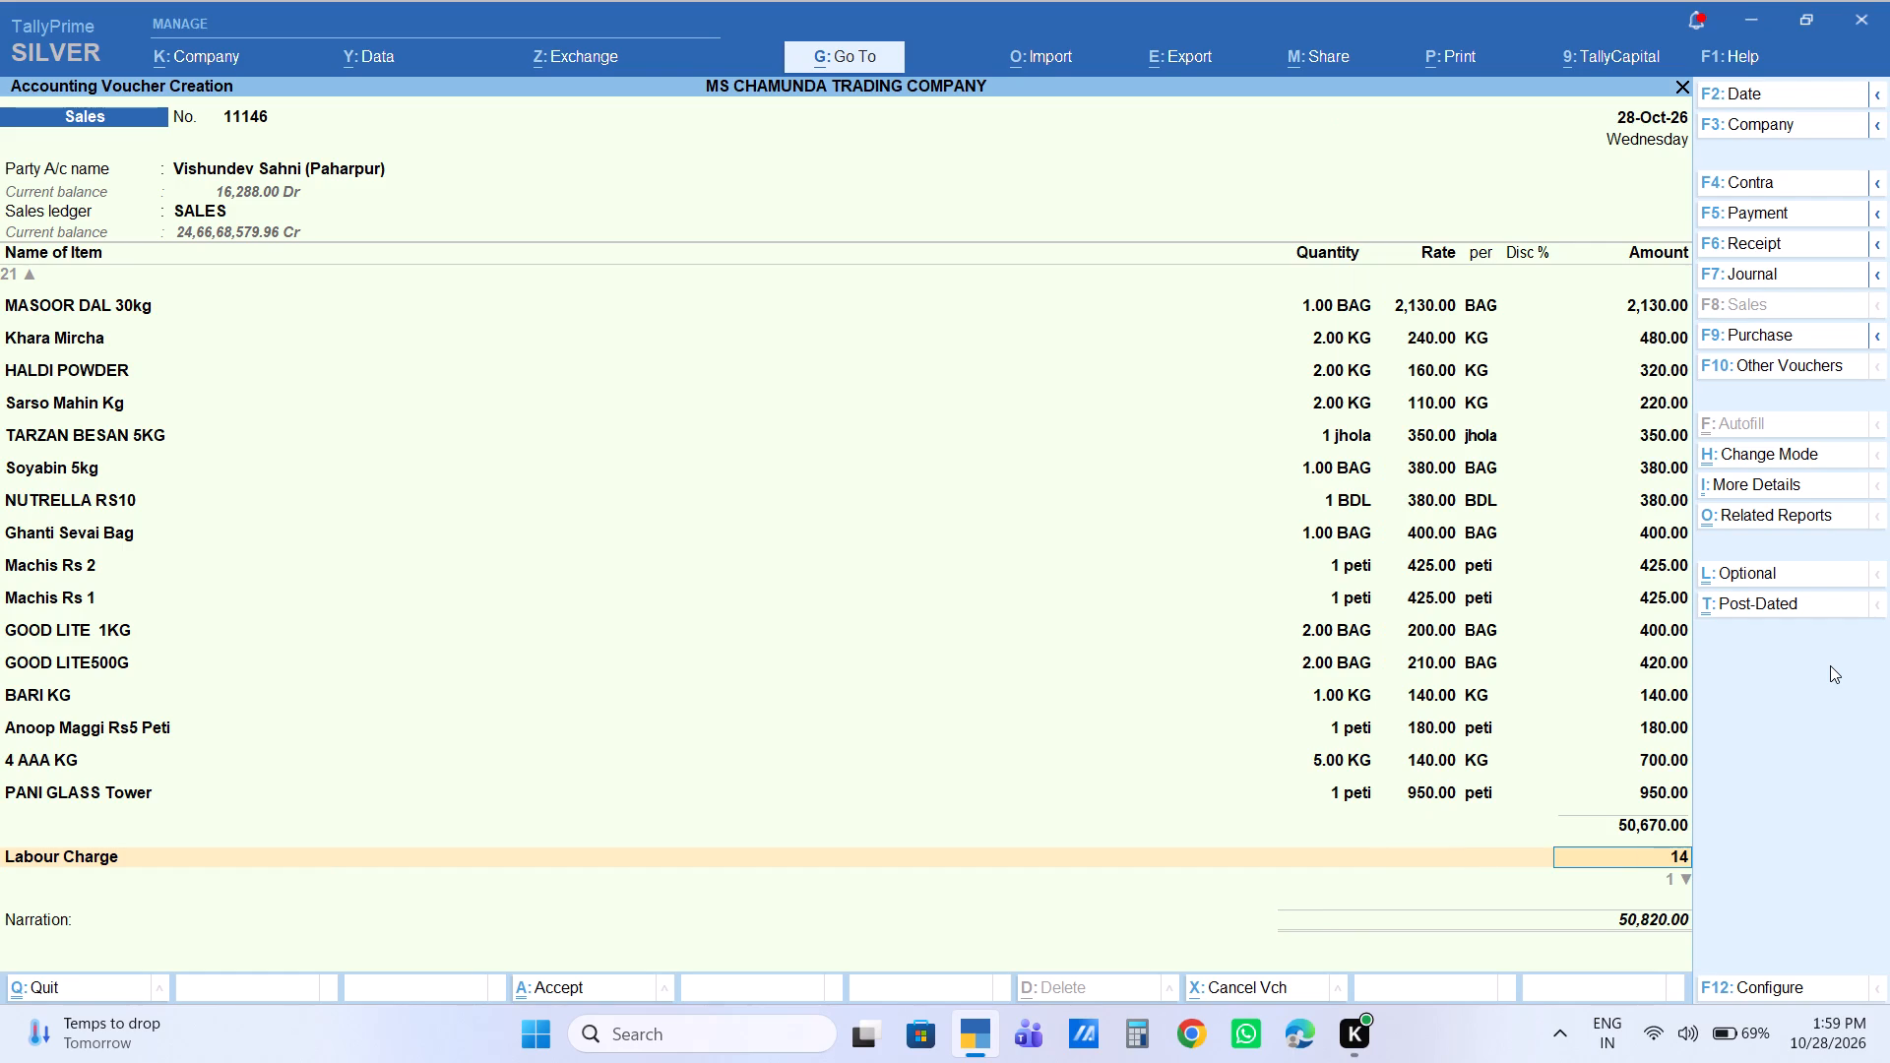
key(0)
key(Return)
key(Return)
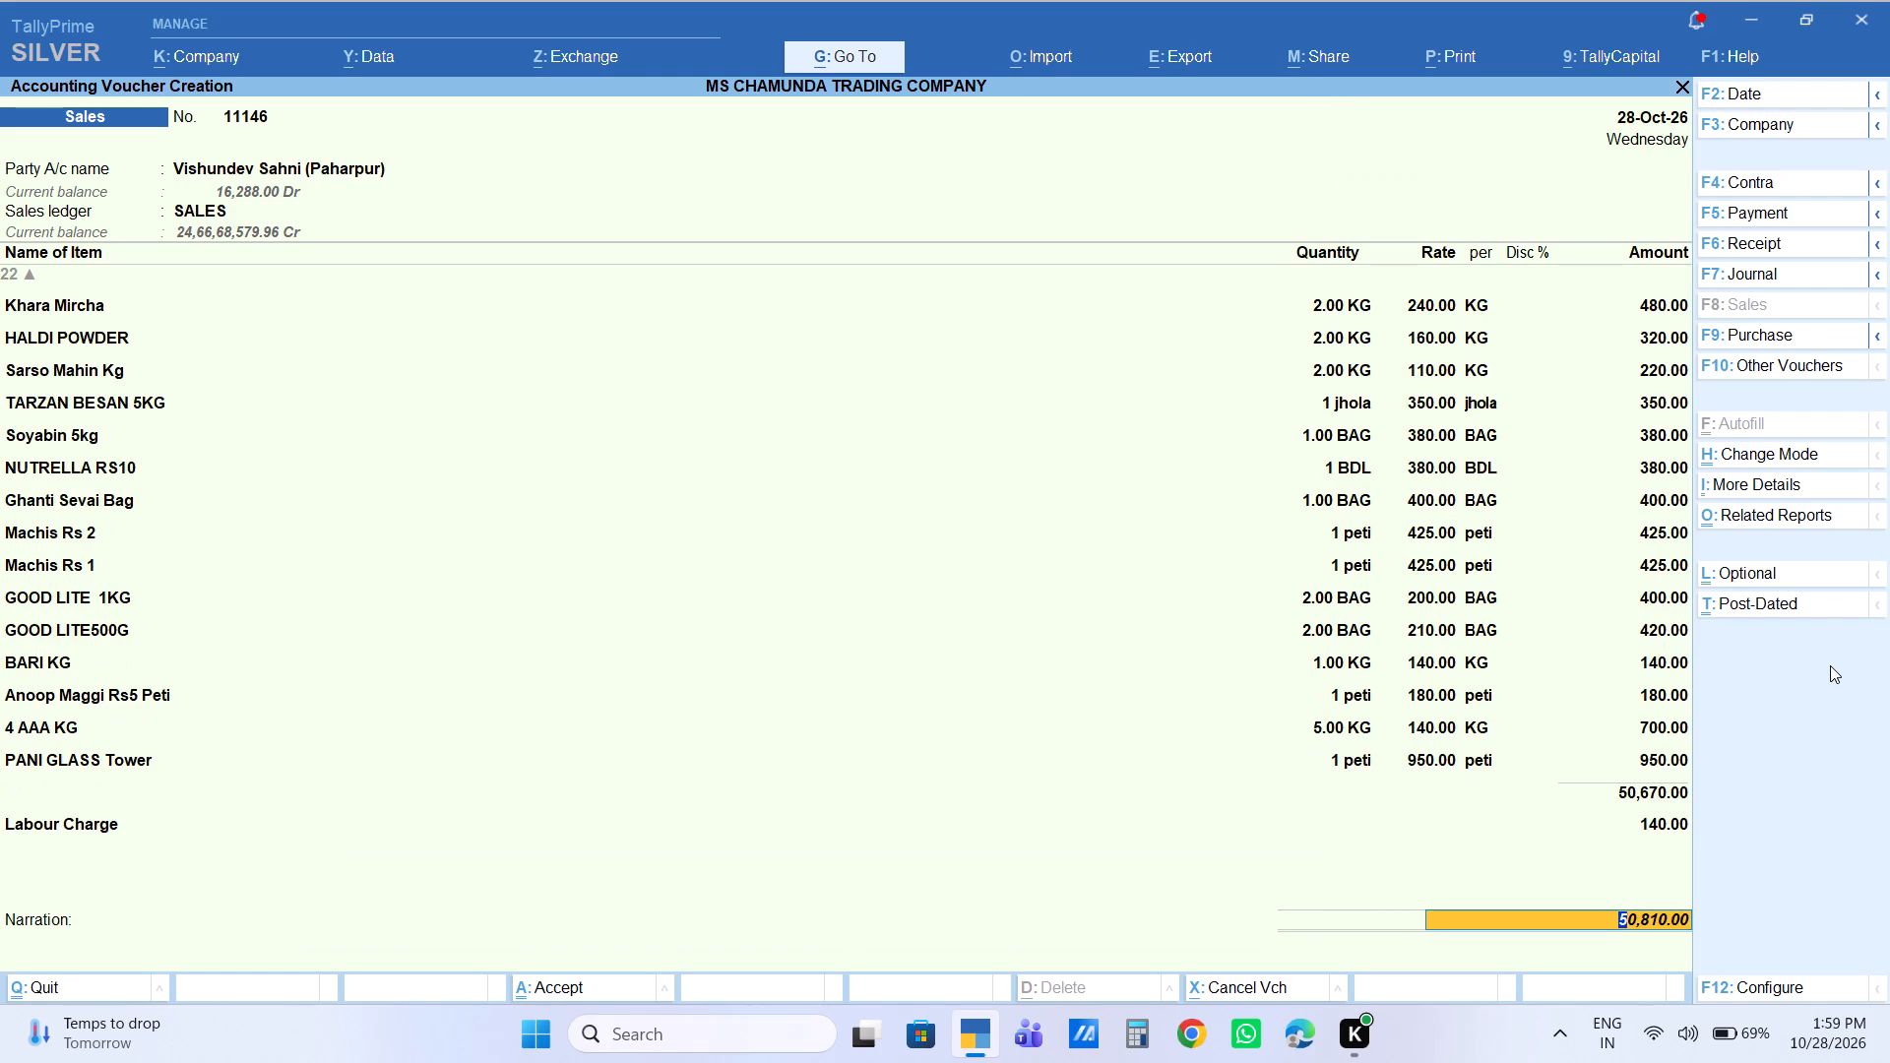
Accept the bill-wise details as New Ref 11146 for the full voucher amount and save the sales voucher.
key(Return)
key(Return)
key(Return)
key(Return)
key(Return)
key(Return)
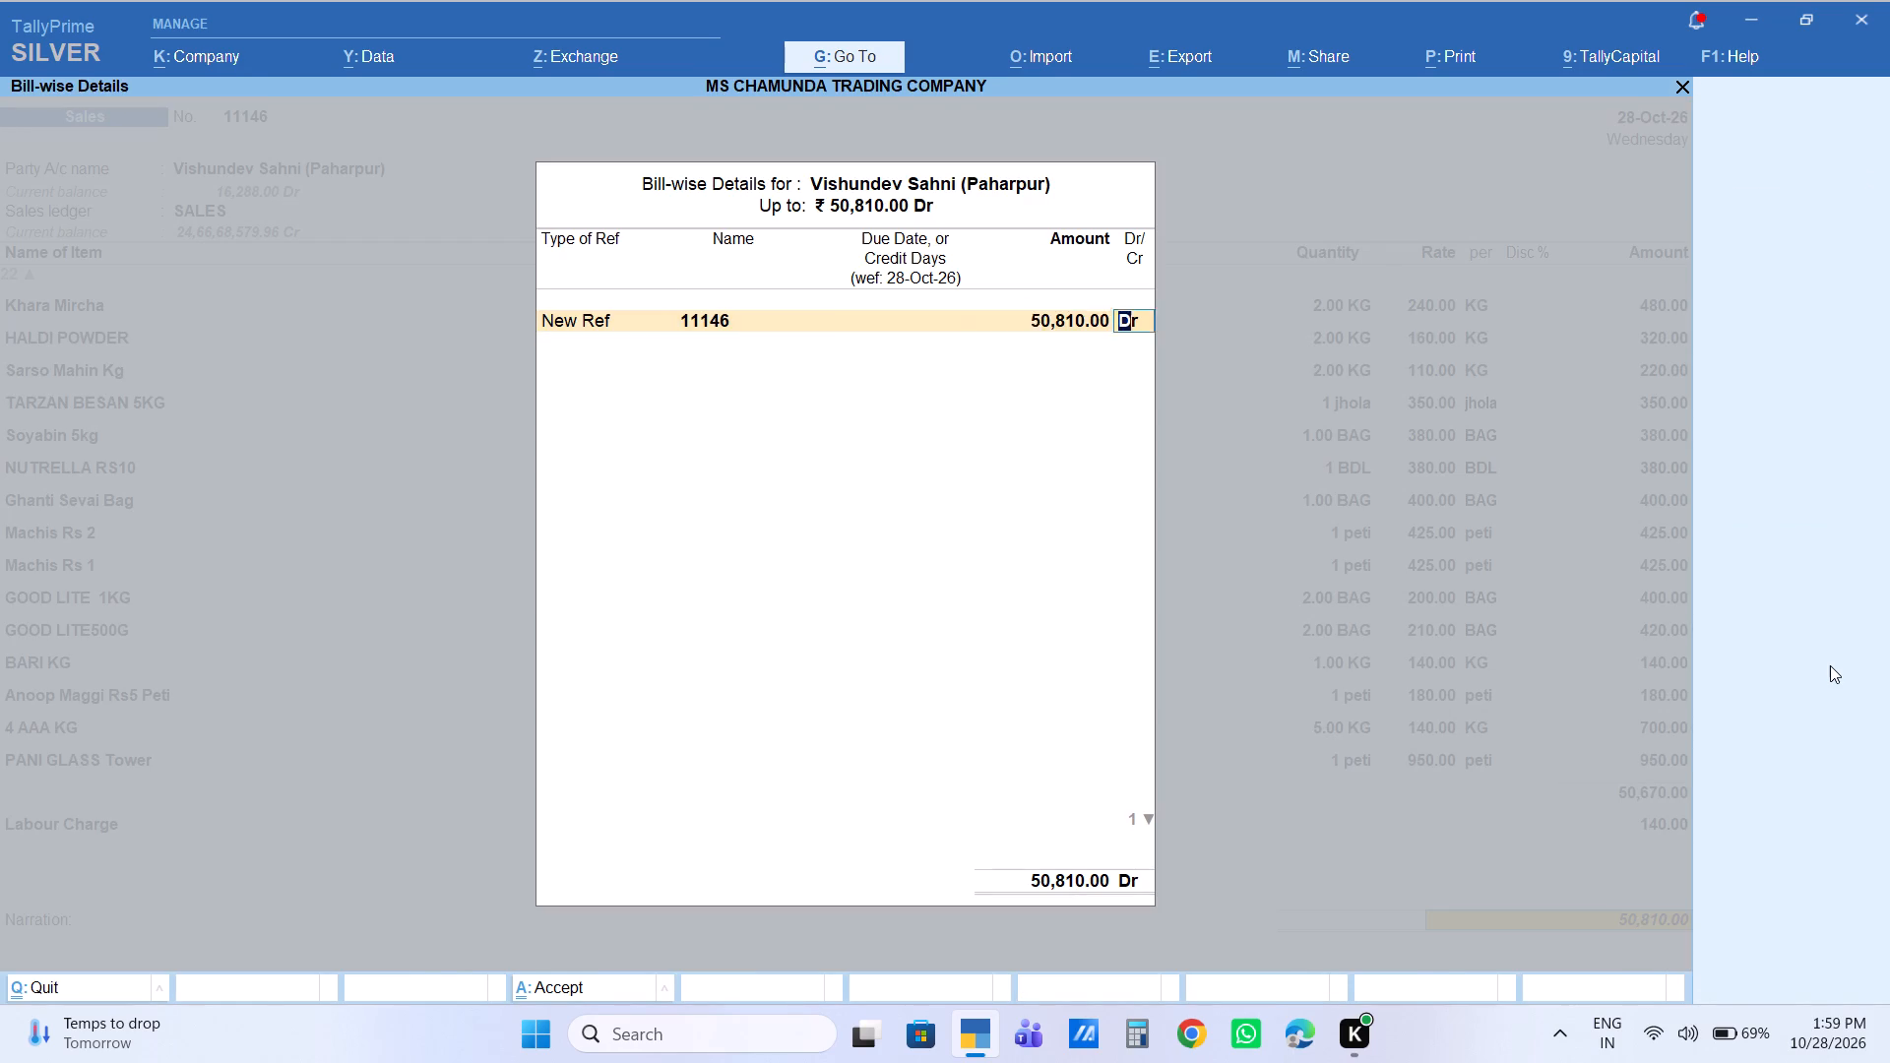
key(Return)
key(Return)
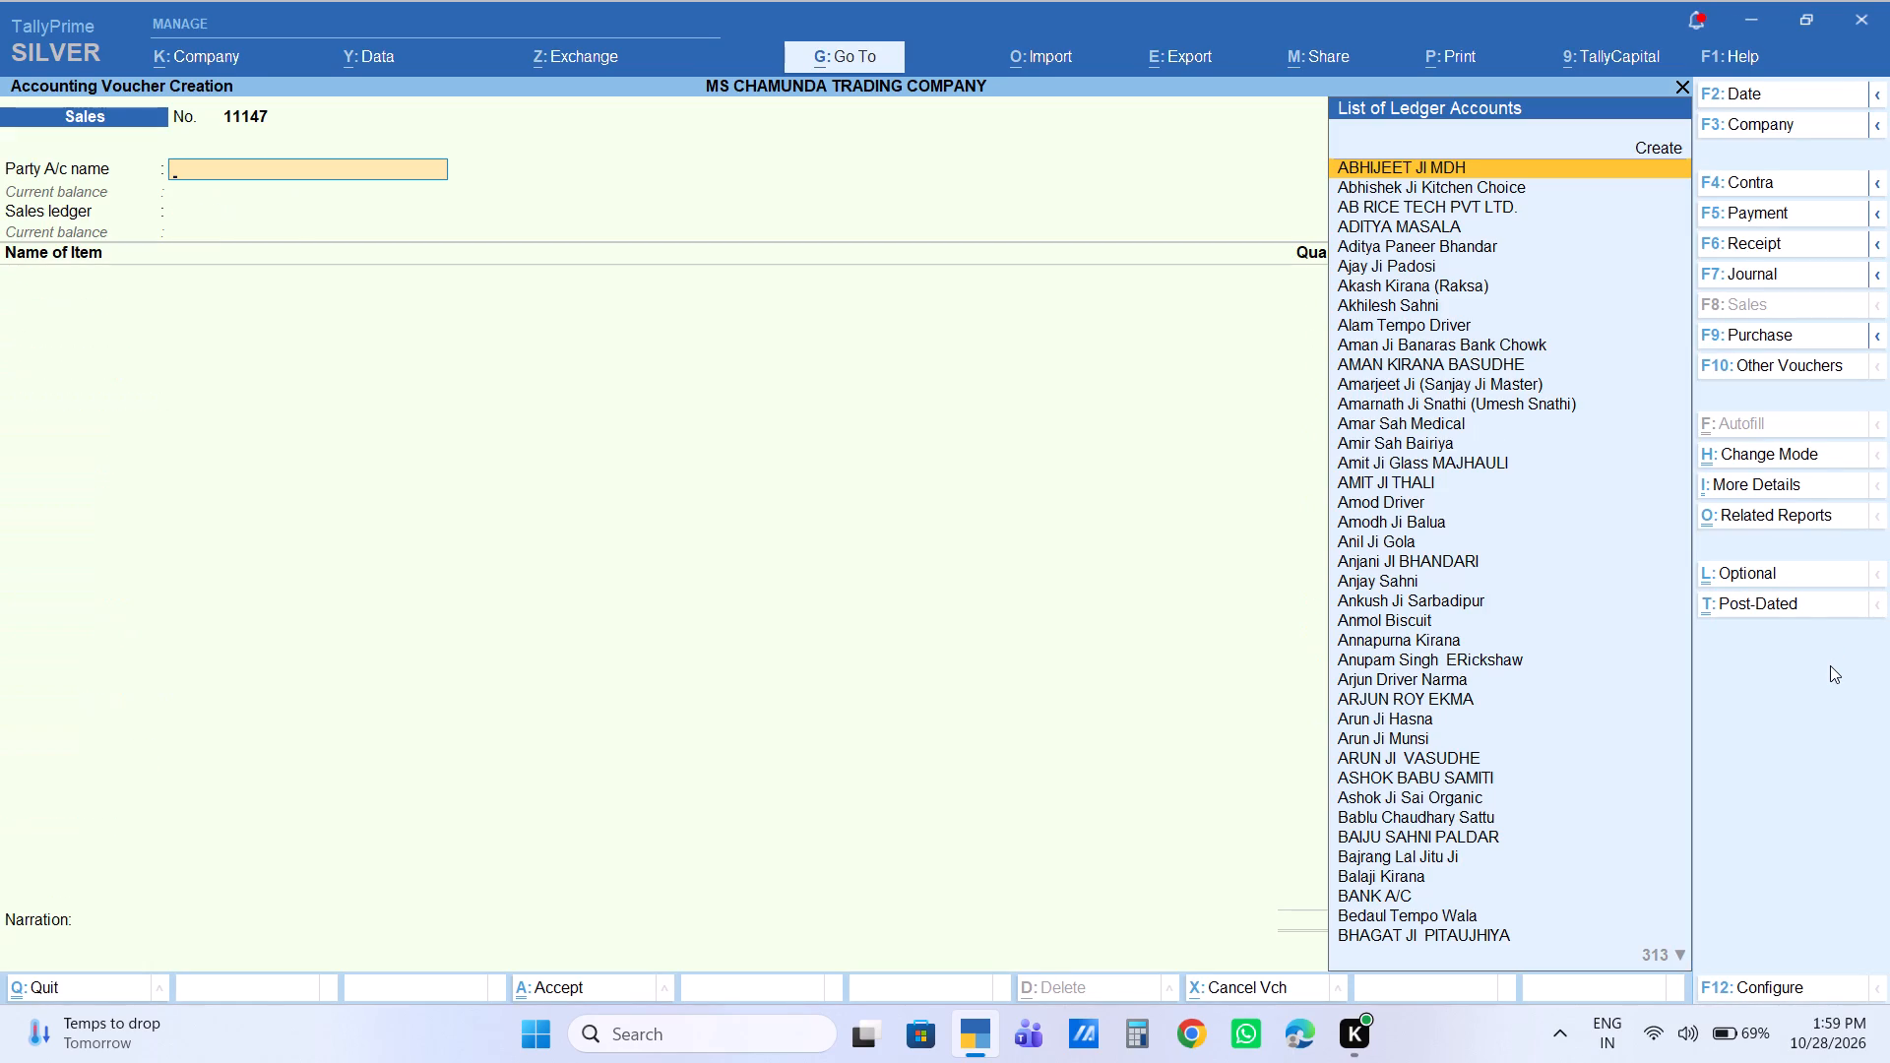
Reopen saved sales voucher 11146 and print one copy of its invoice on the TVS-E RP 3230 printer.
key(Page_Up)
key(ctrl+p)
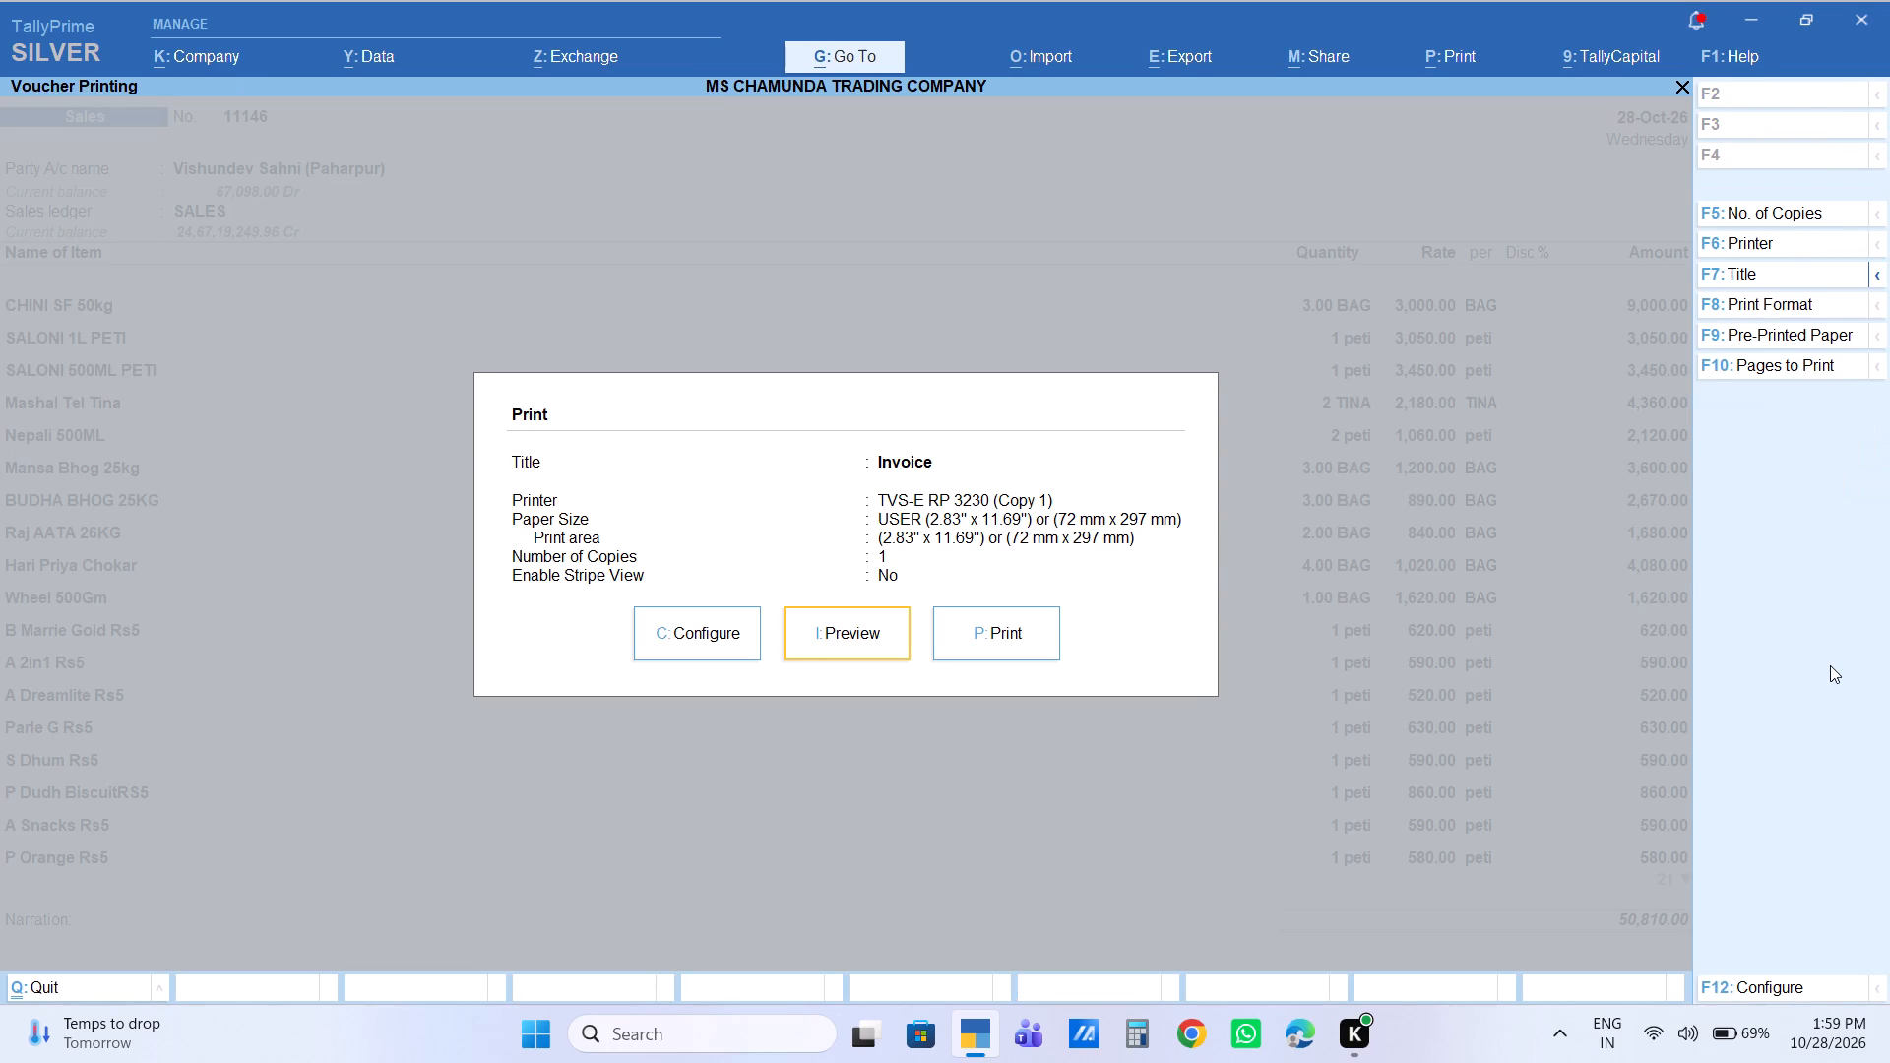
key(Right)
key(Return)
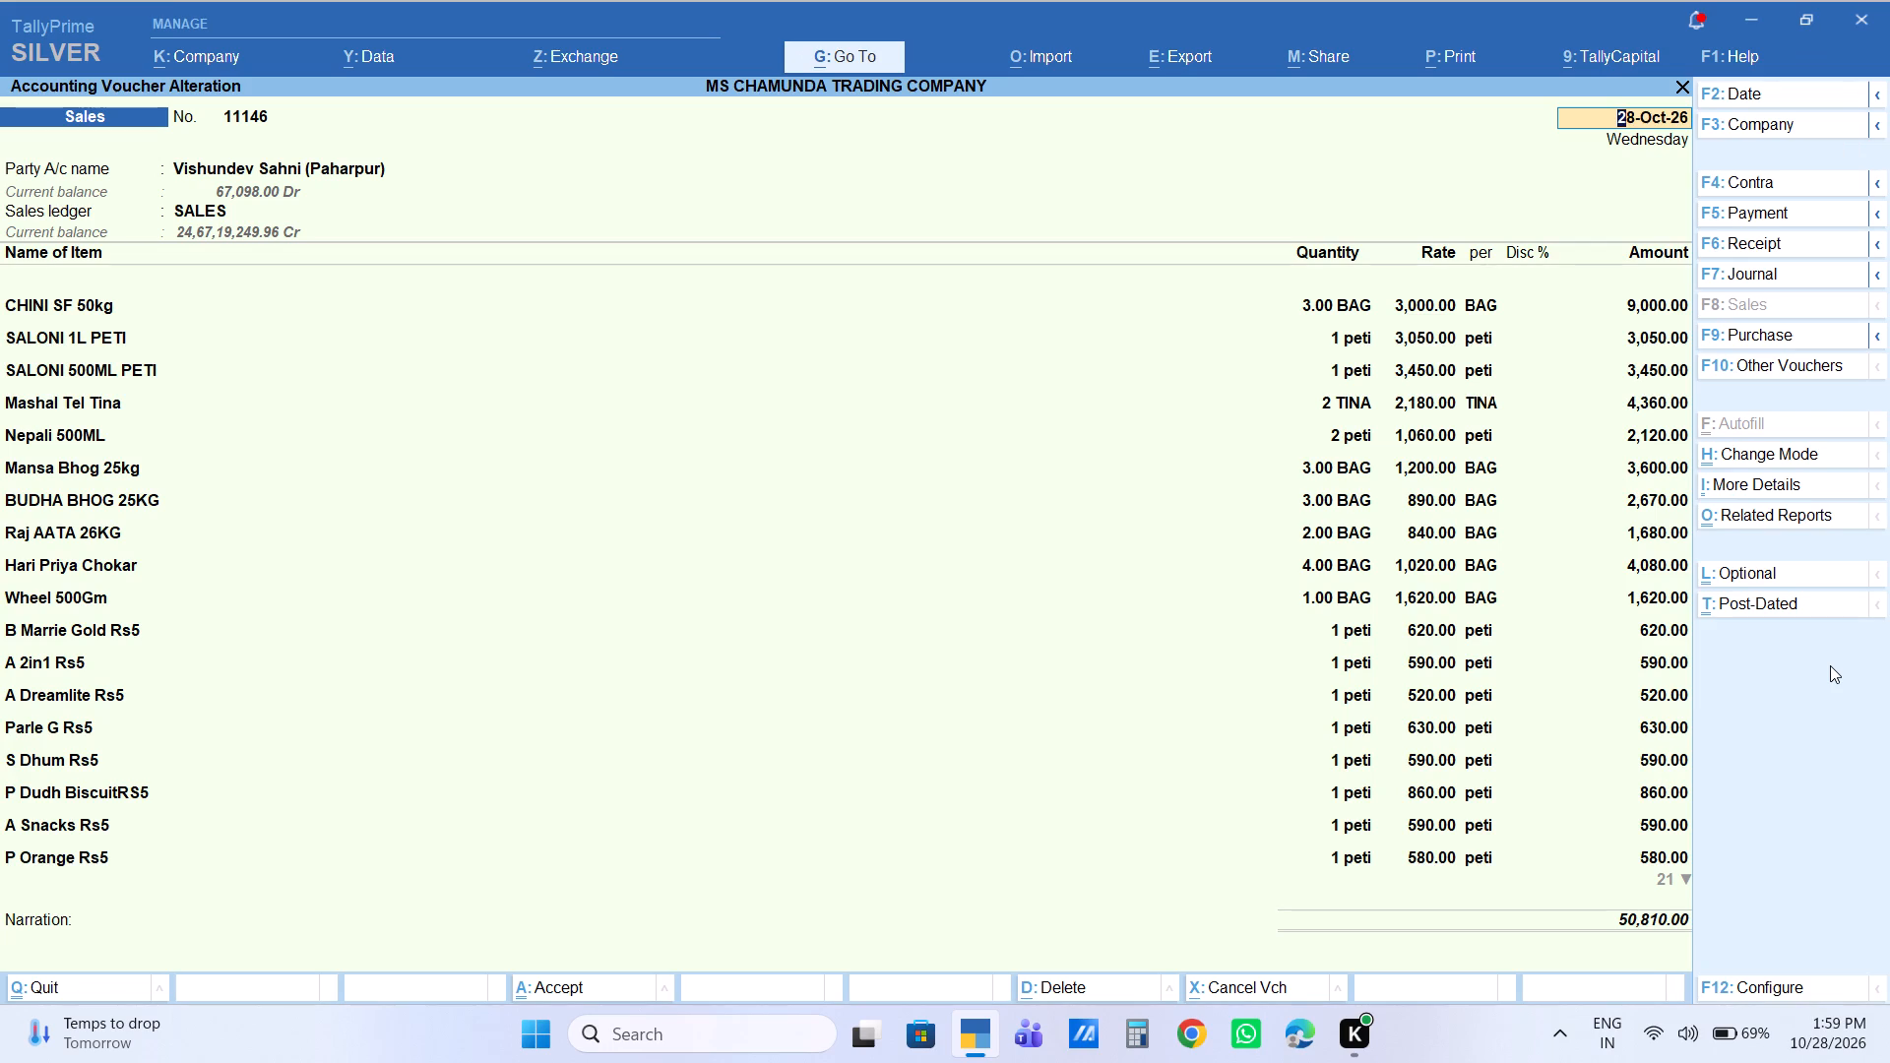